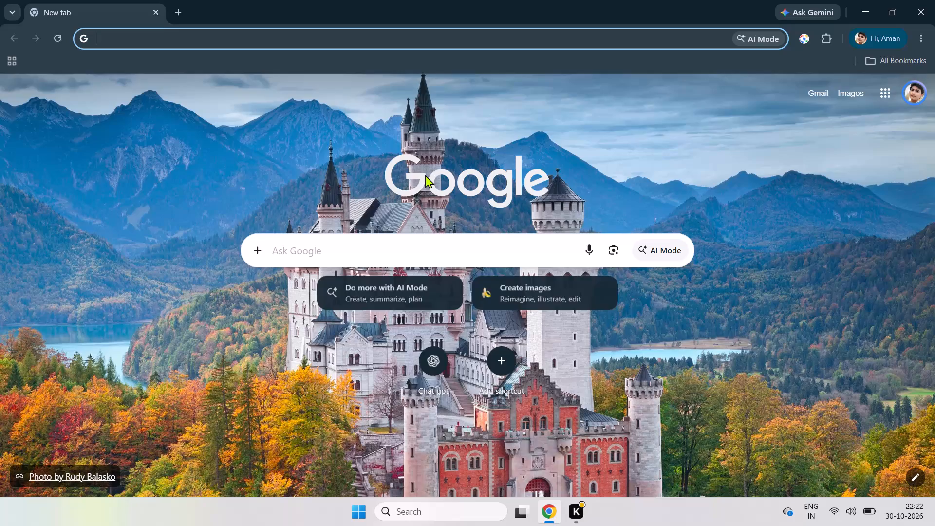
Open the Canva website.
{"action": "left_click", "coordinate": [396, 44]}
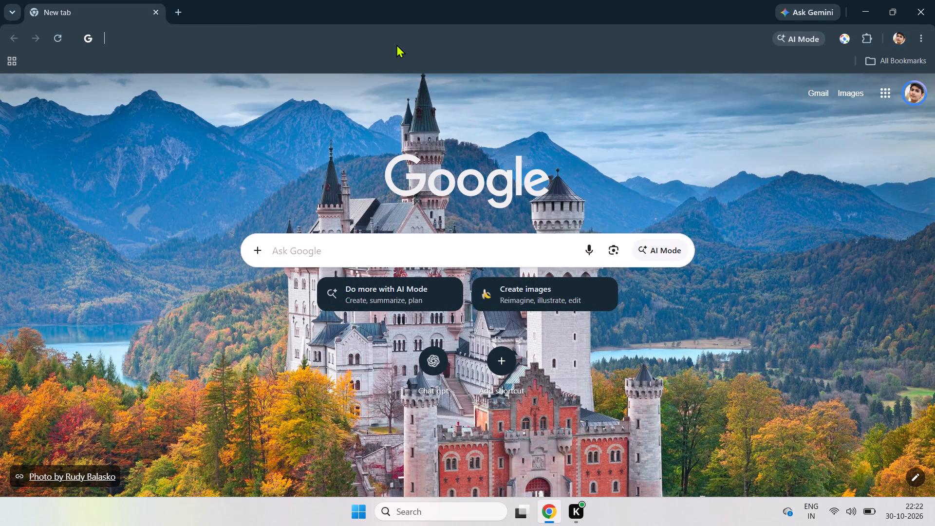
{"action": "type", "text": "canva"}
{"action": "key", "text": "Return"}
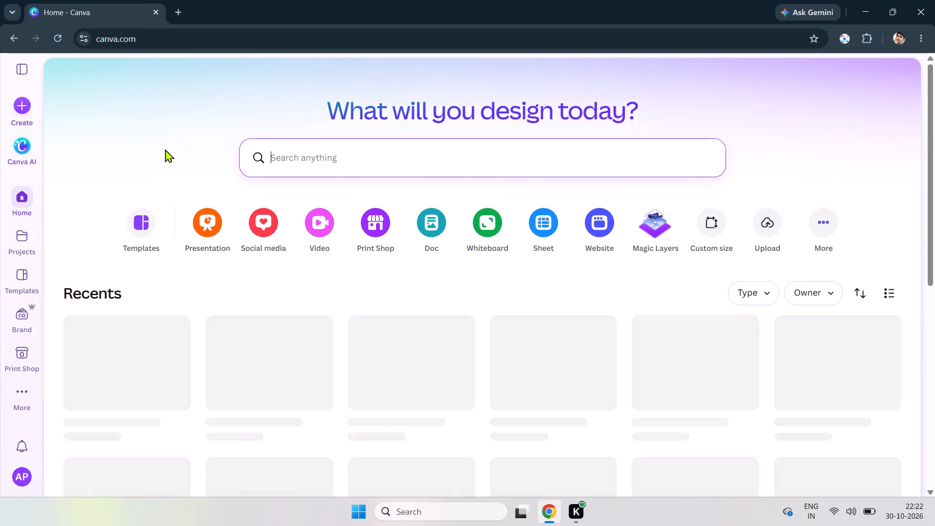
Start a blank Instagram Post (4:5) design from the Social media category.
{"action": "left_click", "coordinate": [252, 241]}
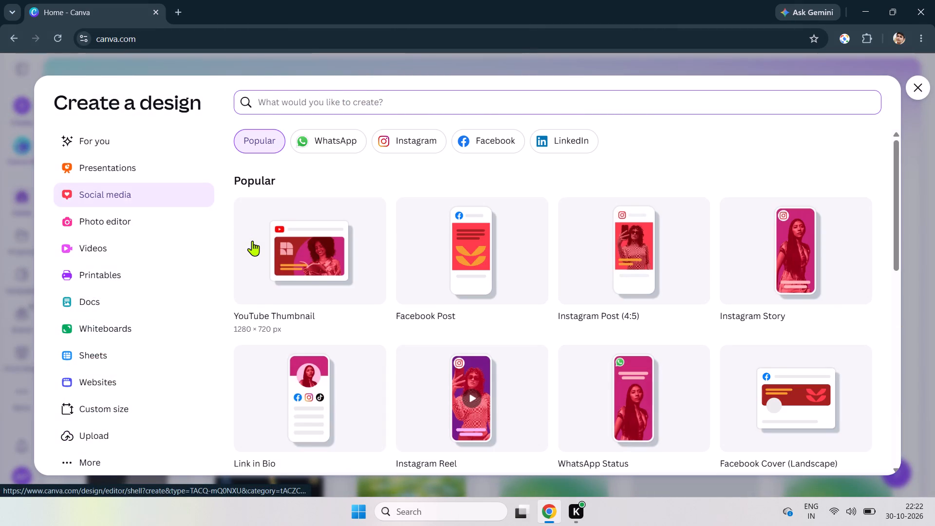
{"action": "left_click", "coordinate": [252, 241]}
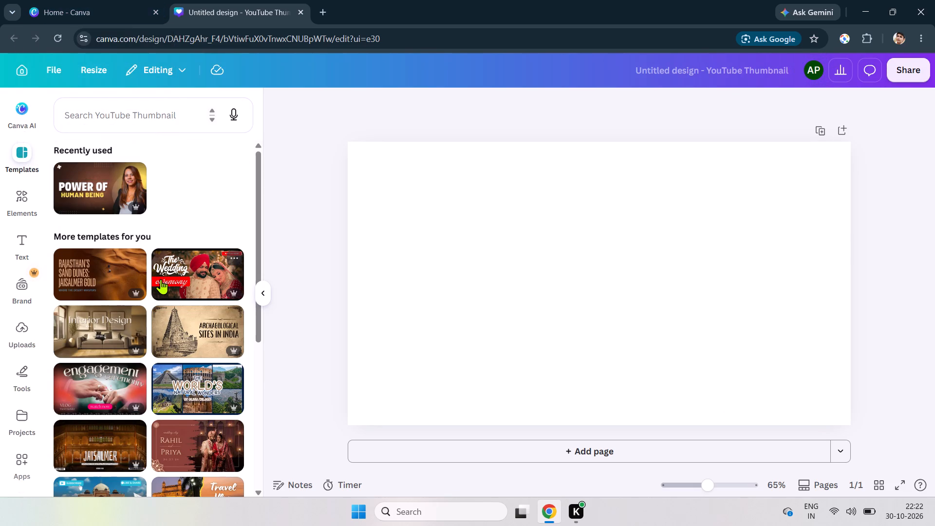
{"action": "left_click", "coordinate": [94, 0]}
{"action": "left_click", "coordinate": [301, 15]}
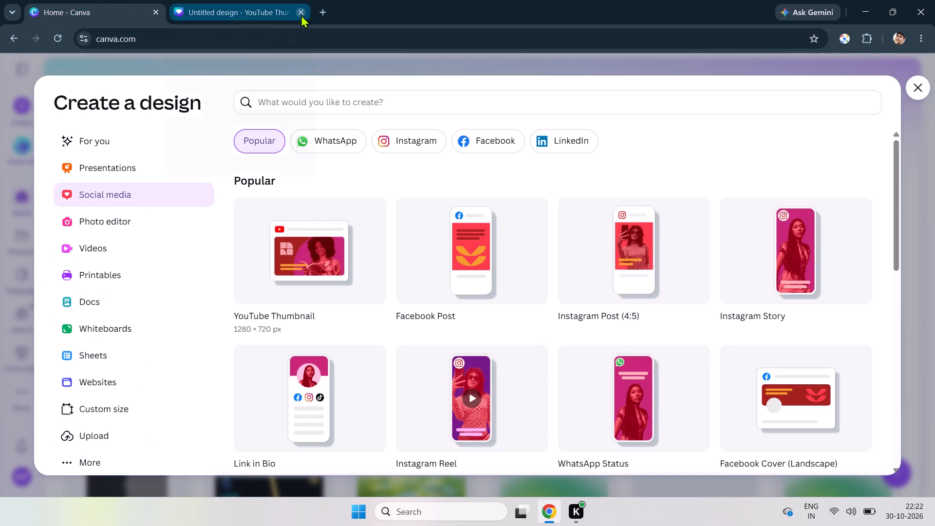
Create a blank Instagram Post (4:5) design, 1080 × 1350 px, from the popular social media formats.
{"action": "scroll", "coordinate": [614, 309], "scroll_direction": "down", "scroll_amount": 1}
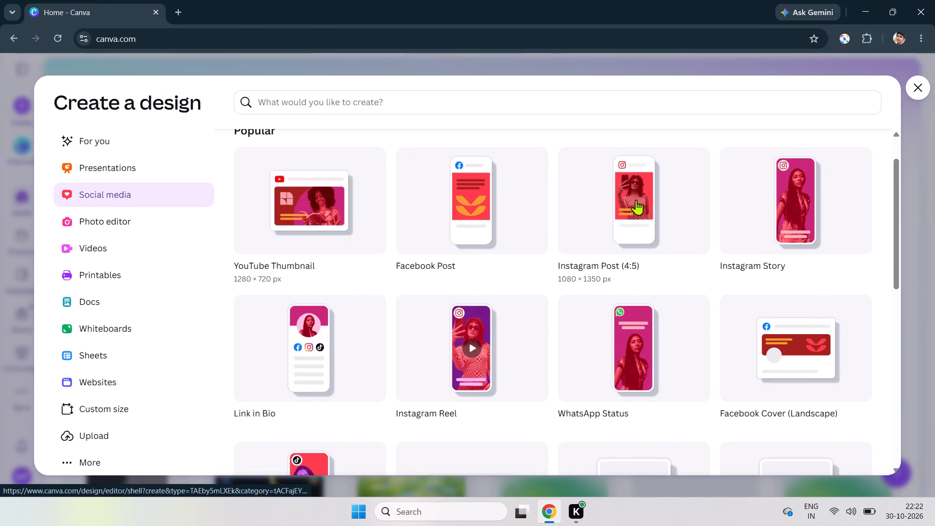
{"action": "left_click", "coordinate": [636, 200]}
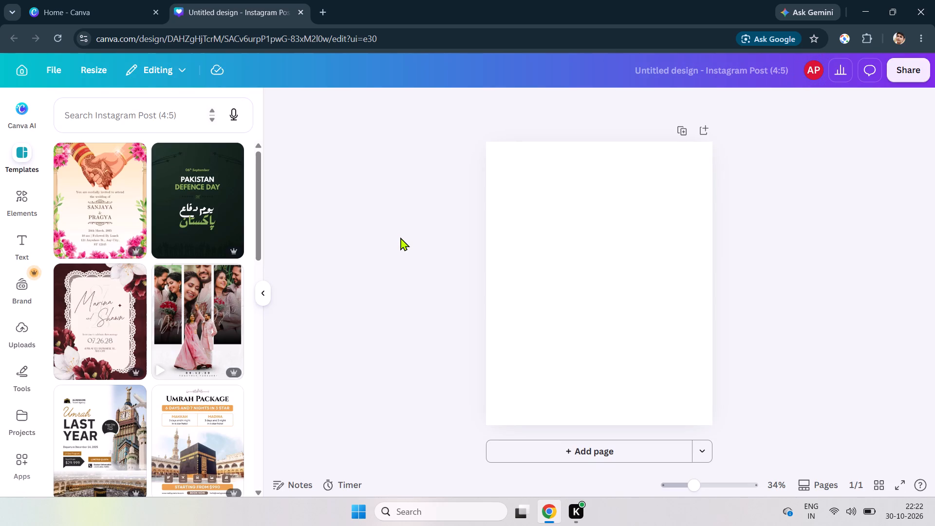
Browse the suggested Instagram Post (4:5) templates for a suitable design.
{"action": "scroll", "coordinate": [400, 237], "scroll_direction": "up", "scroll_amount": 1}
{"action": "scroll", "coordinate": [133, 222], "scroll_direction": "up", "scroll_amount": 4}
{"action": "scroll", "coordinate": [524, 347], "scroll_direction": "down", "scroll_amount": 2}
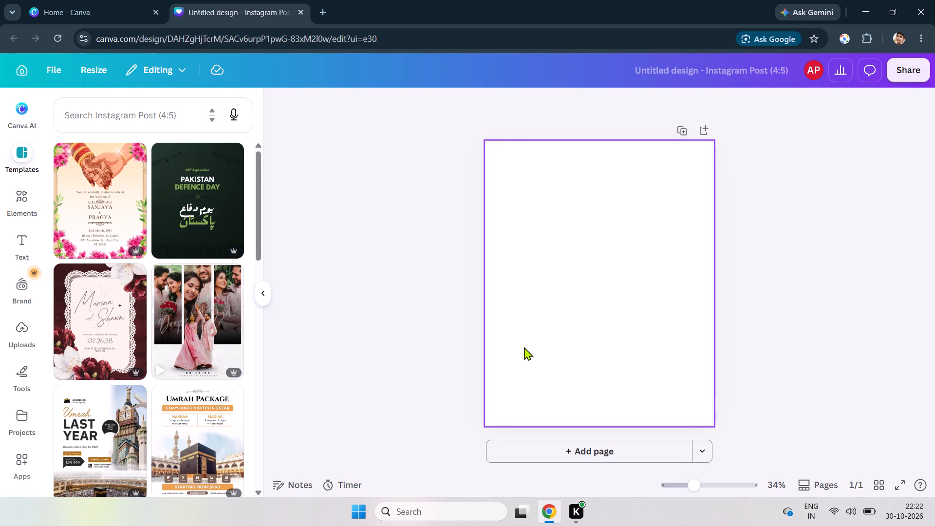
{"action": "scroll", "coordinate": [140, 412], "scroll_direction": "down", "scroll_amount": 5}
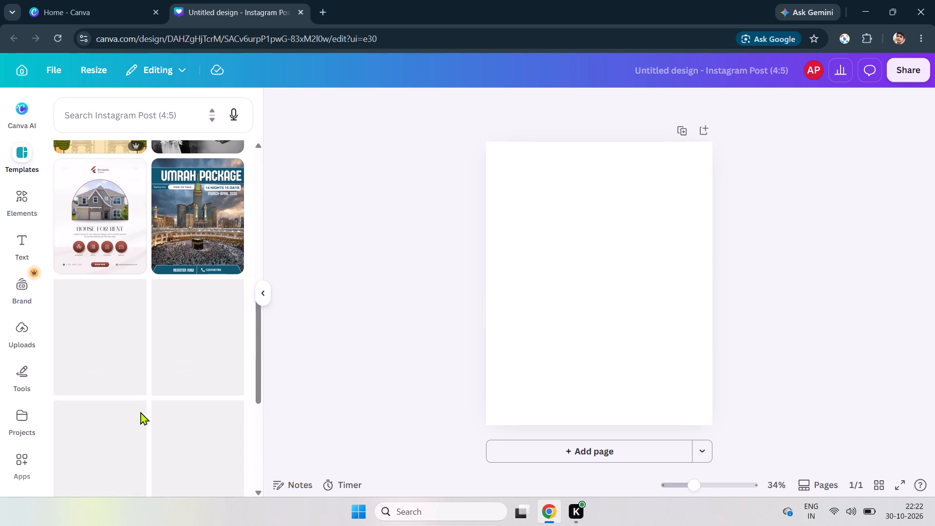
{"action": "scroll", "coordinate": [140, 412], "scroll_direction": "up", "scroll_amount": 1}
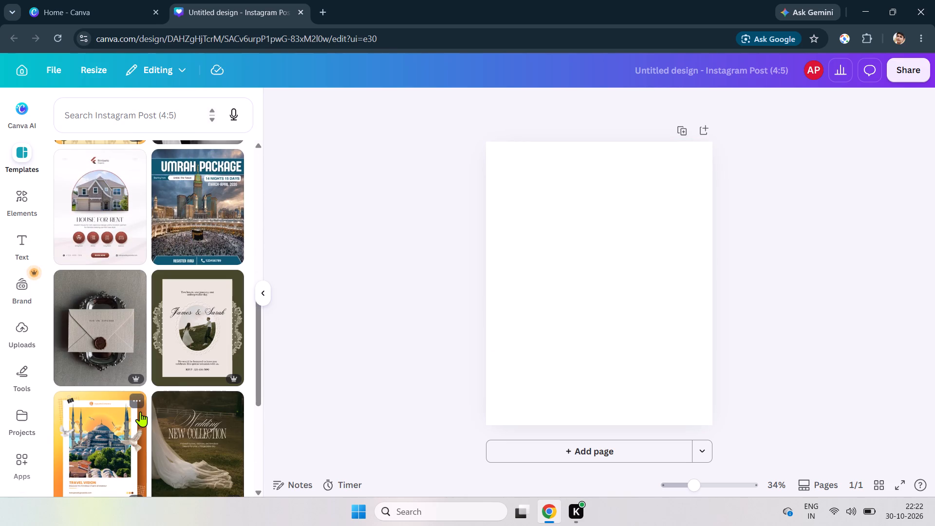
{"action": "scroll", "coordinate": [140, 412], "scroll_direction": "down", "scroll_amount": 5}
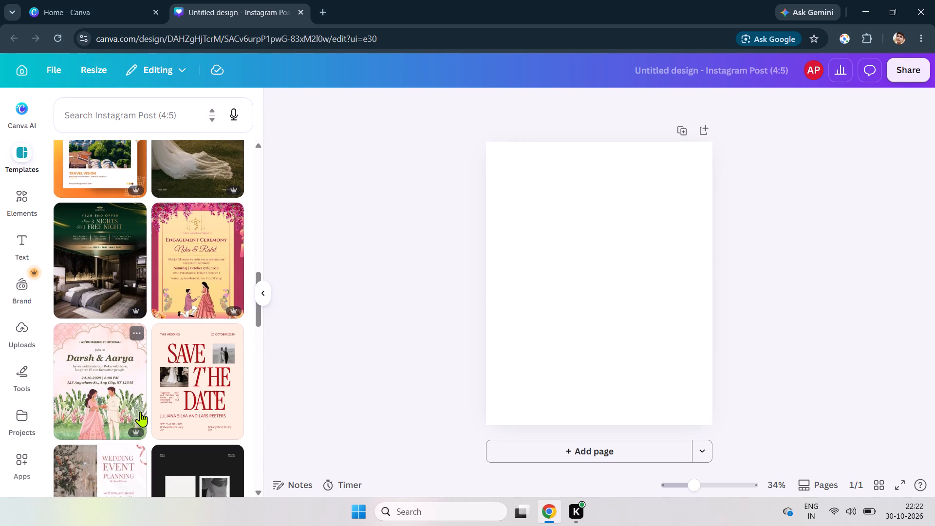
{"action": "scroll", "coordinate": [140, 412], "scroll_direction": "up", "scroll_amount": 8}
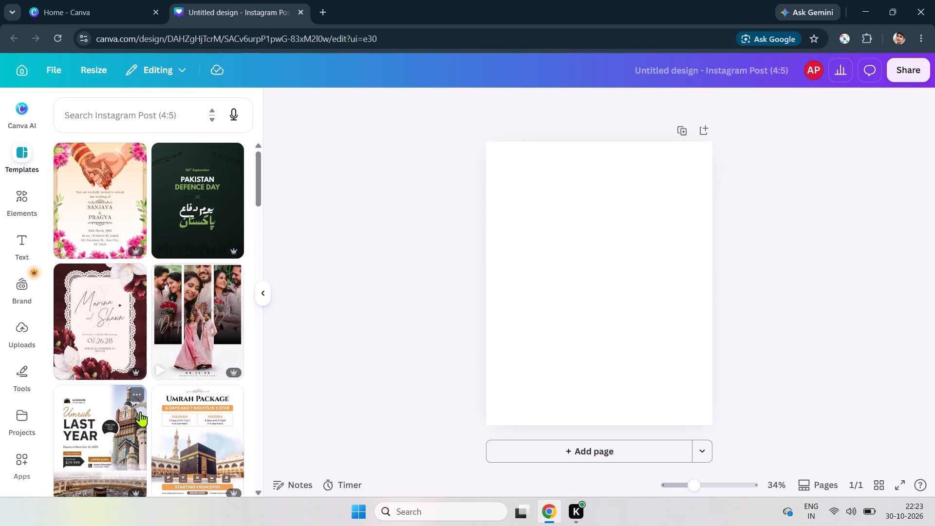
{"action": "scroll", "coordinate": [140, 412], "scroll_direction": "up", "scroll_amount": 5}
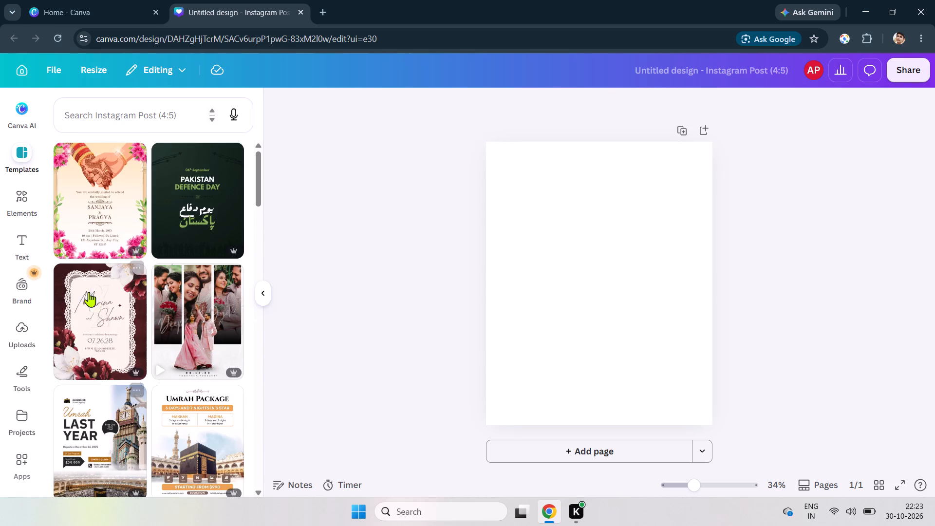
{"action": "scroll", "coordinate": [113, 338], "scroll_direction": "down", "scroll_amount": 6}
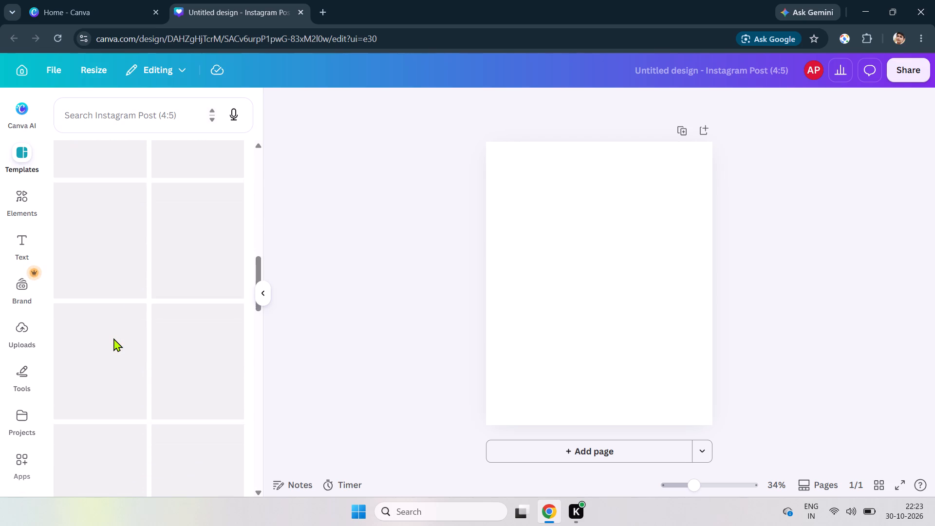
{"action": "scroll", "coordinate": [113, 338], "scroll_direction": "down", "scroll_amount": 1}
{"action": "scroll", "coordinate": [113, 338], "scroll_direction": "up", "scroll_amount": 10}
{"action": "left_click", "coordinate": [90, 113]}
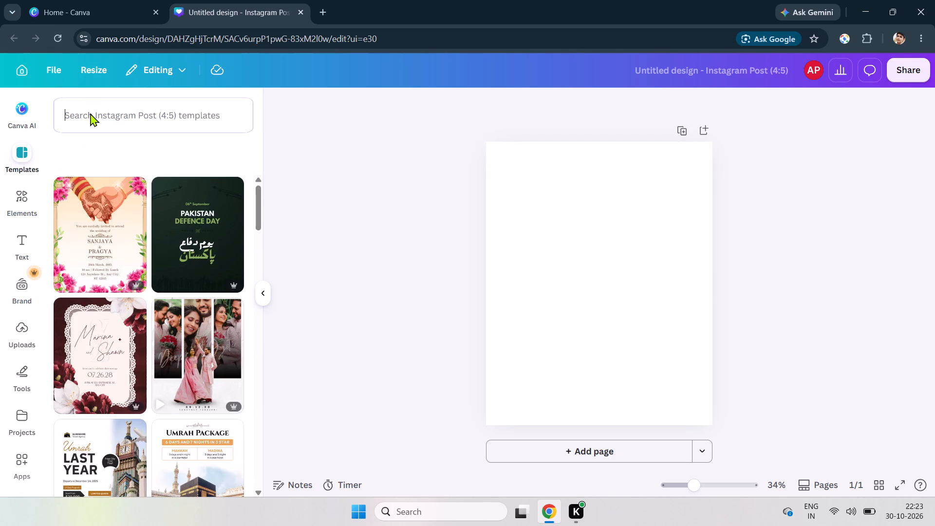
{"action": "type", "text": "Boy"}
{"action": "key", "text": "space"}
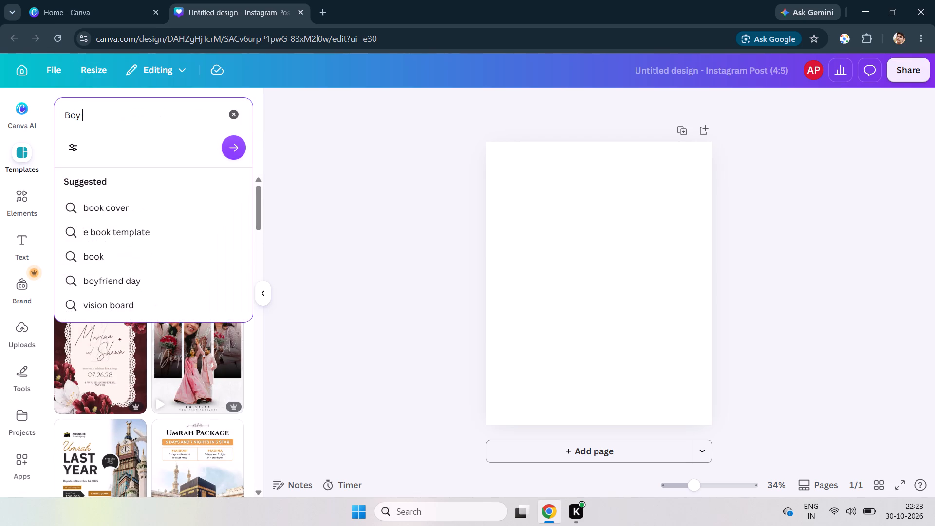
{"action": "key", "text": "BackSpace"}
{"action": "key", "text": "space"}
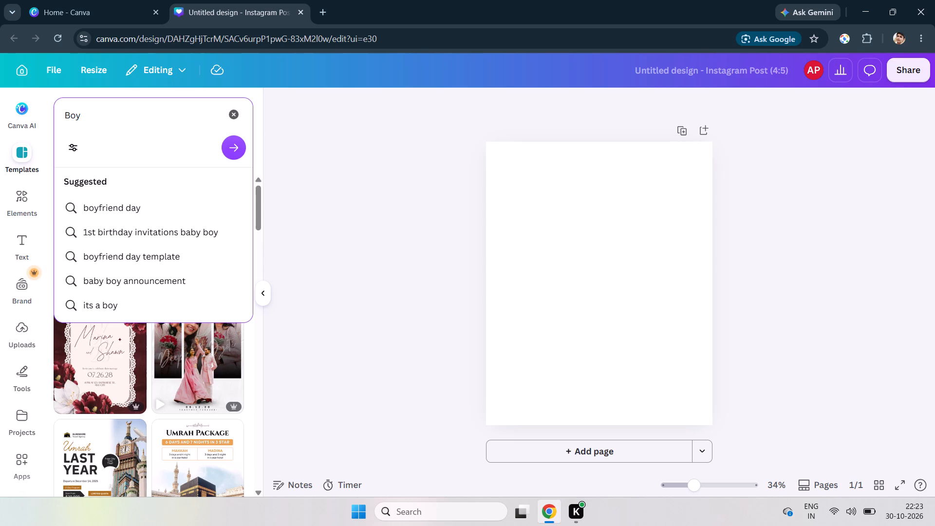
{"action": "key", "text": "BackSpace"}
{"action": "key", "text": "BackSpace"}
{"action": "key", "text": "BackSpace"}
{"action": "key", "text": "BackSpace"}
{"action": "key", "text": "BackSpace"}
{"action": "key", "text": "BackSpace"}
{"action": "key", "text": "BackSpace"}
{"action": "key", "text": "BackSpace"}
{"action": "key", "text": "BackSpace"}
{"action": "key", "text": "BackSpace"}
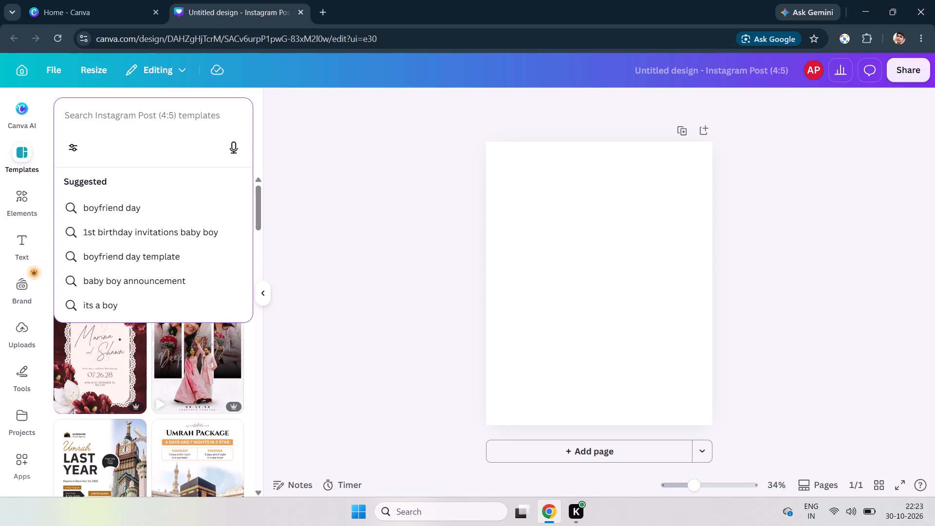
Search the Instagram Post (4:5) templates for a term beginning with "Student".
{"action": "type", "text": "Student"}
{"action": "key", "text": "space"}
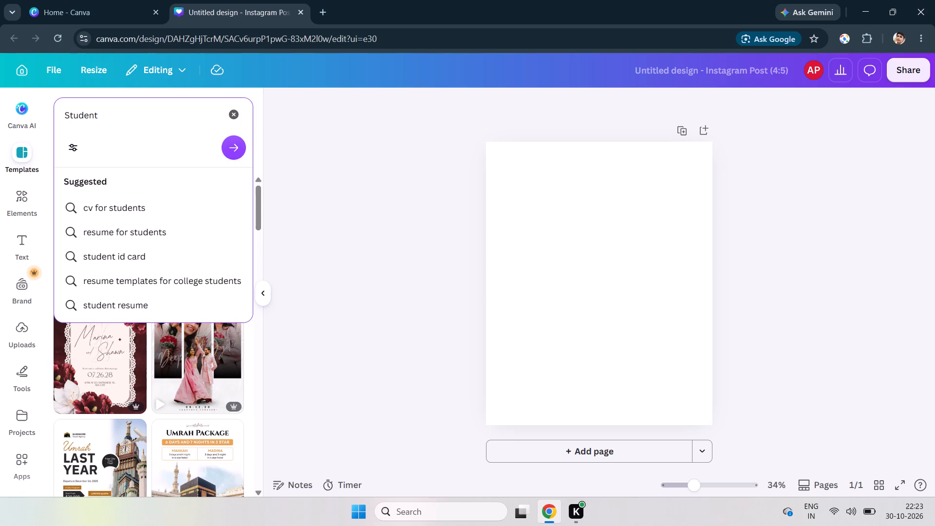
Search the templates with the suggestion "resume templates for college students".
{"action": "left_click", "coordinate": [102, 281]}
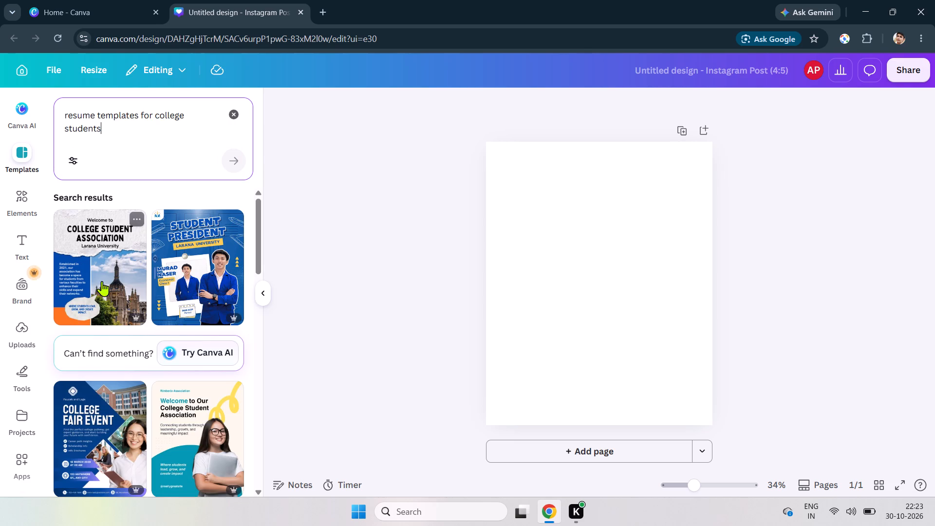
Apply the black and red "Admission Open for 2025" template from the search results to the blank page.
{"action": "scroll", "coordinate": [160, 388], "scroll_direction": "down", "scroll_amount": 1}
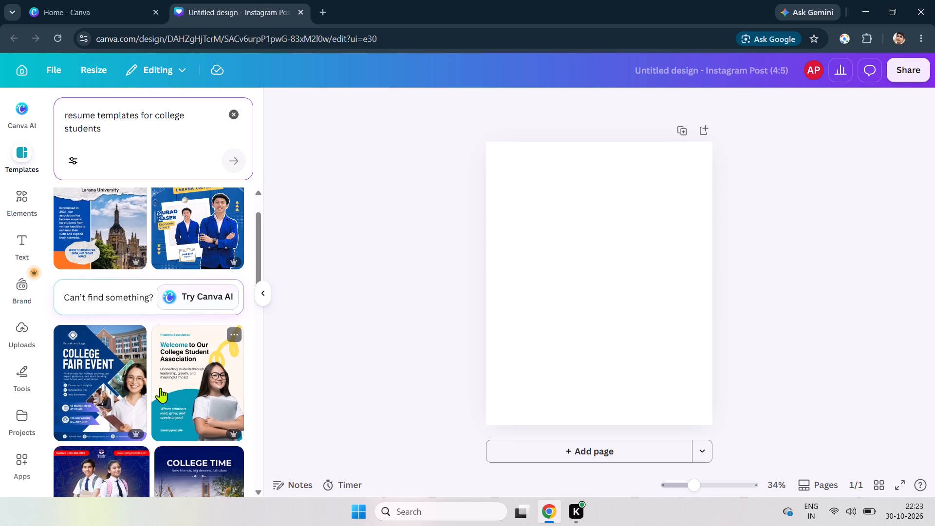
{"action": "scroll", "coordinate": [183, 437], "scroll_direction": "down", "scroll_amount": 4}
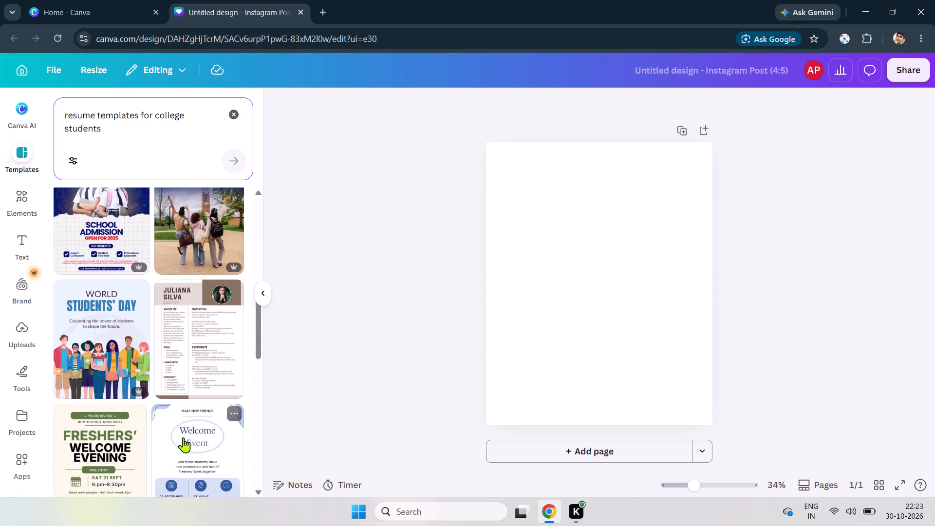
{"action": "scroll", "coordinate": [183, 437], "scroll_direction": "down", "scroll_amount": 5}
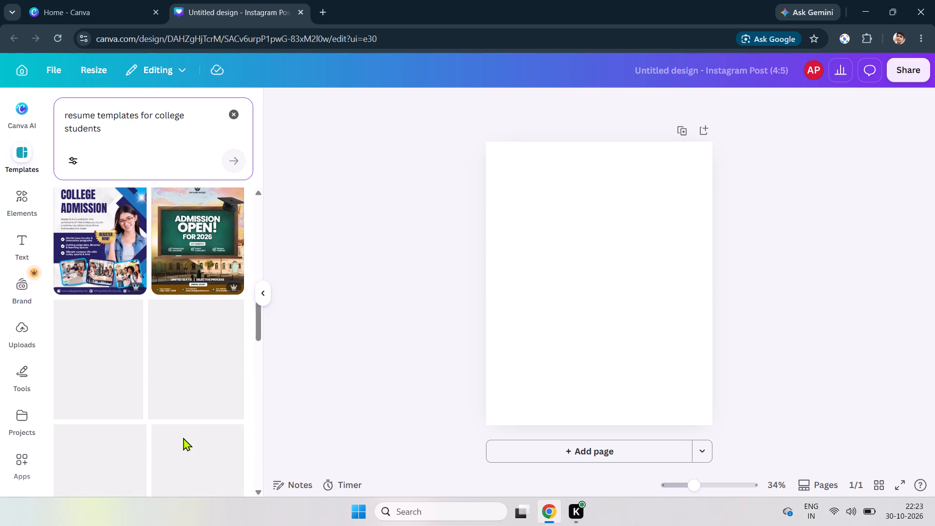
{"action": "scroll", "coordinate": [183, 437], "scroll_direction": "down", "scroll_amount": 3}
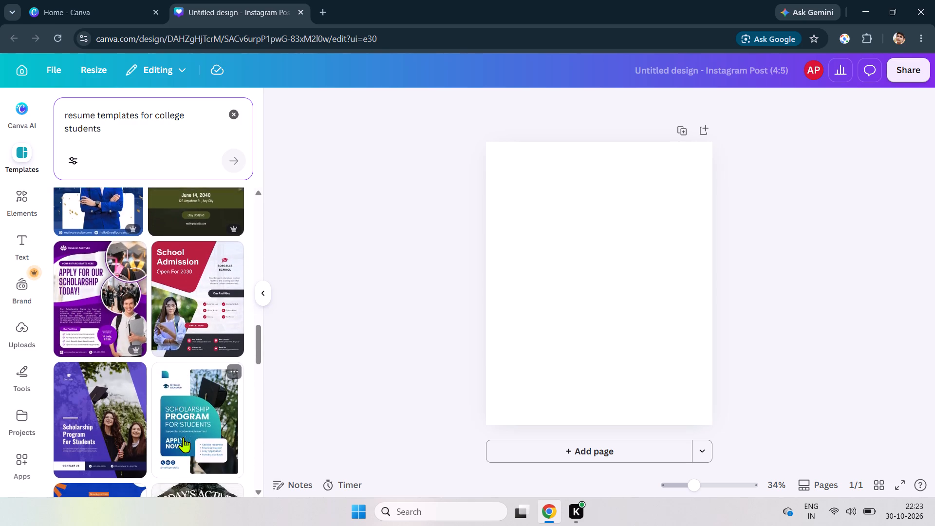
{"action": "scroll", "coordinate": [183, 437], "scroll_direction": "down", "scroll_amount": 4}
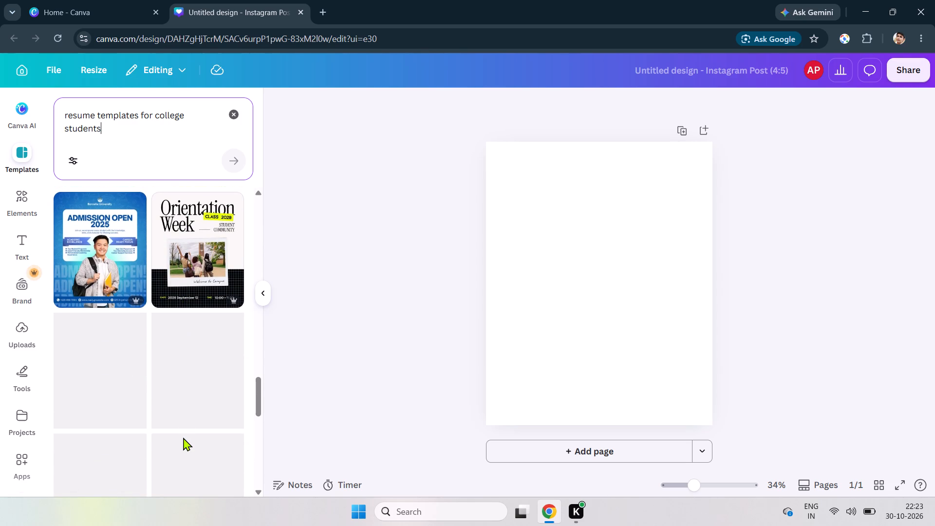
{"action": "scroll", "coordinate": [183, 437], "scroll_direction": "down", "scroll_amount": 2}
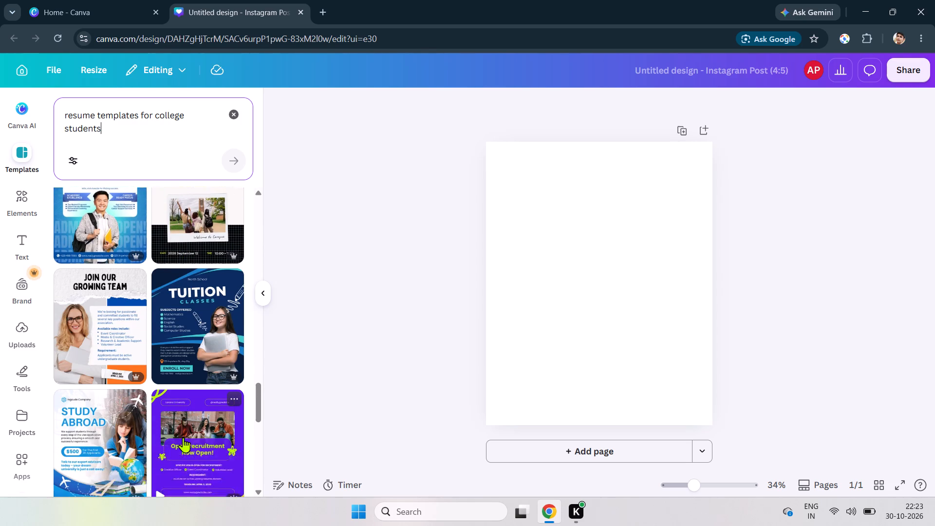
{"action": "scroll", "coordinate": [183, 437], "scroll_direction": "down", "scroll_amount": 5}
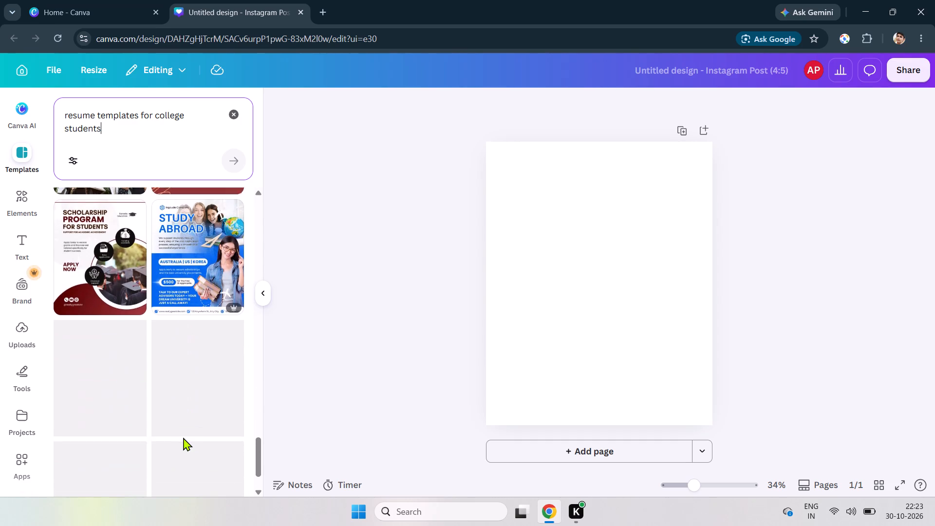
{"action": "scroll", "coordinate": [183, 437], "scroll_direction": "down", "scroll_amount": 4}
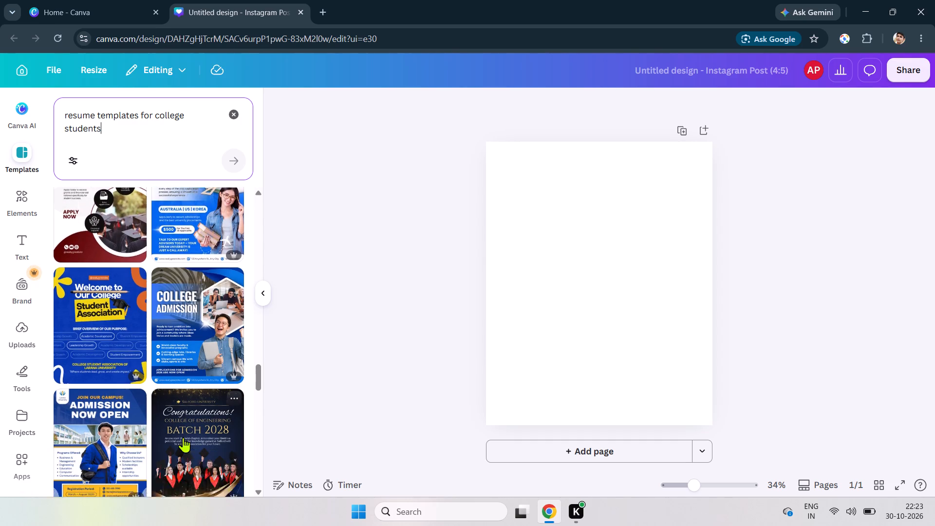
{"action": "scroll", "coordinate": [183, 437], "scroll_direction": "down", "scroll_amount": 3}
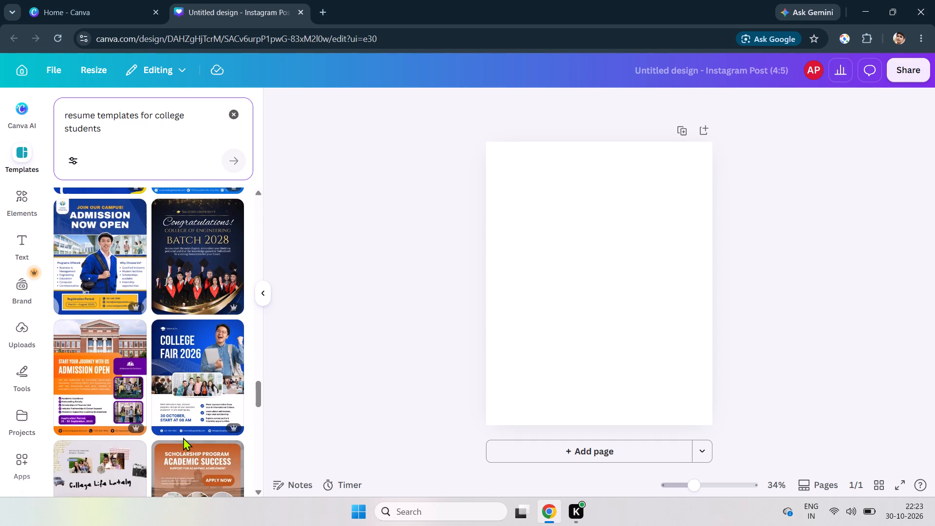
{"action": "scroll", "coordinate": [183, 437], "scroll_direction": "down", "scroll_amount": 2}
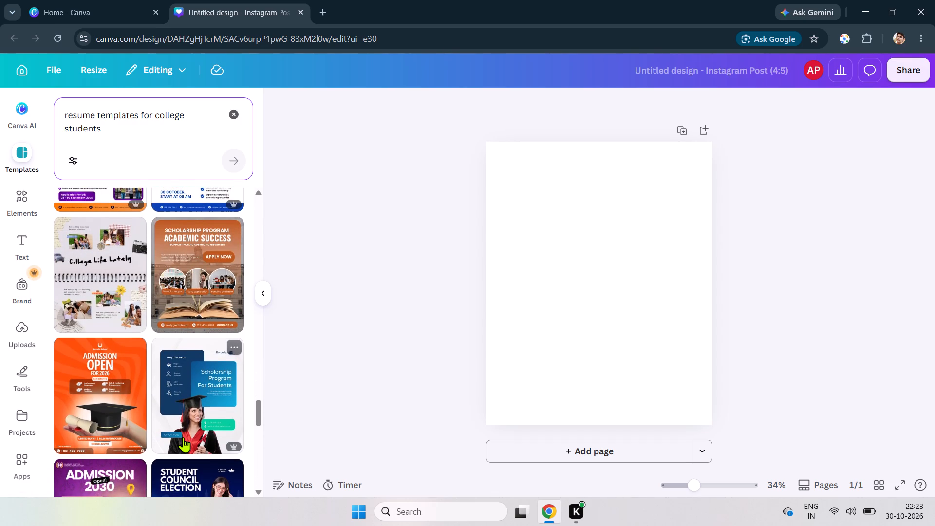
{"action": "scroll", "coordinate": [183, 437], "scroll_direction": "down", "scroll_amount": 3}
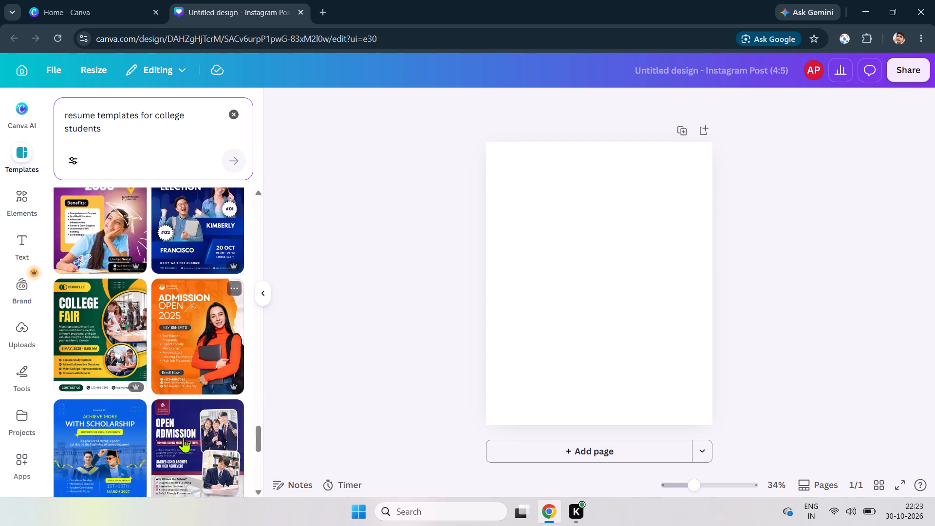
{"action": "scroll", "coordinate": [183, 437], "scroll_direction": "down", "scroll_amount": 4}
{"action": "scroll", "coordinate": [183, 437], "scroll_direction": "up", "scroll_amount": 1}
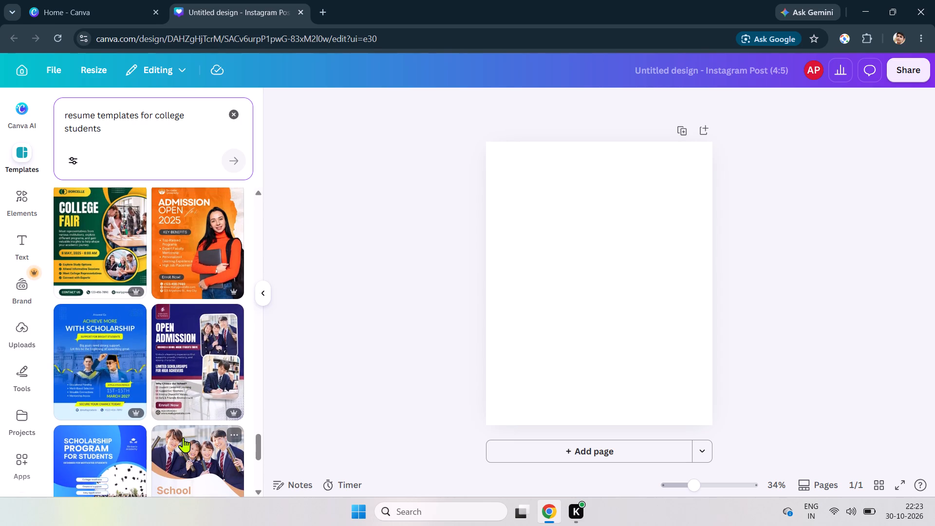
{"action": "scroll", "coordinate": [183, 437], "scroll_direction": "down", "scroll_amount": 5}
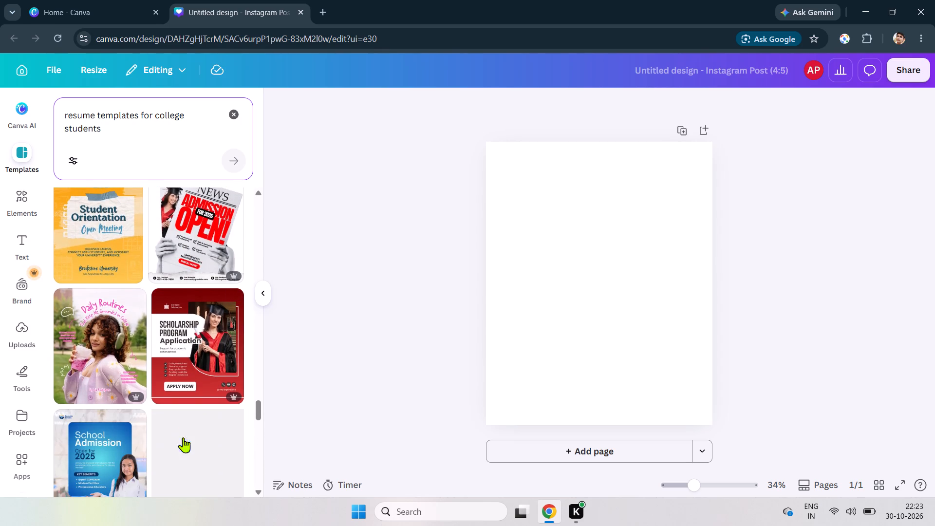
{"action": "scroll", "coordinate": [183, 437], "scroll_direction": "down", "scroll_amount": 4}
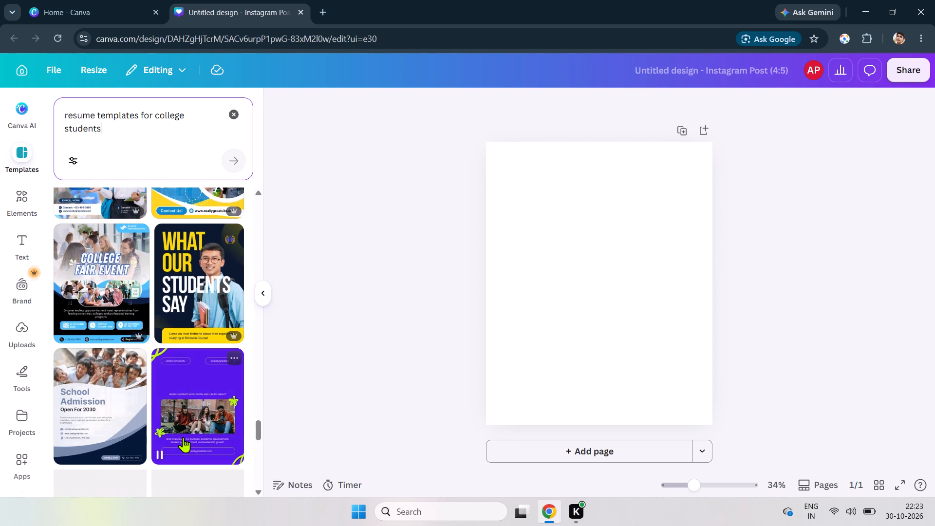
{"action": "scroll", "coordinate": [145, 387], "scroll_direction": "down", "scroll_amount": 4}
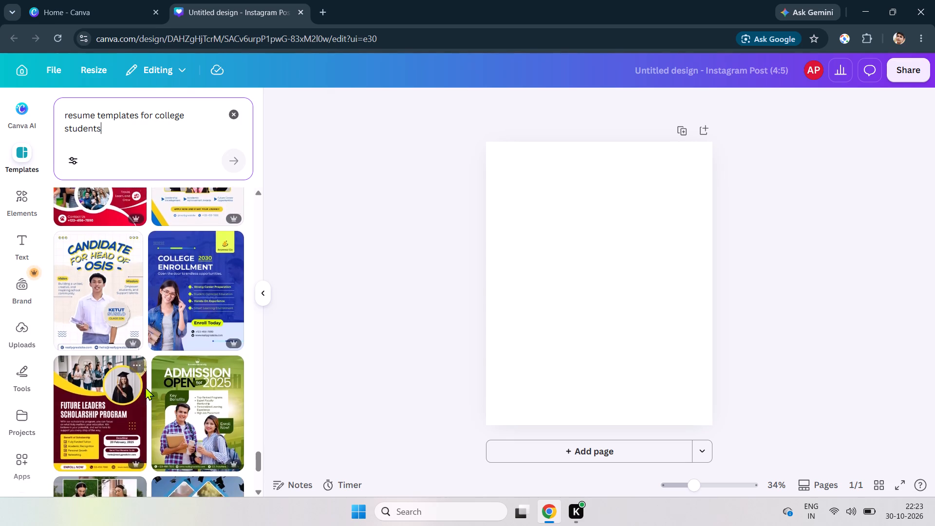
{"action": "scroll", "coordinate": [145, 387], "scroll_direction": "down", "scroll_amount": 2}
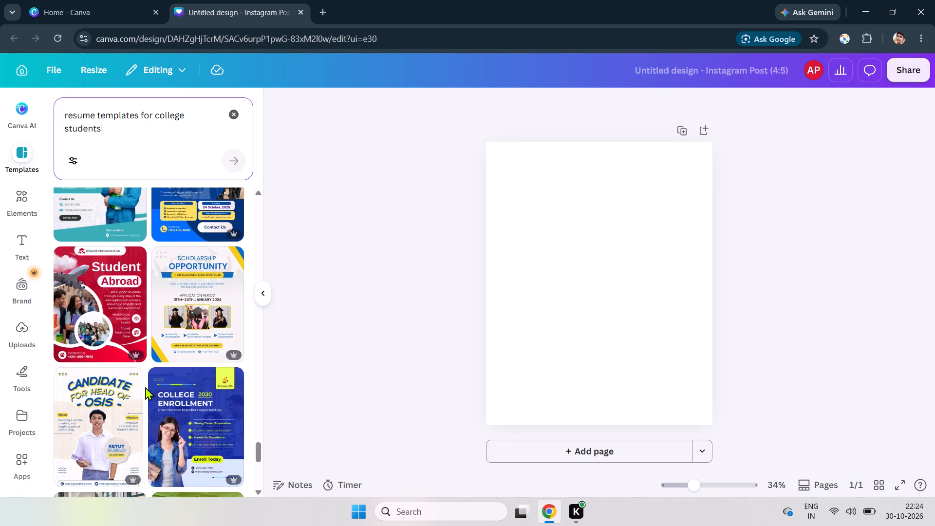
{"action": "scroll", "coordinate": [145, 387], "scroll_direction": "down", "scroll_amount": 2}
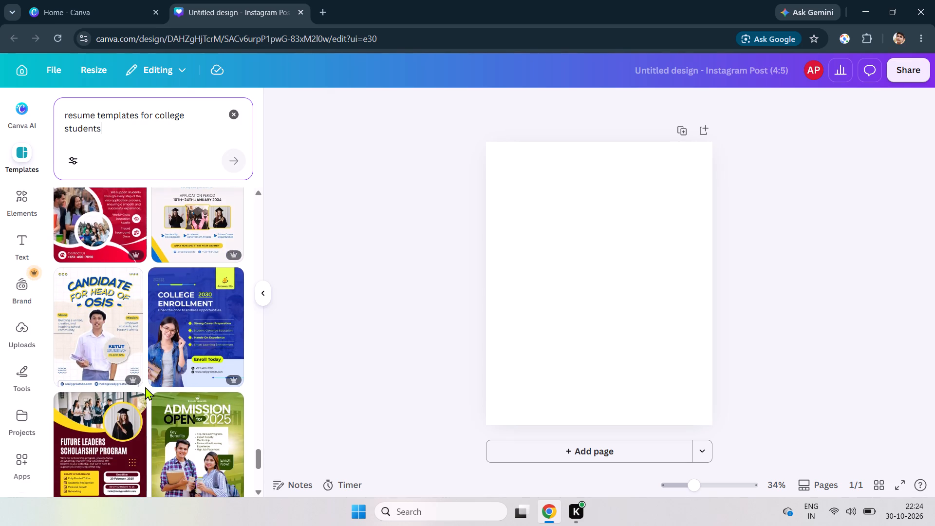
{"action": "scroll", "coordinate": [145, 387], "scroll_direction": "down", "scroll_amount": 5}
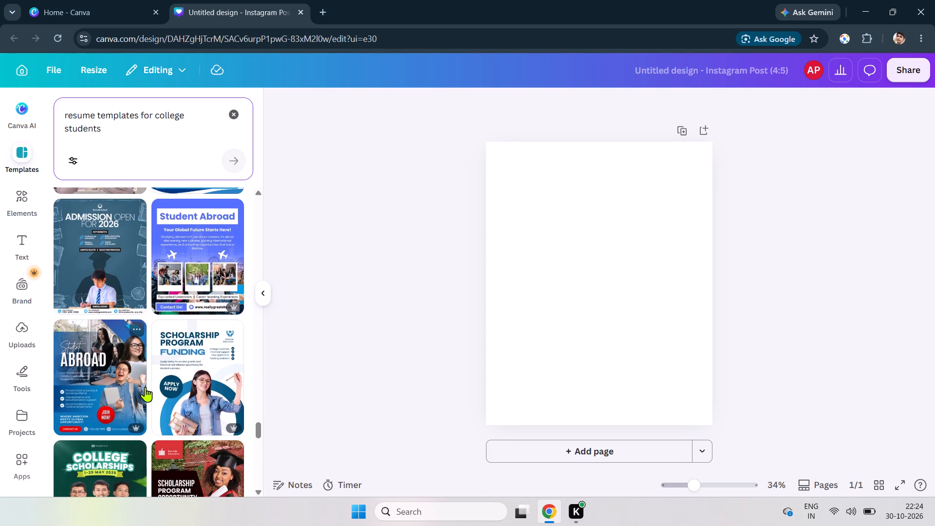
{"action": "scroll", "coordinate": [145, 387], "scroll_direction": "down", "scroll_amount": 3}
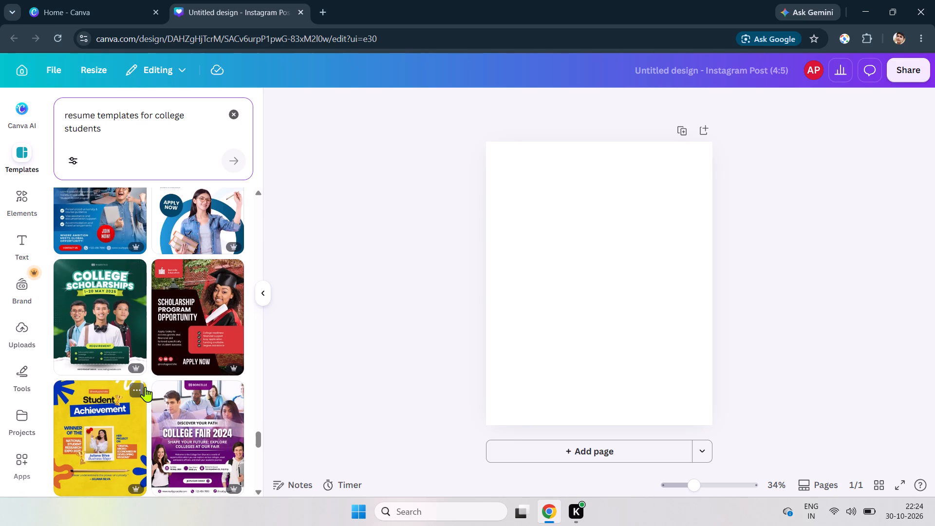
{"action": "scroll", "coordinate": [145, 387], "scroll_direction": "down", "scroll_amount": 6}
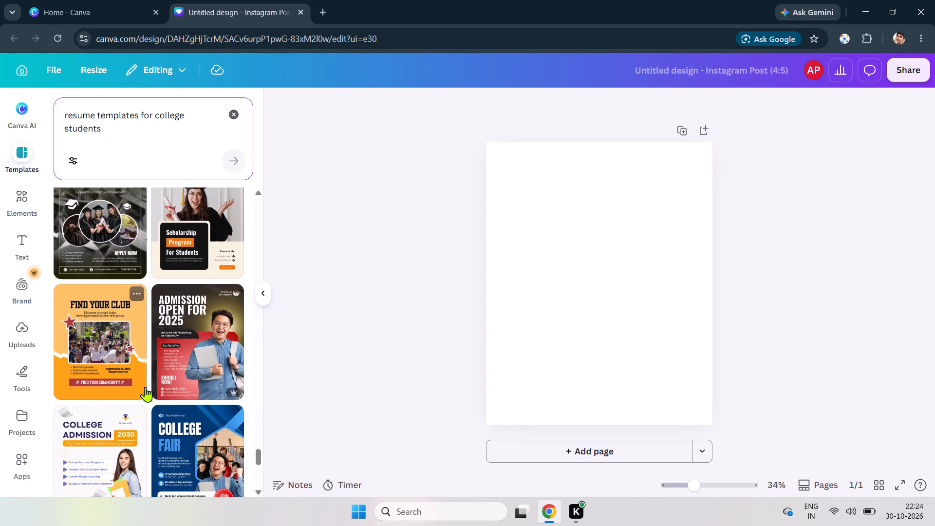
{"action": "scroll", "coordinate": [145, 387], "scroll_direction": "down", "scroll_amount": 1}
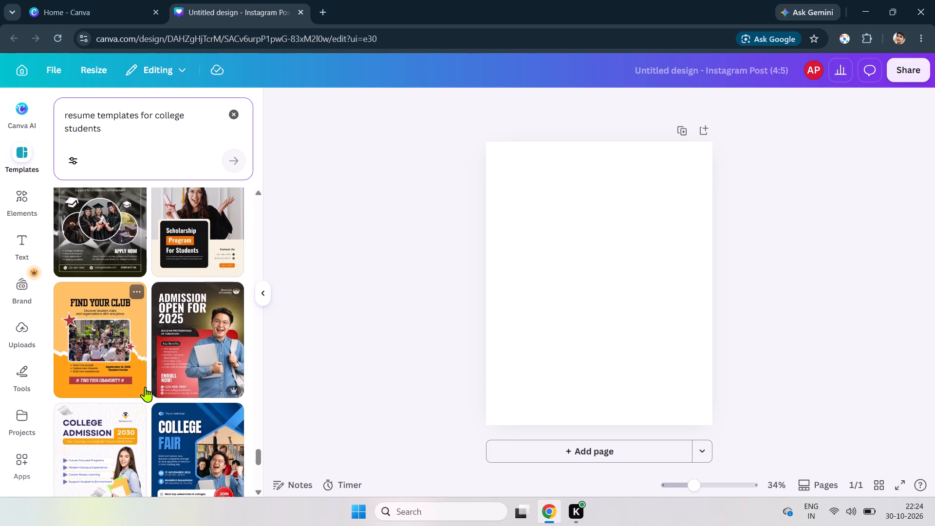
{"action": "scroll", "coordinate": [145, 387], "scroll_direction": "down", "scroll_amount": 1}
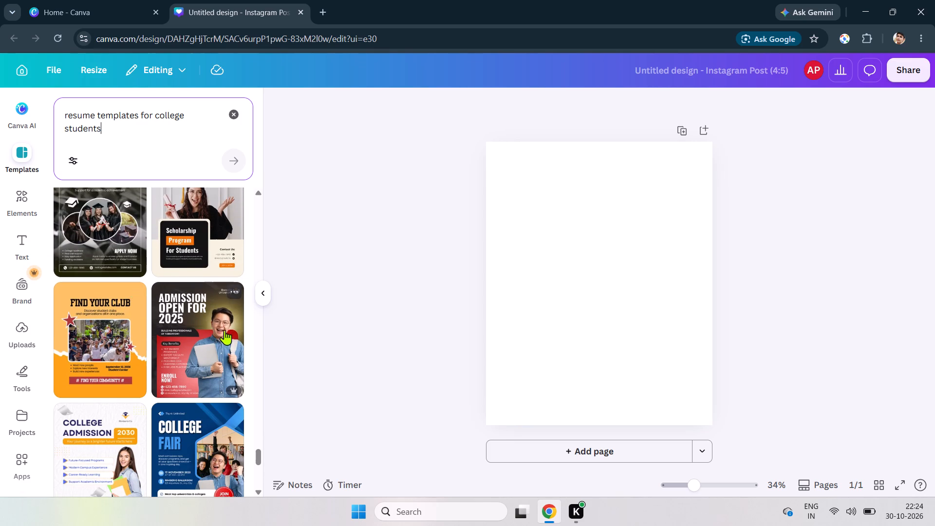
{"action": "left_click", "coordinate": [225, 327]}
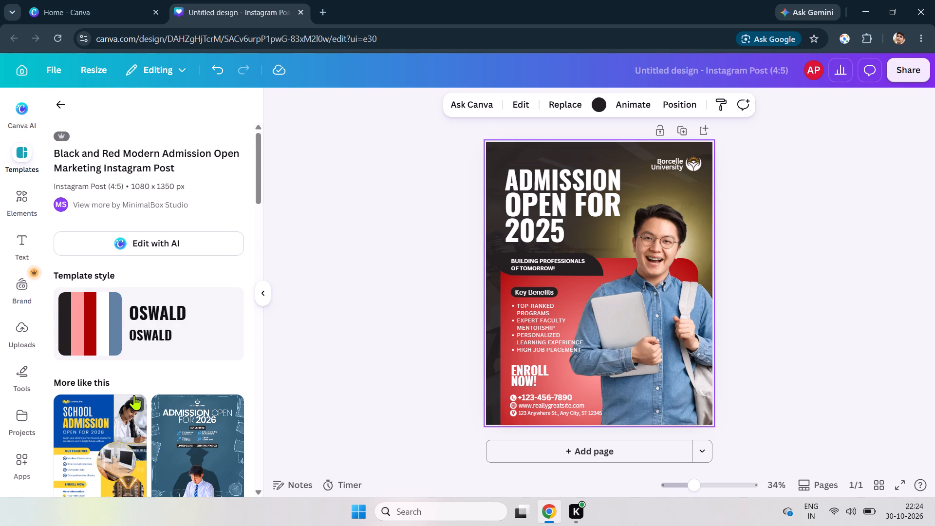
Look through the similar designs suggested for the applied black and red admission template.
{"action": "scroll", "coordinate": [134, 395], "scroll_direction": "down", "scroll_amount": 7}
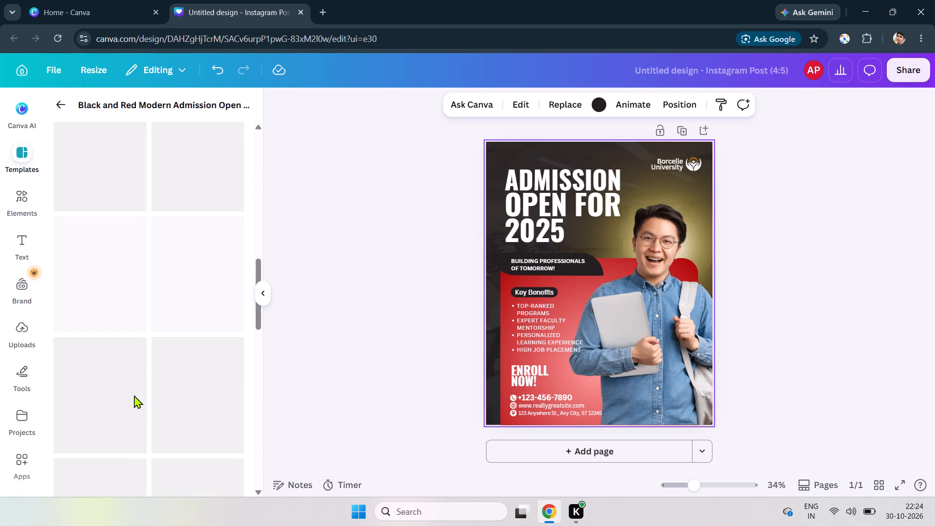
{"action": "scroll", "coordinate": [134, 395], "scroll_direction": "up", "scroll_amount": 7}
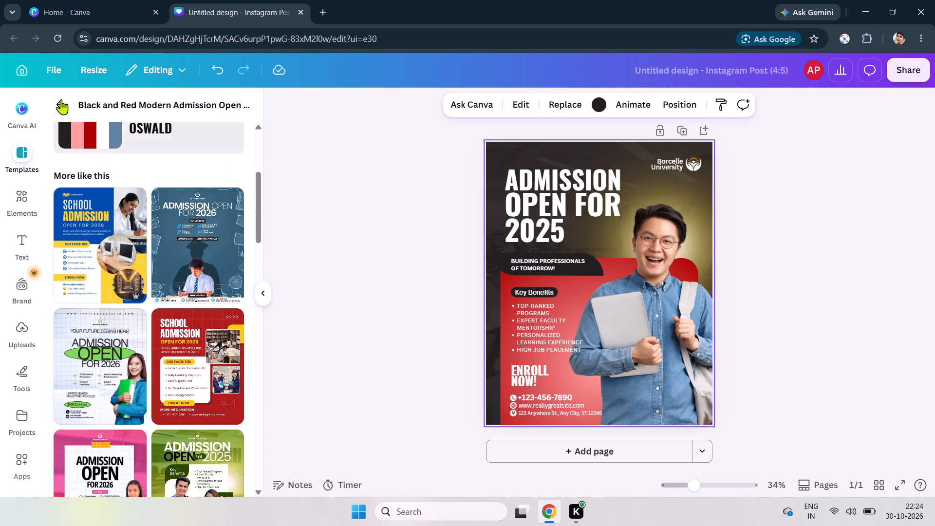
Return to the "resume templates for college students" results and examine further college, scholarship and admission templates.
{"action": "left_click", "coordinate": [64, 98]}
{"action": "scroll", "coordinate": [177, 261], "scroll_direction": "down", "scroll_amount": 1}
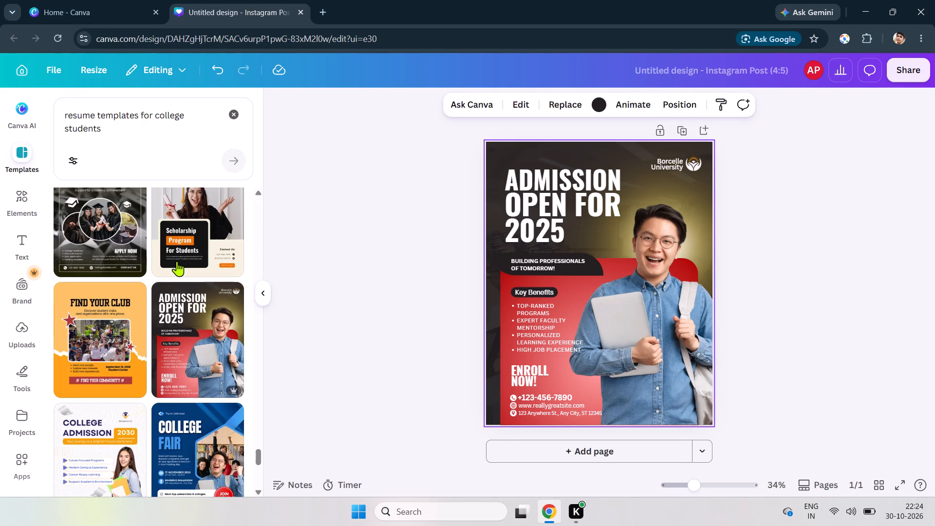
{"action": "scroll", "coordinate": [177, 261], "scroll_direction": "down", "scroll_amount": 4}
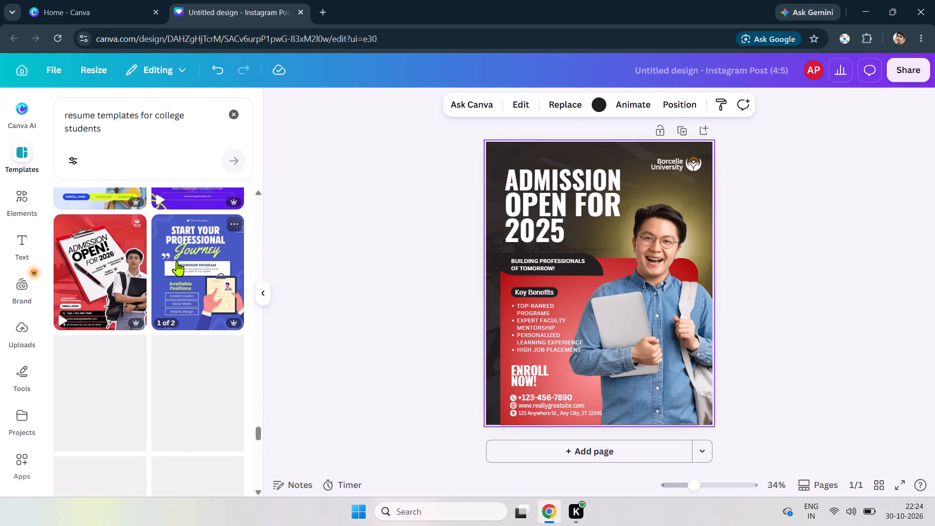
{"action": "scroll", "coordinate": [177, 261], "scroll_direction": "down", "scroll_amount": 4}
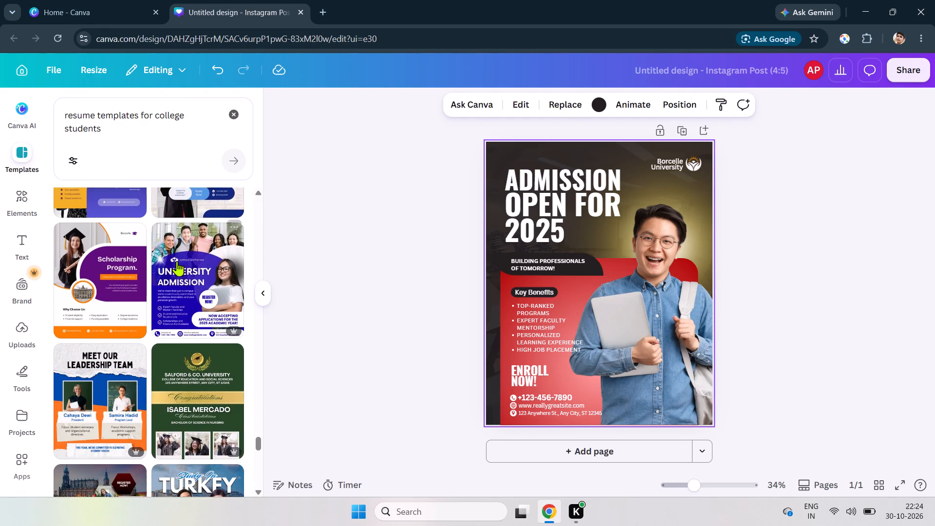
{"action": "scroll", "coordinate": [177, 261], "scroll_direction": "down", "scroll_amount": 5}
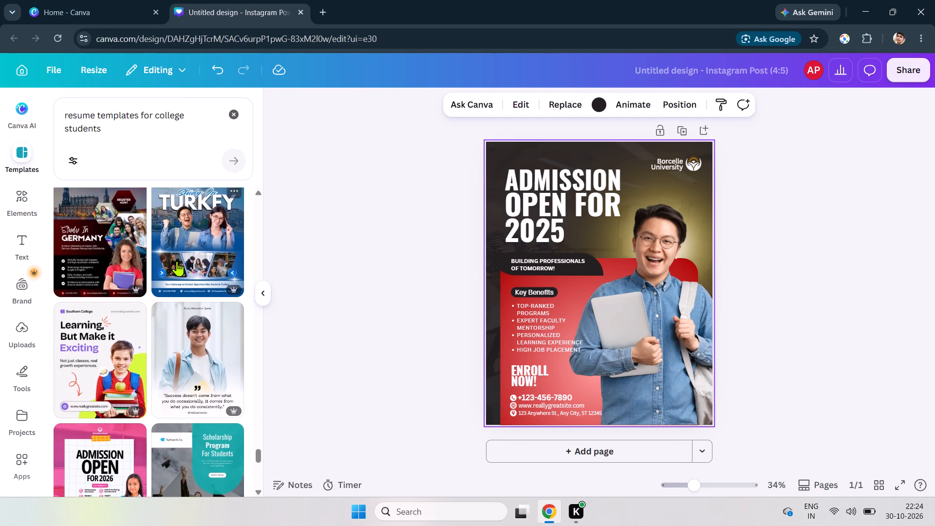
{"action": "scroll", "coordinate": [177, 261], "scroll_direction": "down", "scroll_amount": 5}
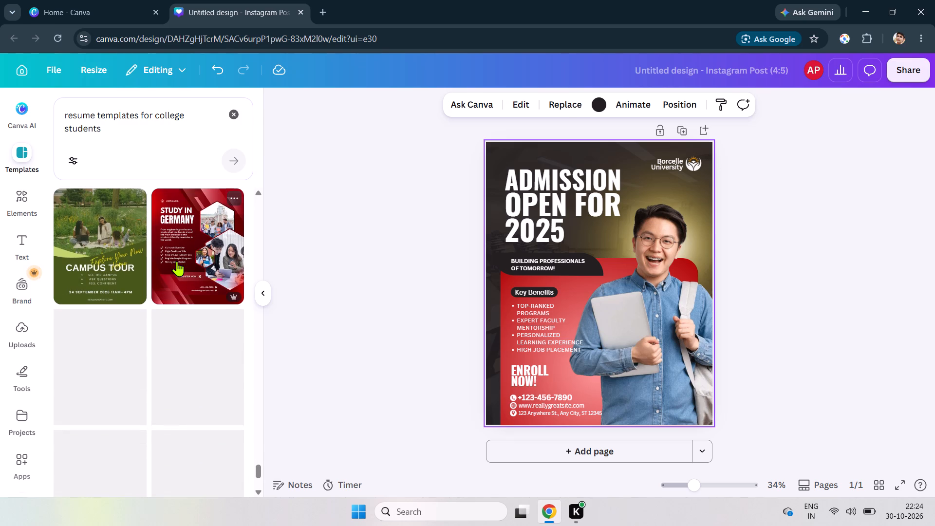
{"action": "scroll", "coordinate": [177, 261], "scroll_direction": "down", "scroll_amount": 5}
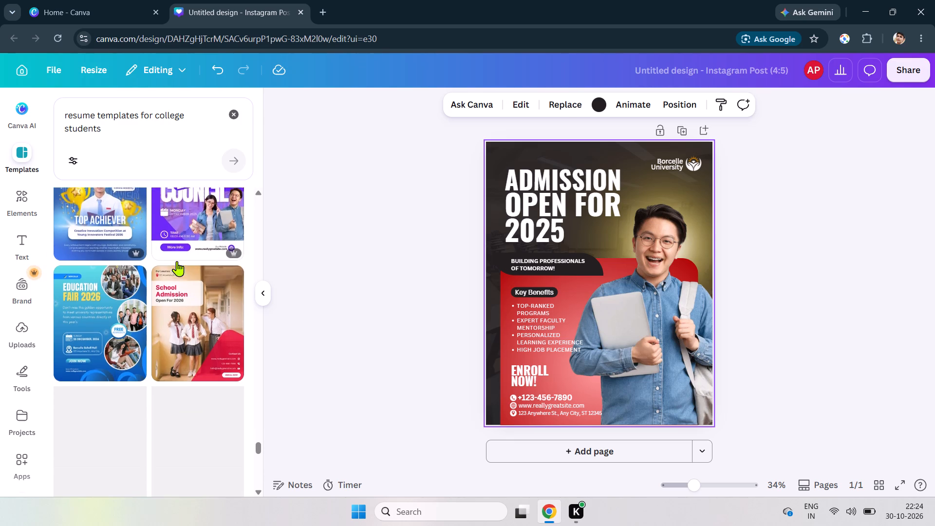
{"action": "scroll", "coordinate": [177, 261], "scroll_direction": "down", "scroll_amount": 4}
{"action": "scroll", "coordinate": [177, 261], "scroll_direction": "up", "scroll_amount": 1}
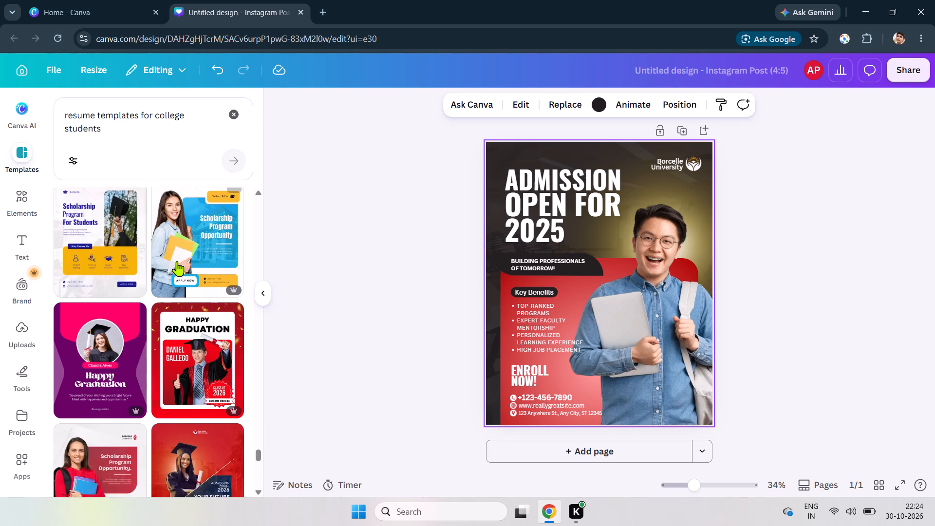
{"action": "scroll", "coordinate": [177, 261], "scroll_direction": "up", "scroll_amount": 1}
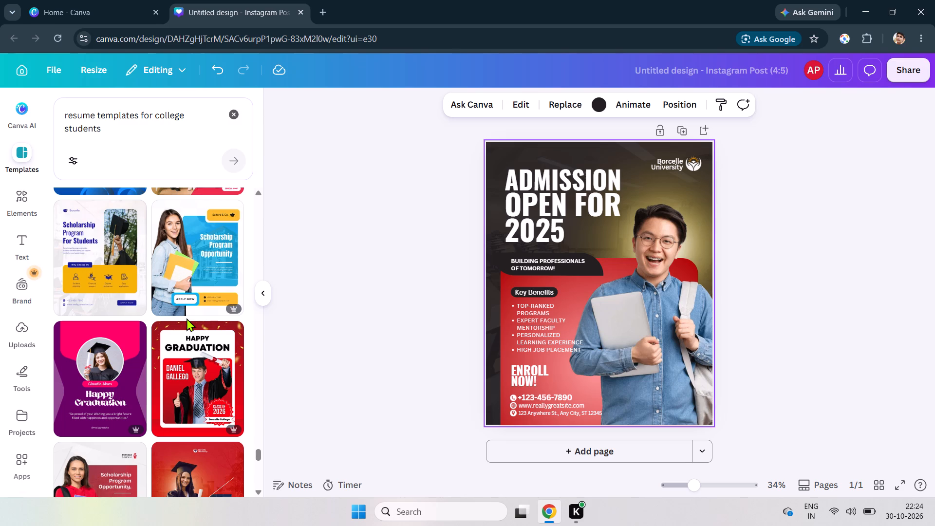
{"action": "scroll", "coordinate": [187, 318], "scroll_direction": "down", "scroll_amount": 6}
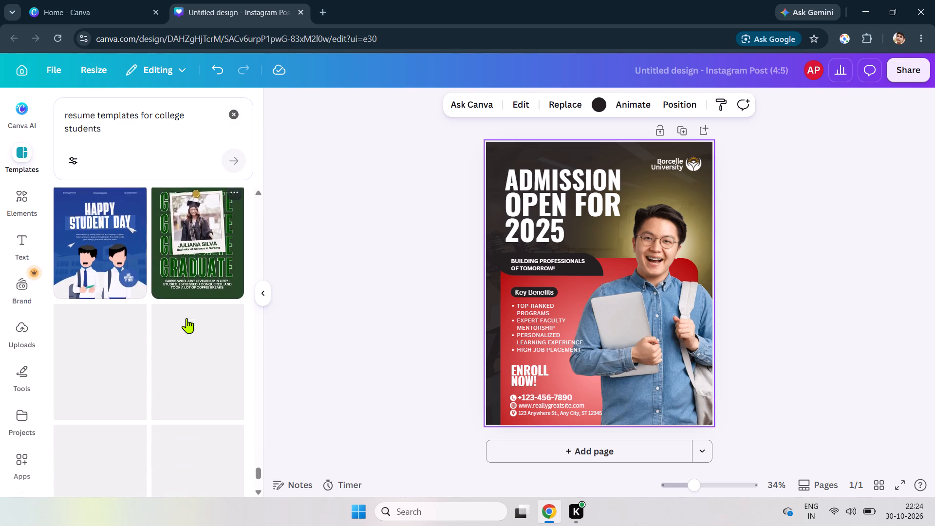
{"action": "scroll", "coordinate": [187, 318], "scroll_direction": "down", "scroll_amount": 1}
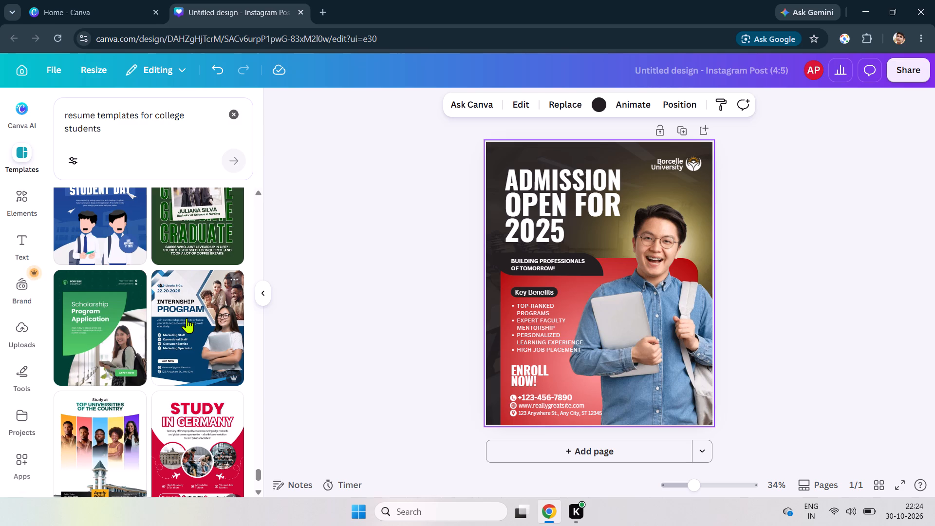
{"action": "scroll", "coordinate": [187, 318], "scroll_direction": "down", "scroll_amount": 1}
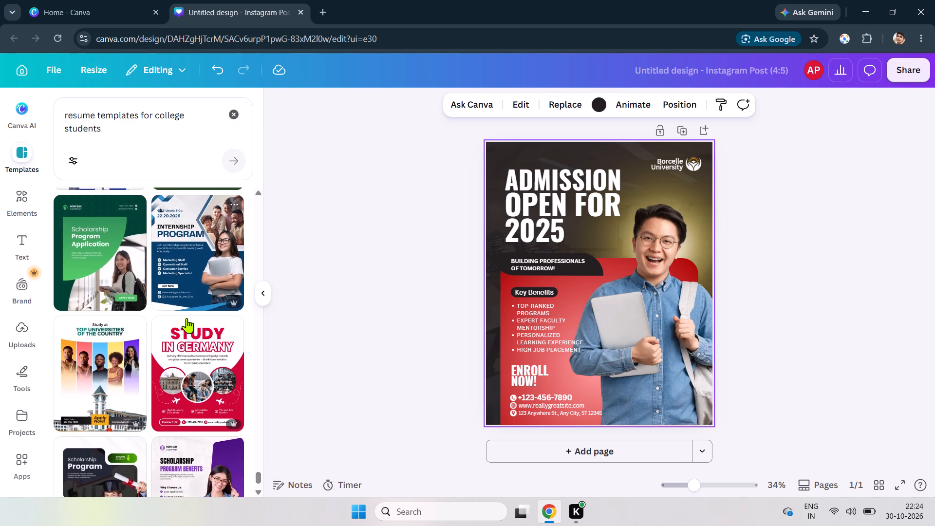
{"action": "scroll", "coordinate": [187, 318], "scroll_direction": "down", "scroll_amount": 2}
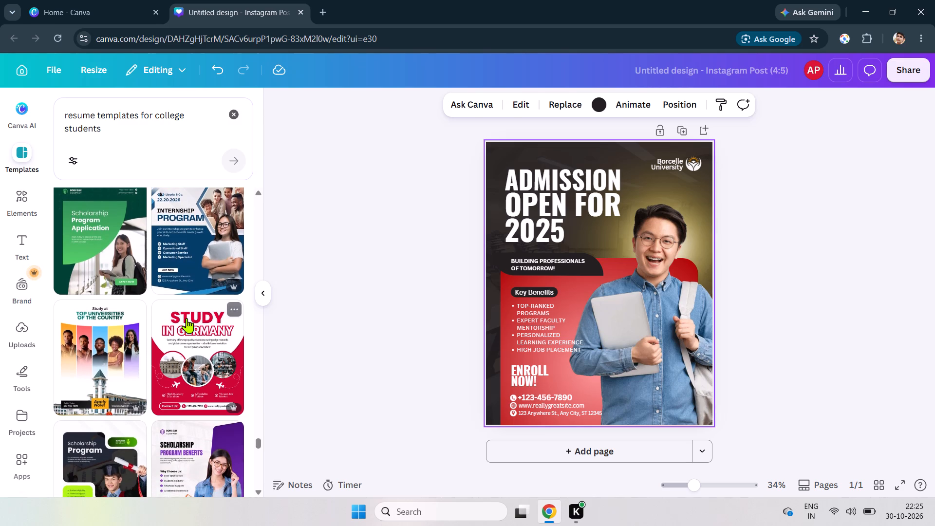
{"action": "scroll", "coordinate": [187, 318], "scroll_direction": "down", "scroll_amount": 3}
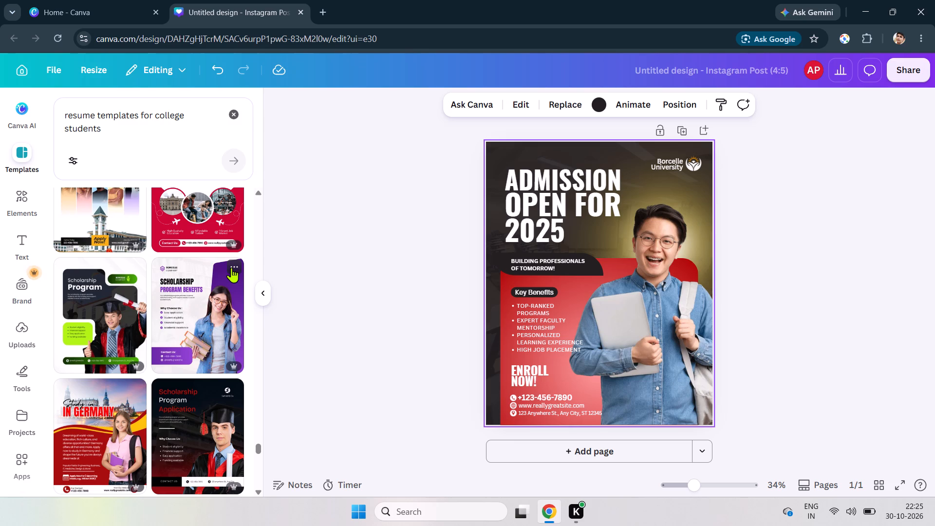
{"action": "scroll", "coordinate": [231, 267], "scroll_direction": "down", "scroll_amount": 1}
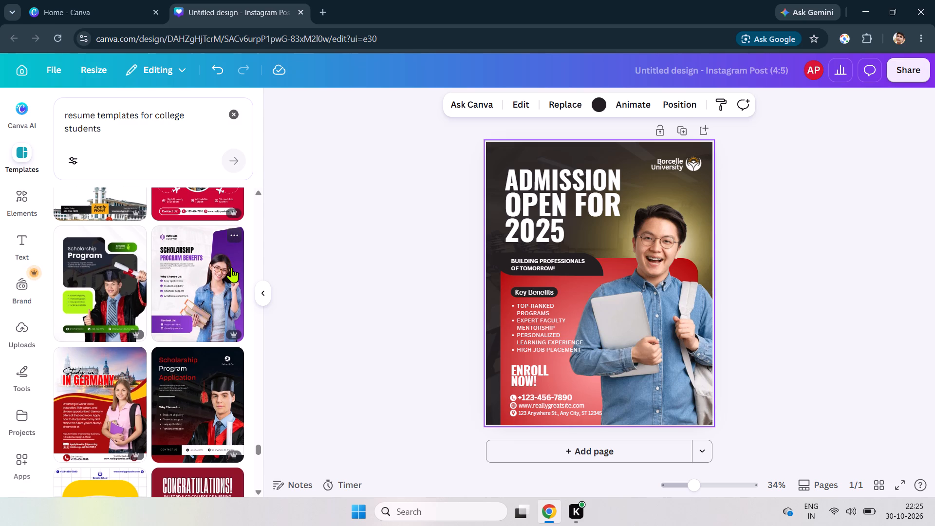
{"action": "scroll", "coordinate": [231, 267], "scroll_direction": "down", "scroll_amount": 1}
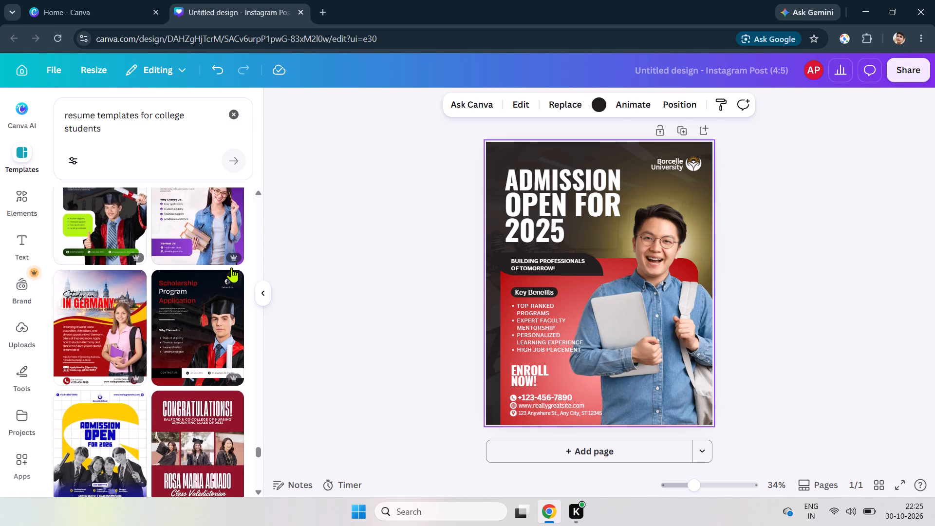
{"action": "scroll", "coordinate": [148, 376], "scroll_direction": "down", "scroll_amount": 3}
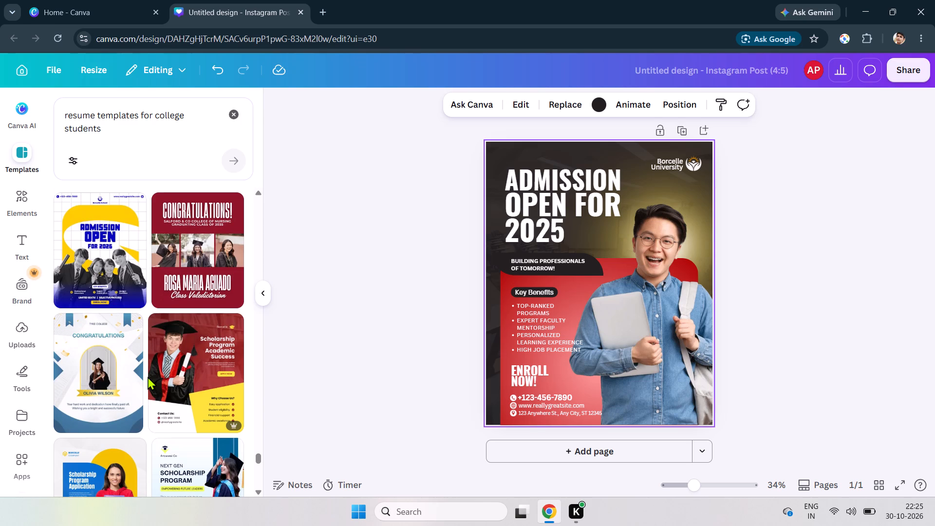
{"action": "scroll", "coordinate": [148, 376], "scroll_direction": "down", "scroll_amount": 4}
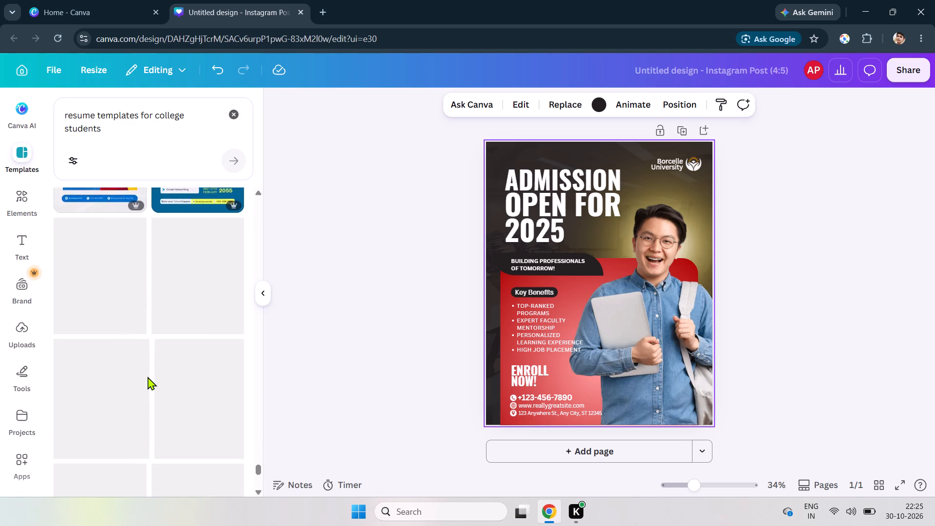
{"action": "scroll", "coordinate": [148, 376], "scroll_direction": "down", "scroll_amount": 1}
Examine the "resume templates for college students" results again from the beginning, comparing the admission, scholarship, college fair and study abroad designs.
{"action": "scroll", "coordinate": [148, 376], "scroll_direction": "up", "scroll_amount": 19}
{"action": "scroll", "coordinate": [148, 376], "scroll_direction": "up", "scroll_amount": 15}
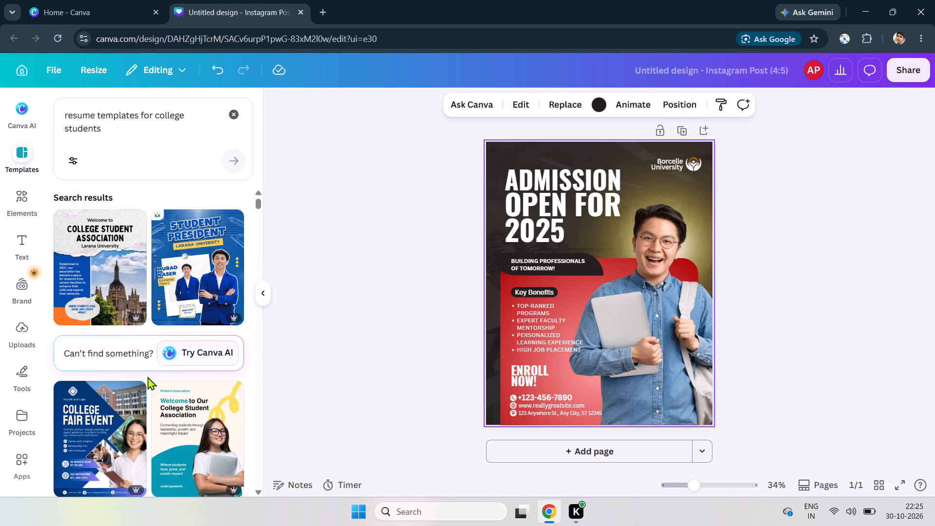
{"action": "scroll", "coordinate": [148, 376], "scroll_direction": "down", "scroll_amount": 2}
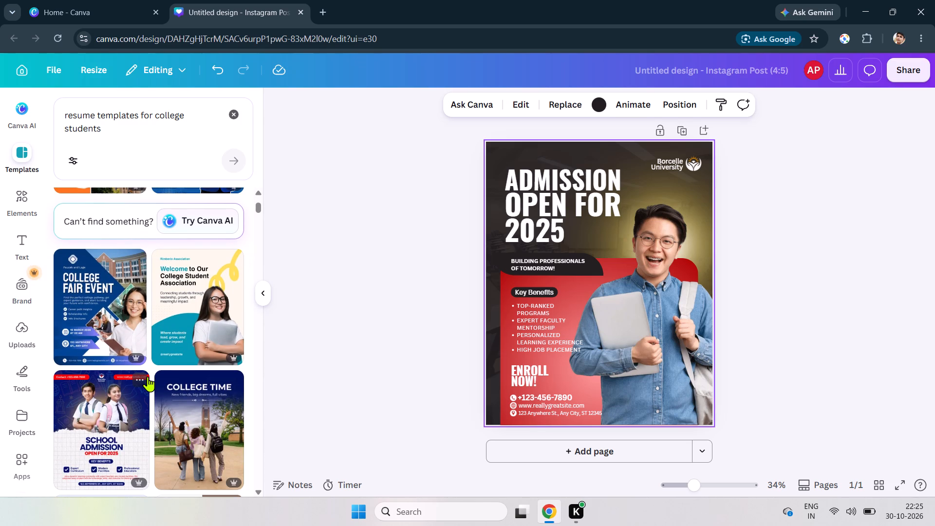
{"action": "scroll", "coordinate": [148, 376], "scroll_direction": "down", "scroll_amount": 2}
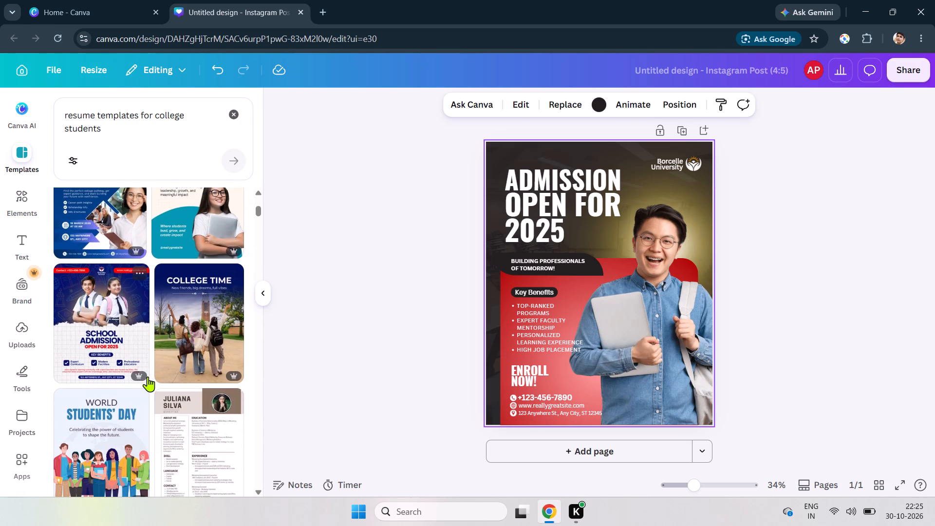
{"action": "scroll", "coordinate": [148, 376], "scroll_direction": "down", "scroll_amount": 2}
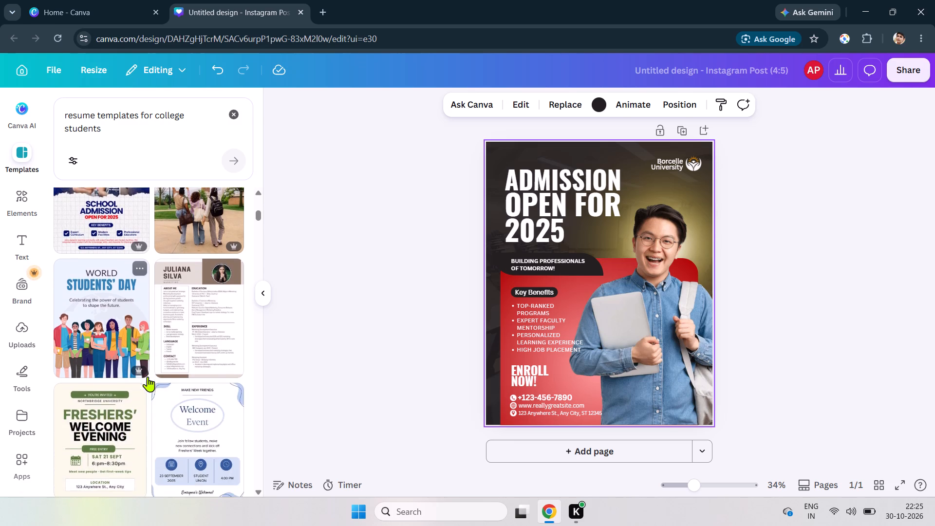
{"action": "scroll", "coordinate": [148, 376], "scroll_direction": "down", "scroll_amount": 3}
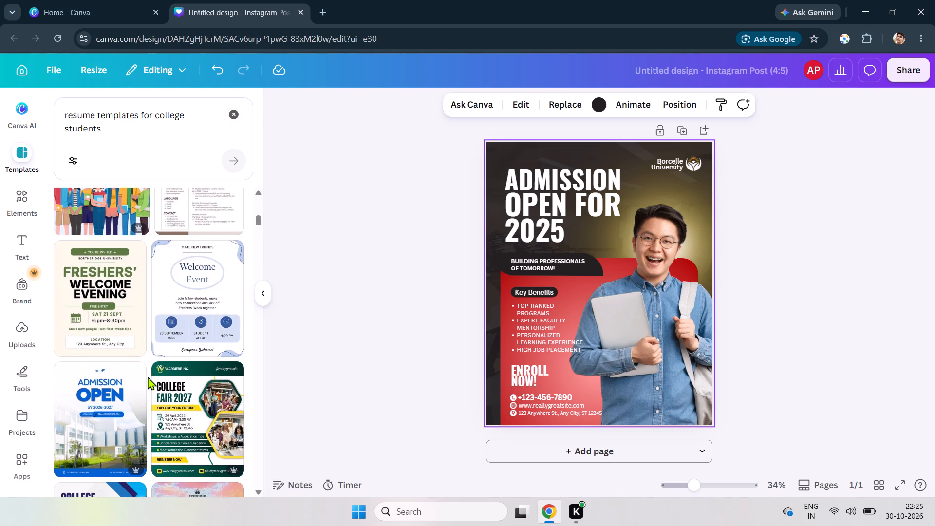
{"action": "scroll", "coordinate": [148, 376], "scroll_direction": "down", "scroll_amount": 4}
{"action": "left_click", "coordinate": [148, 376]}
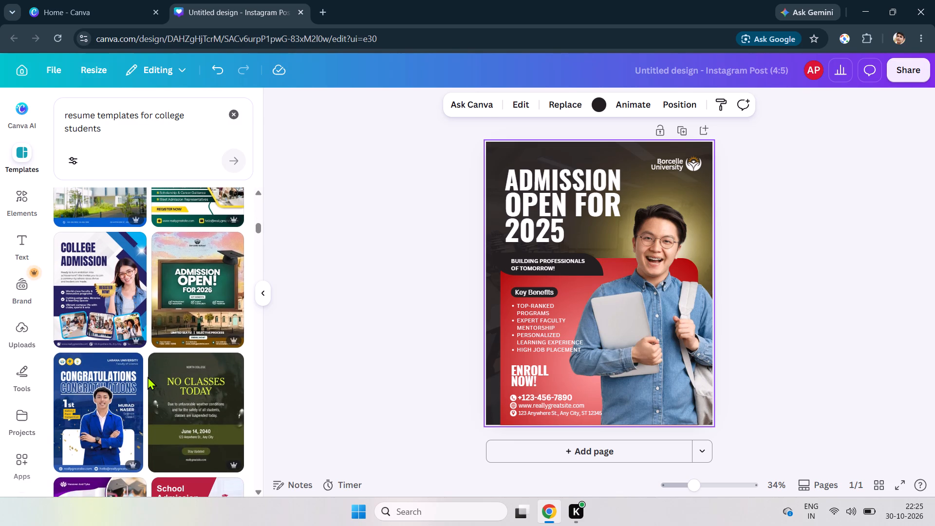
{"action": "scroll", "coordinate": [148, 376], "scroll_direction": "down", "scroll_amount": 1}
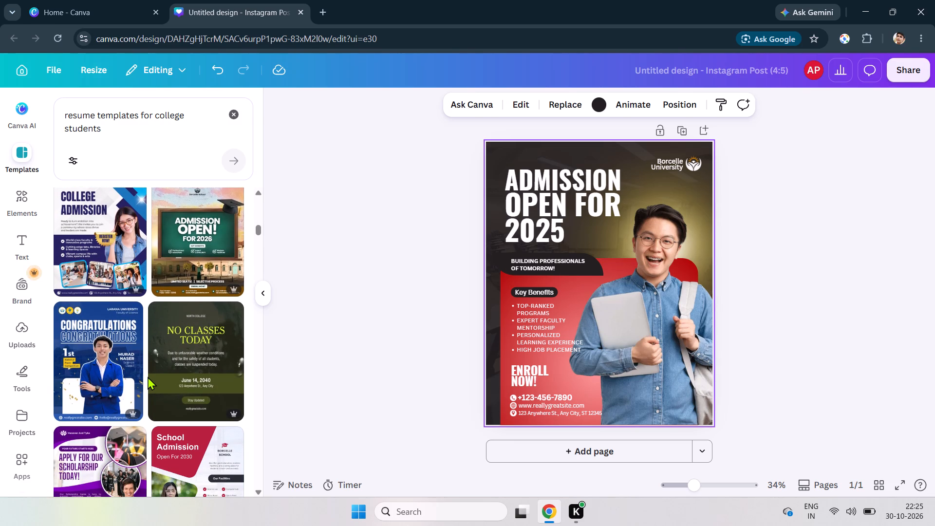
{"action": "scroll", "coordinate": [148, 376], "scroll_direction": "down", "scroll_amount": 1}
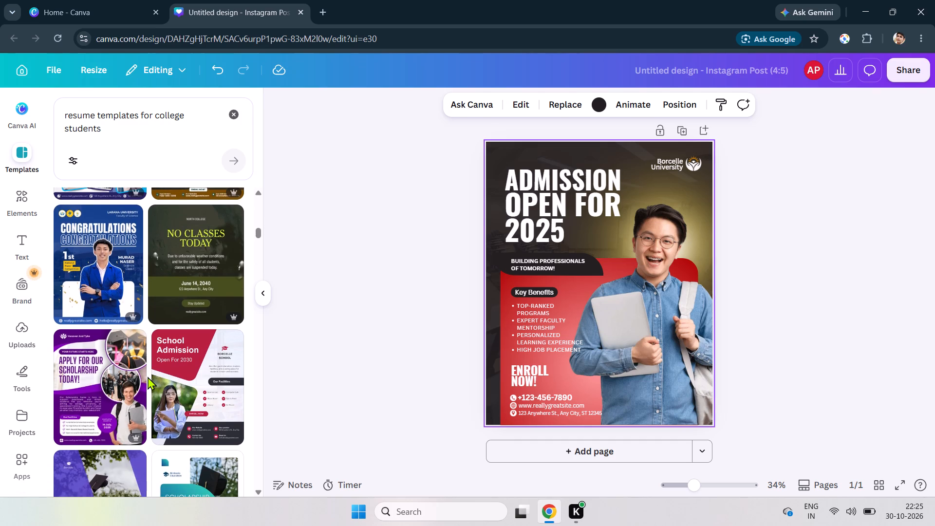
{"action": "scroll", "coordinate": [148, 376], "scroll_direction": "down", "scroll_amount": 2}
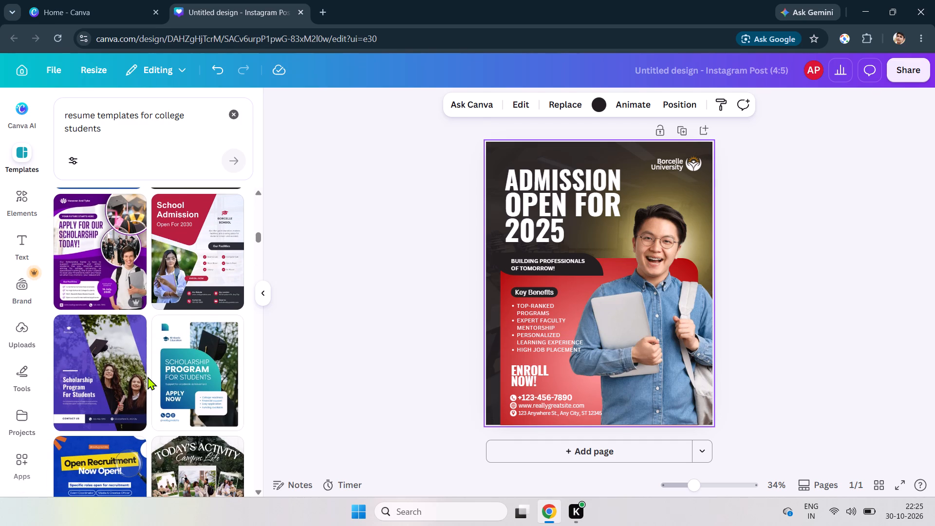
{"action": "scroll", "coordinate": [148, 376], "scroll_direction": "down", "scroll_amount": 4}
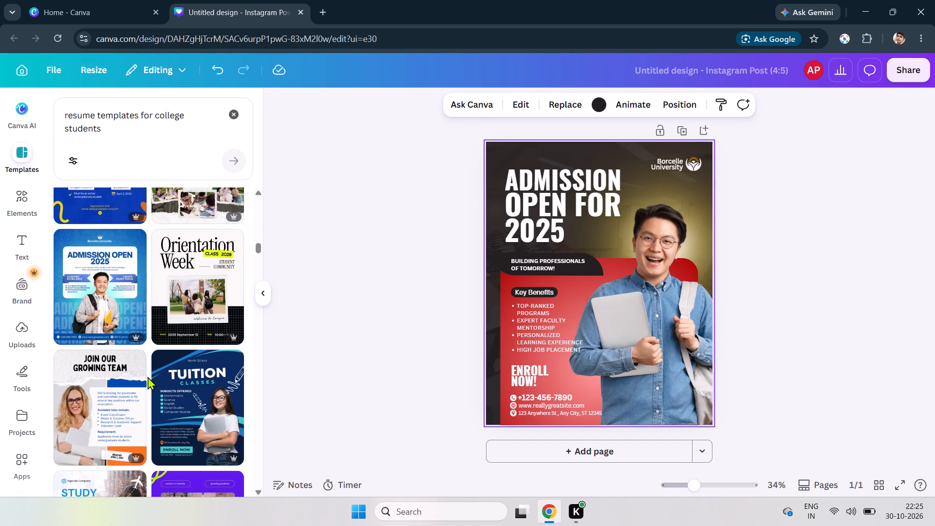
{"action": "scroll", "coordinate": [148, 376], "scroll_direction": "down", "scroll_amount": 3}
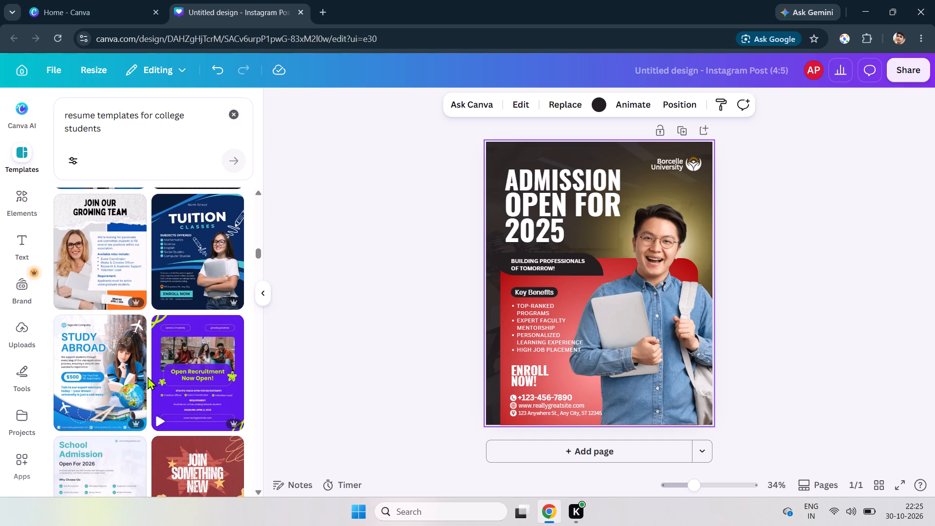
{"action": "scroll", "coordinate": [148, 376], "scroll_direction": "down", "scroll_amount": 3}
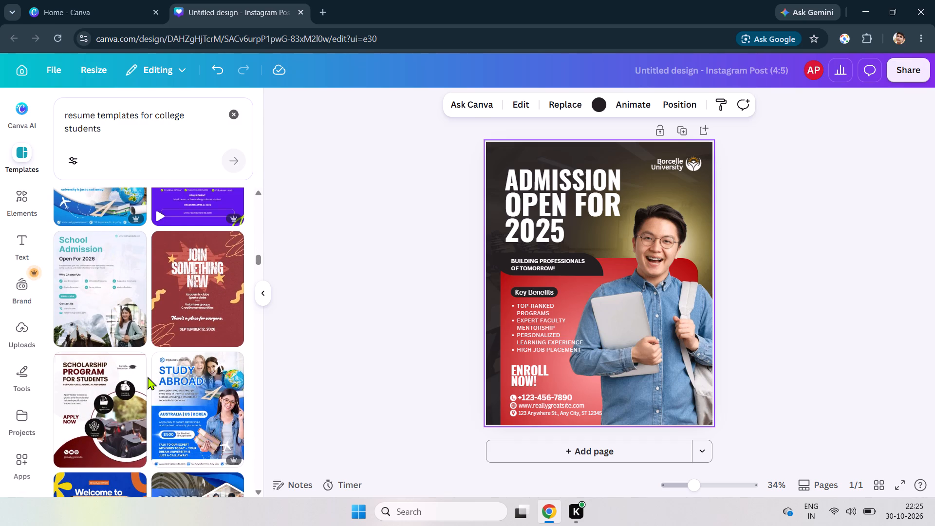
{"action": "scroll", "coordinate": [148, 376], "scroll_direction": "down", "scroll_amount": 1}
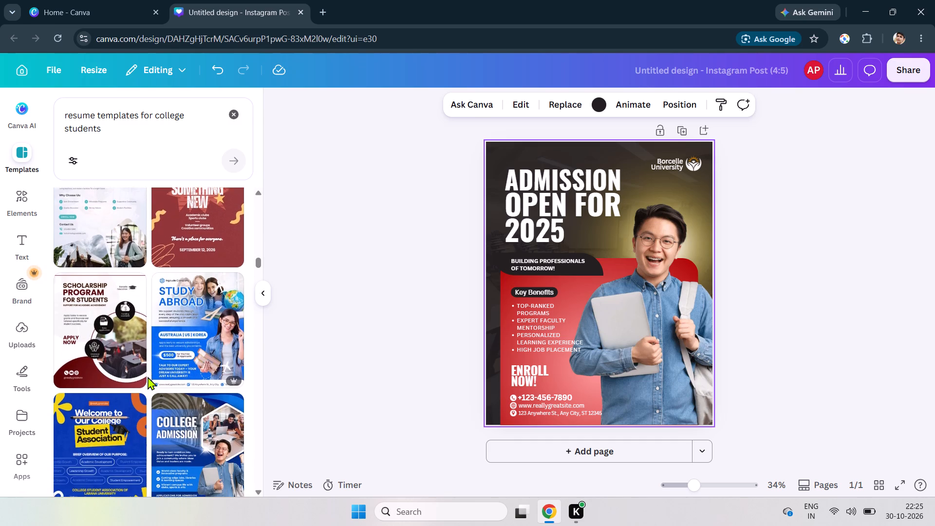
{"action": "scroll", "coordinate": [148, 376], "scroll_direction": "down", "scroll_amount": 2}
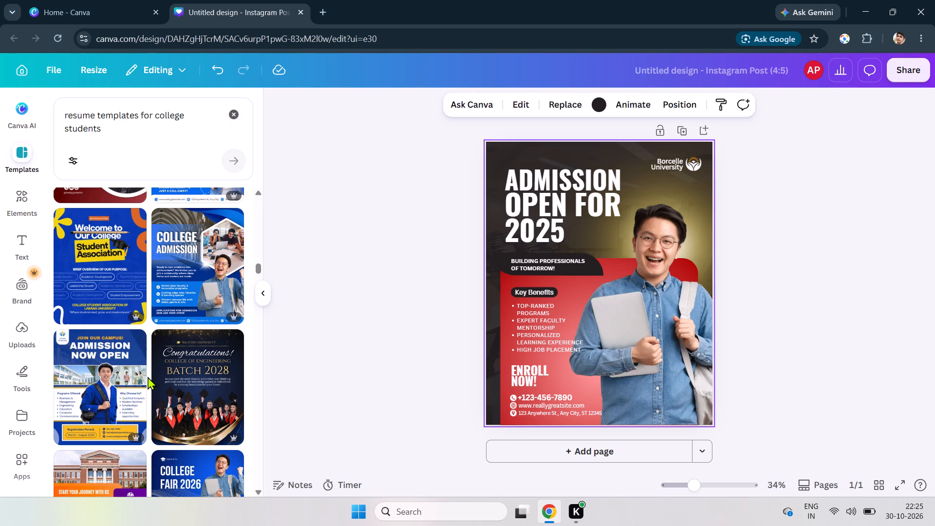
{"action": "scroll", "coordinate": [148, 376], "scroll_direction": "down", "scroll_amount": 2}
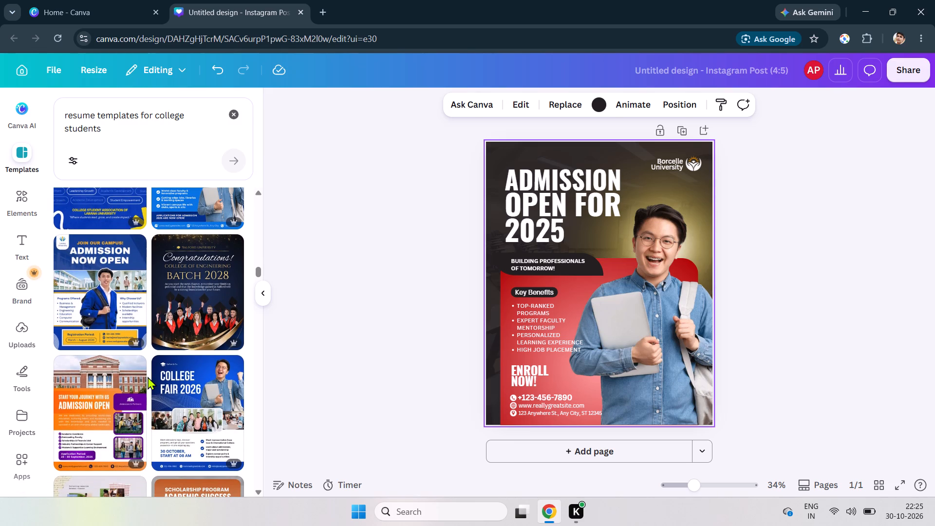
{"action": "scroll", "coordinate": [148, 376], "scroll_direction": "down", "scroll_amount": 1}
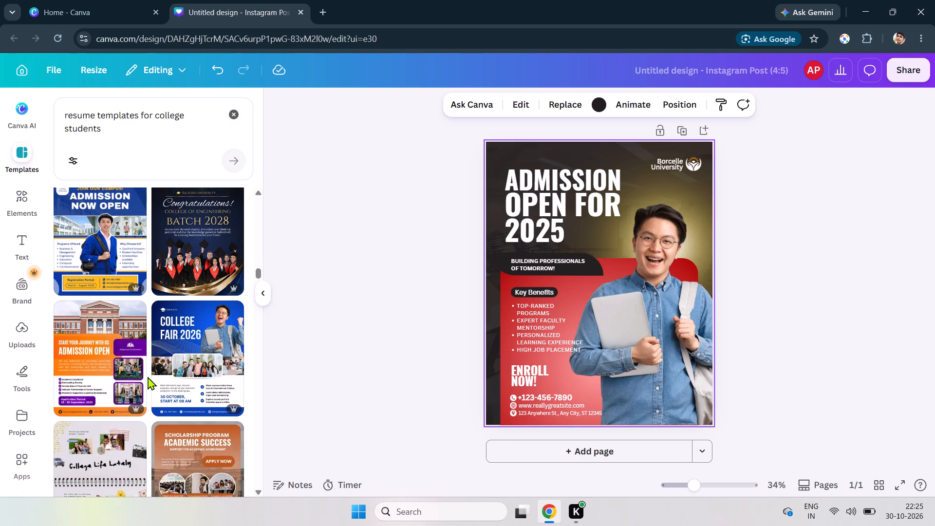
{"action": "scroll", "coordinate": [148, 376], "scroll_direction": "down", "scroll_amount": 1}
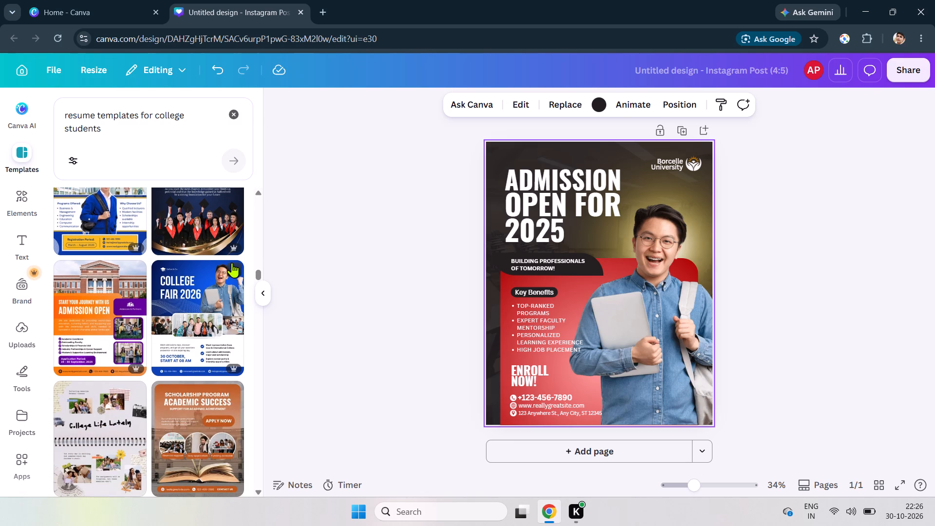
{"action": "scroll", "coordinate": [193, 370], "scroll_direction": "down", "scroll_amount": 2}
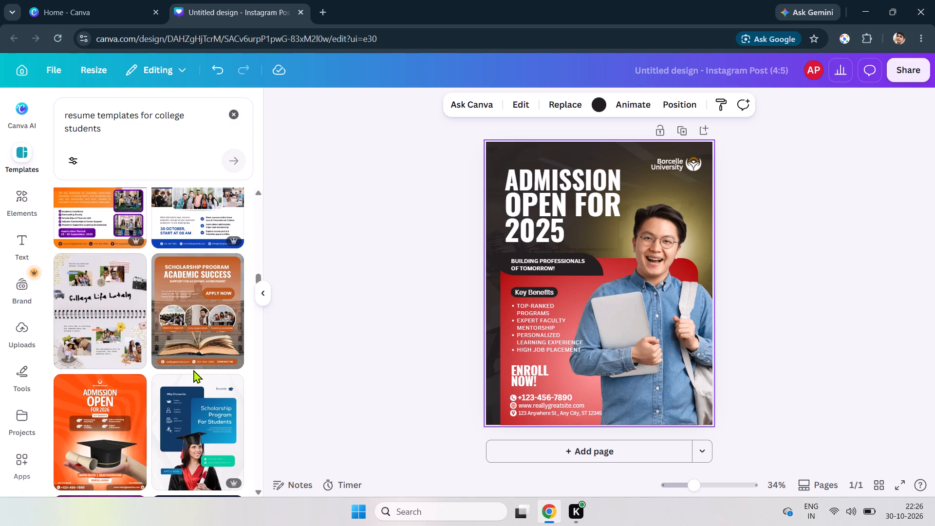
{"action": "scroll", "coordinate": [193, 370], "scroll_direction": "down", "scroll_amount": 6}
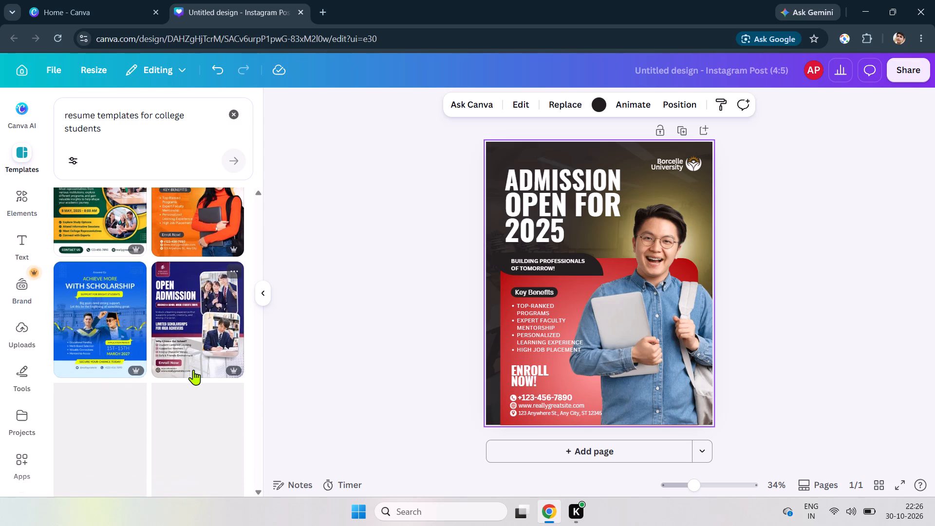
{"action": "scroll", "coordinate": [193, 370], "scroll_direction": "down", "scroll_amount": 1}
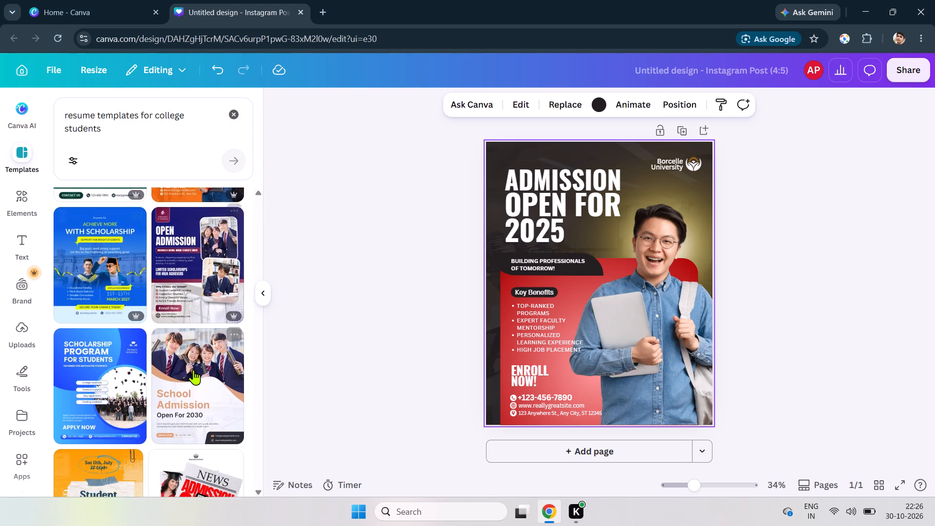
{"action": "scroll", "coordinate": [193, 370], "scroll_direction": "down", "scroll_amount": 4}
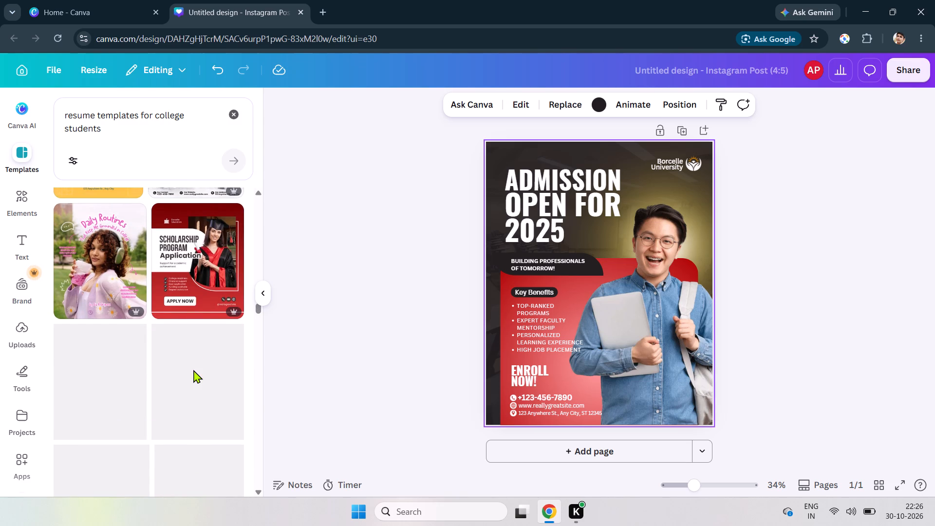
{"action": "scroll", "coordinate": [193, 370], "scroll_direction": "down", "scroll_amount": 1}
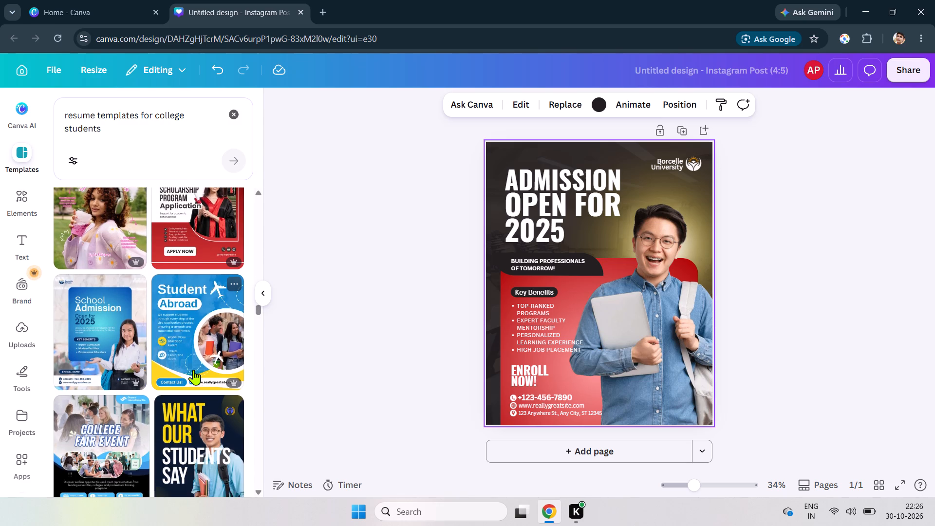
{"action": "scroll", "coordinate": [193, 370], "scroll_direction": "down", "scroll_amount": 3}
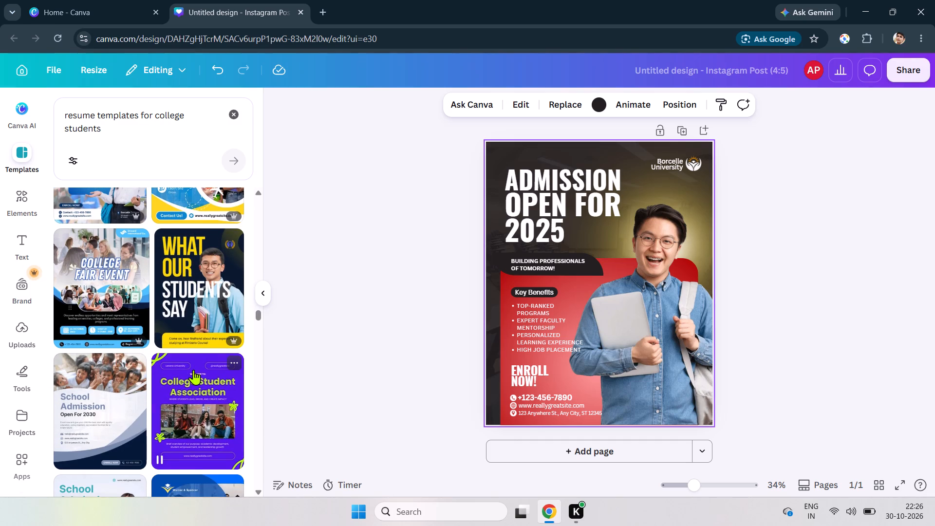
{"action": "scroll", "coordinate": [193, 370], "scroll_direction": "down", "scroll_amount": 4}
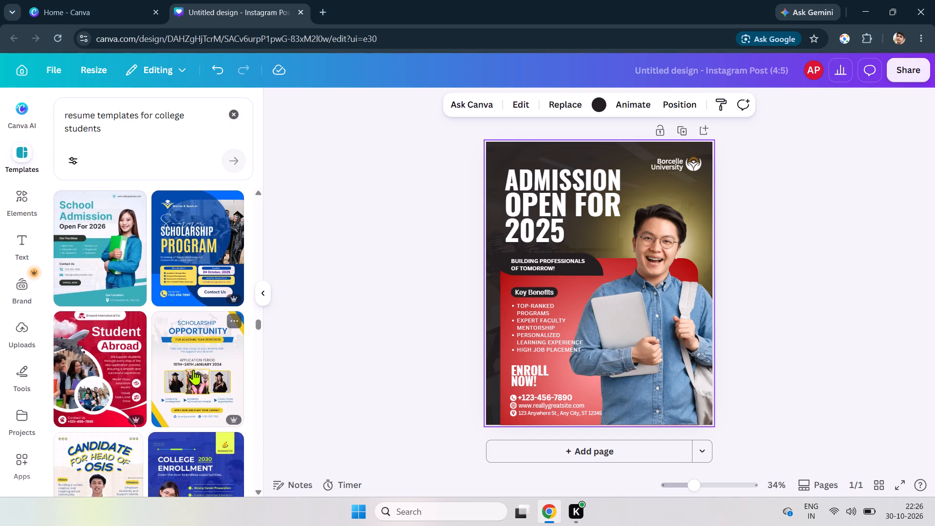
{"action": "scroll", "coordinate": [193, 370], "scroll_direction": "down", "scroll_amount": 4}
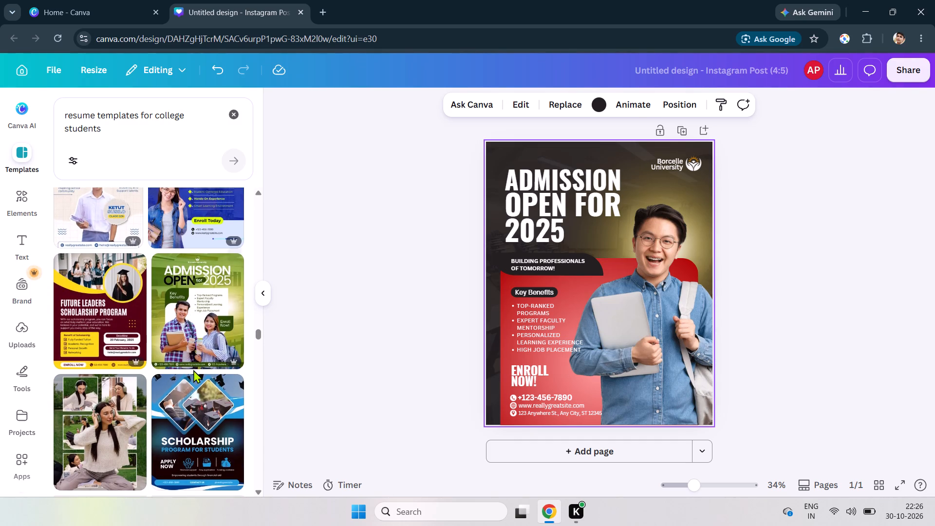
{"action": "scroll", "coordinate": [193, 370], "scroll_direction": "down", "scroll_amount": 5}
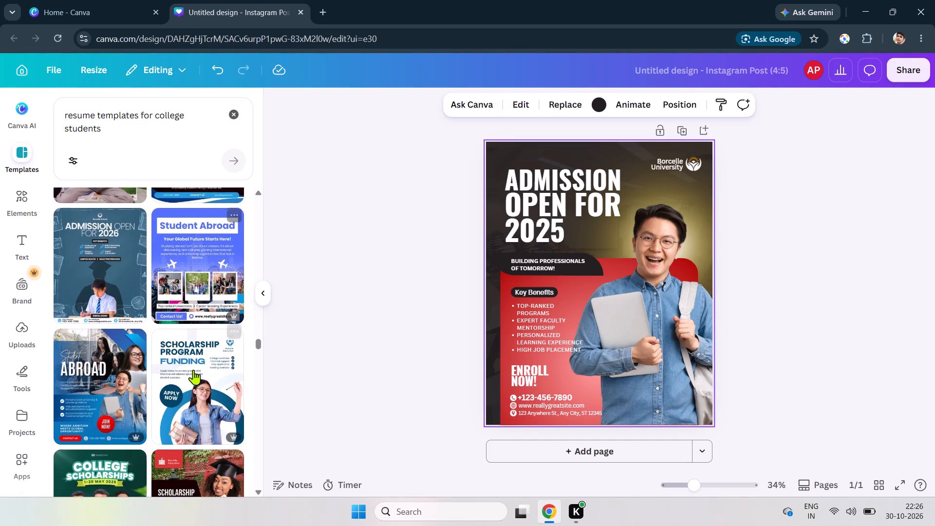
{"action": "scroll", "coordinate": [193, 370], "scroll_direction": "down", "scroll_amount": 3}
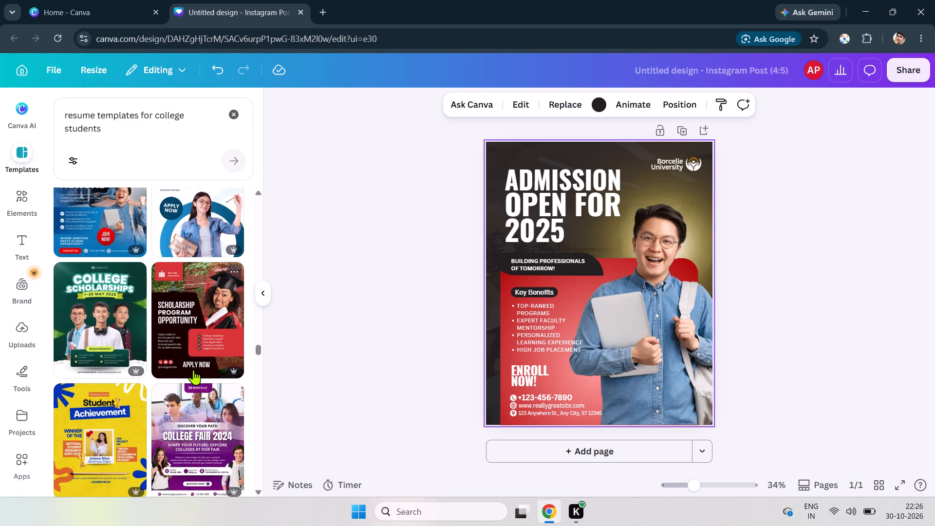
{"action": "scroll", "coordinate": [193, 370], "scroll_direction": "down", "scroll_amount": 3}
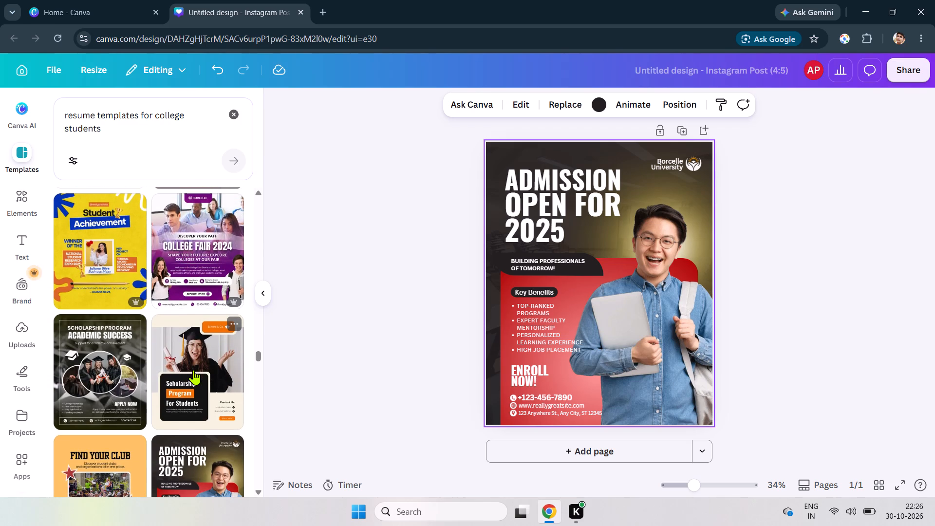
{"action": "scroll", "coordinate": [193, 370], "scroll_direction": "down", "scroll_amount": 1}
Replace the "Admission Open for 2025" headline text with "BUILDING A BETTER TOMORROW".
{"action": "left_click", "coordinate": [537, 174]}
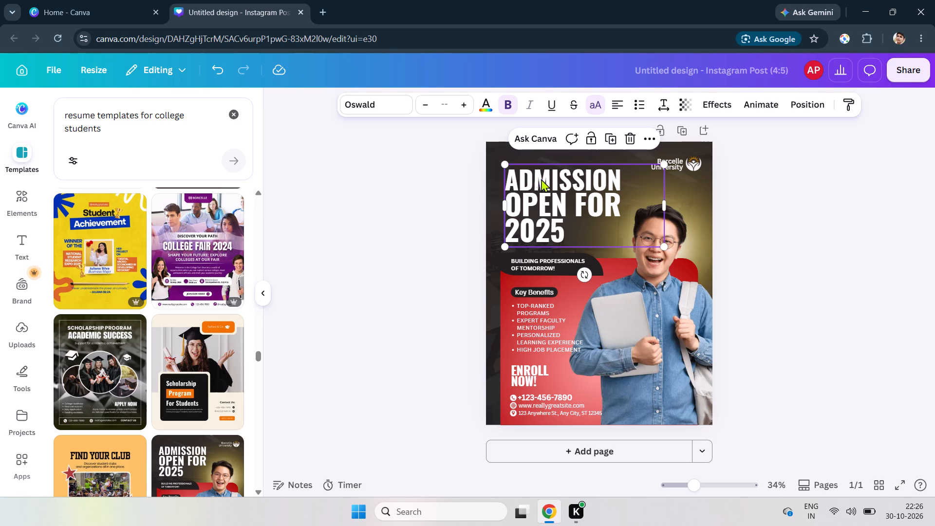
{"action": "double_click", "coordinate": [567, 227]}
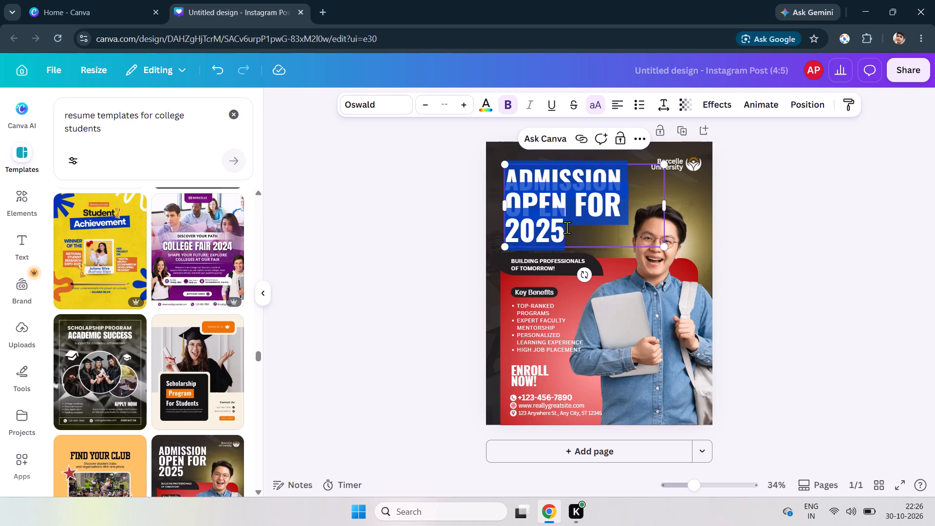
{"action": "left_click", "coordinate": [567, 227]}
{"action": "key", "text": "BackSpace"}
{"action": "key", "text": "BackSpace"}
{"action": "key", "text": "BackSpace"}
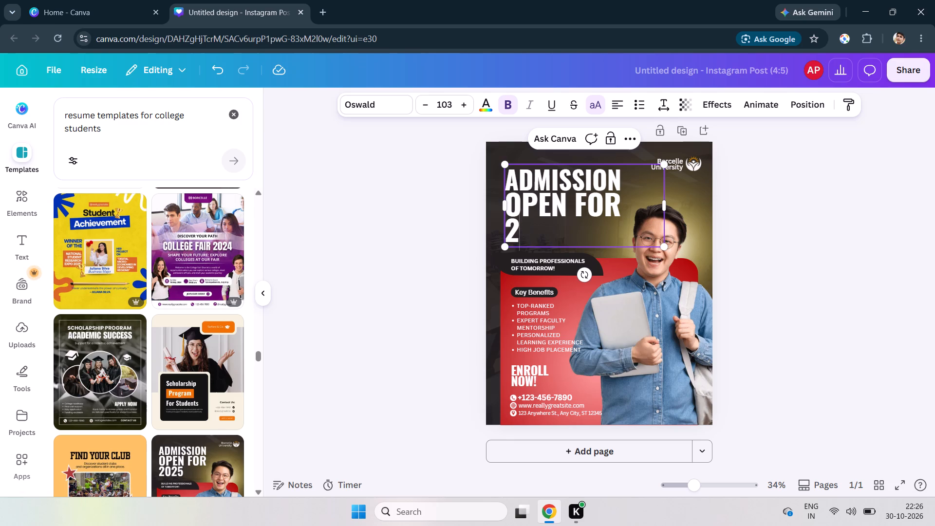
{"action": "key", "text": "BackSpace"}
{"action": "key", "text": "BackSpace"}
{"action": "key", "text": "BackSpace"}
{"action": "key", "text": "BackSpace"}
{"action": "key", "text": "BackSpace"}
{"action": "key", "text": "BackSpace"}
{"action": "key", "text": "BackSpace"}
{"action": "key", "text": "BackSpace"}
{"action": "key", "text": "BackSpace"}
{"action": "key", "text": "BackSpace"}
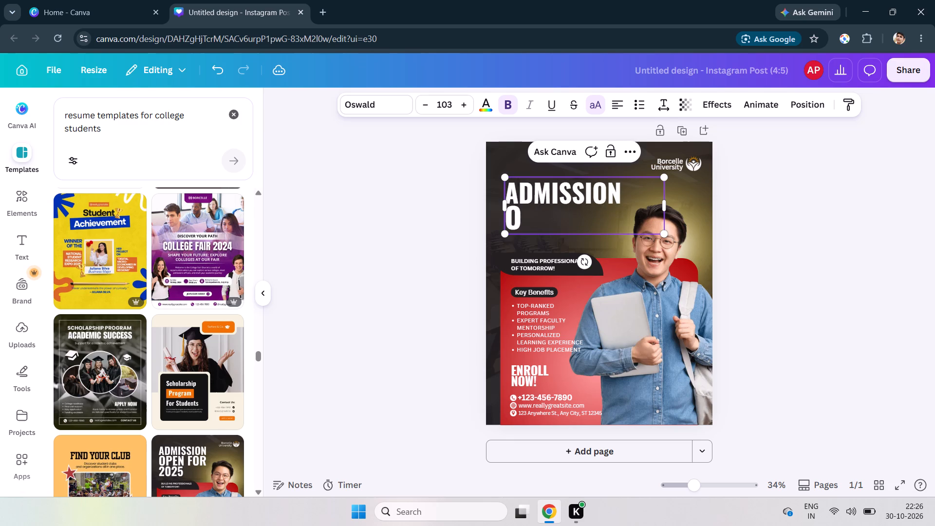
{"action": "key", "text": "BackSpace"}
{"action": "key", "text": "BackSpace"}
{"action": "key", "text": "BackSpace"}
{"action": "key", "text": "BackSpace"}
{"action": "key", "text": "BackSpace"}
{"action": "key", "text": "BackSpace"}
{"action": "key", "text": "BackSpace"}
{"action": "key", "text": "BackSpace"}
{"action": "key", "text": "BackSpace"}
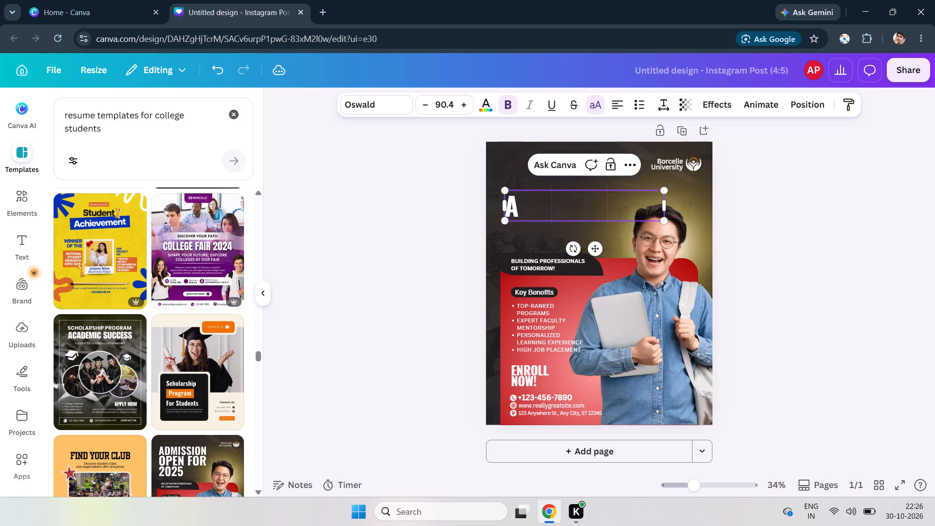
{"action": "key", "text": "BackSpace"}
{"action": "key", "text": "shift+b"}
{"action": "type", "text": "UI"}
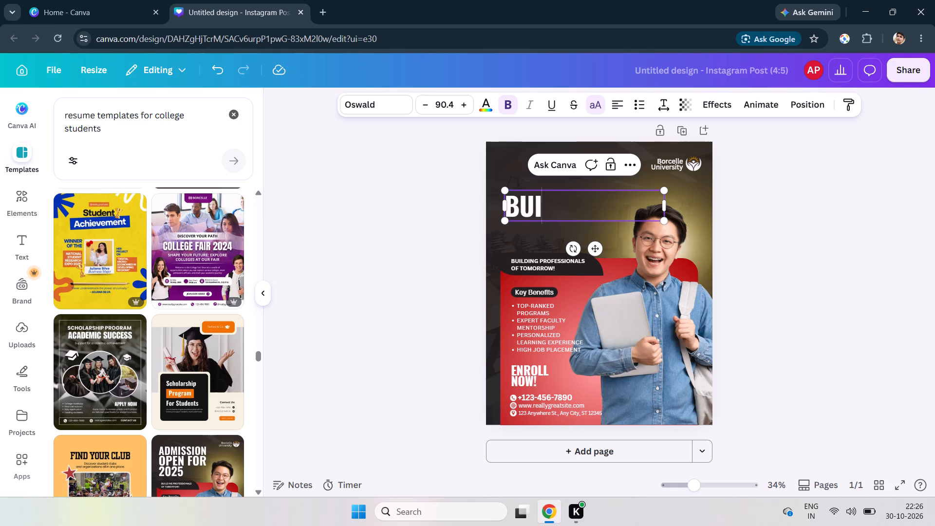
{"action": "type", "text": "LDING"}
{"action": "key", "text": "space"}
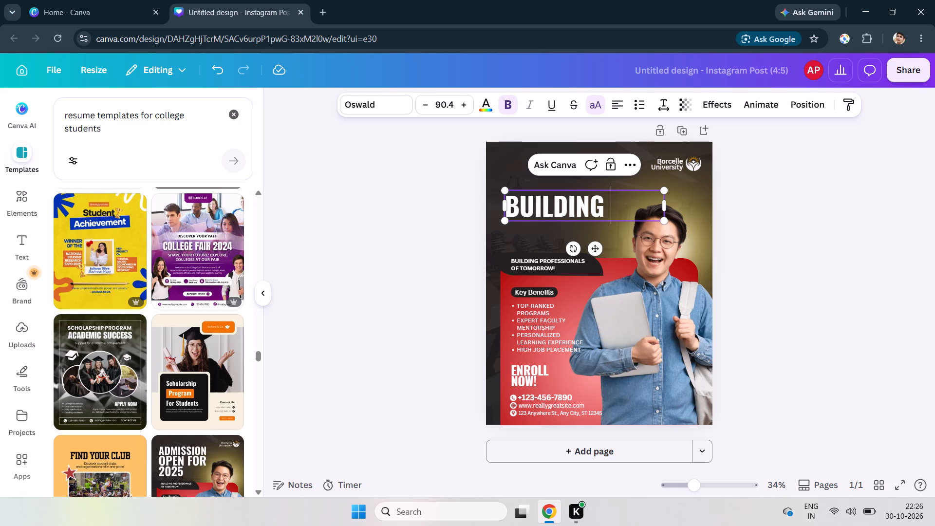
{"action": "type", "text": "A BETTER"}
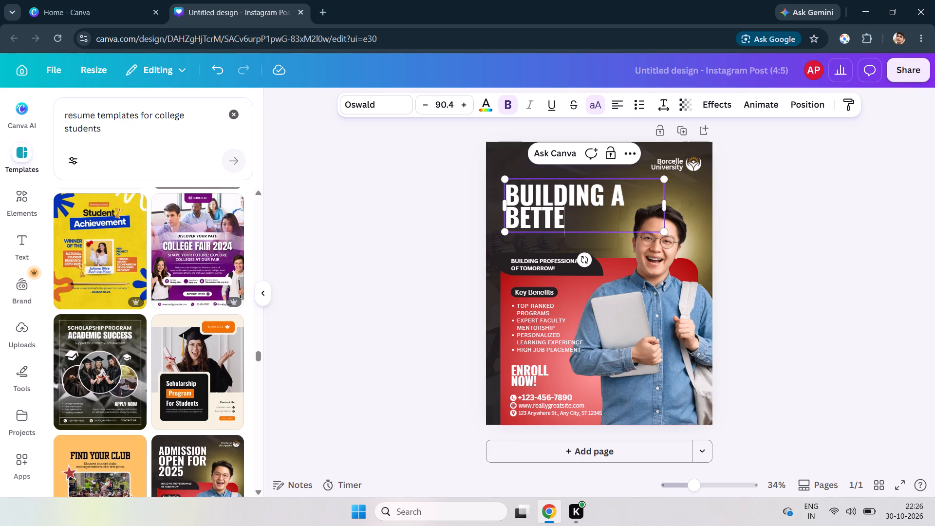
{"action": "key", "text": "space"}
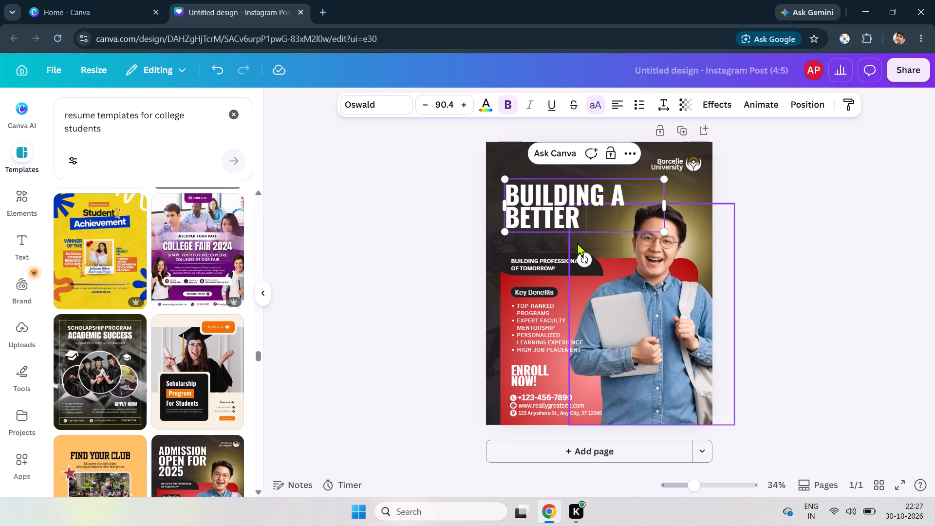
{"action": "type", "text": "TO"}
{"action": "type", "text": "MO"}
{"action": "type", "text": "RR"}
{"action": "type", "text": "OW"}
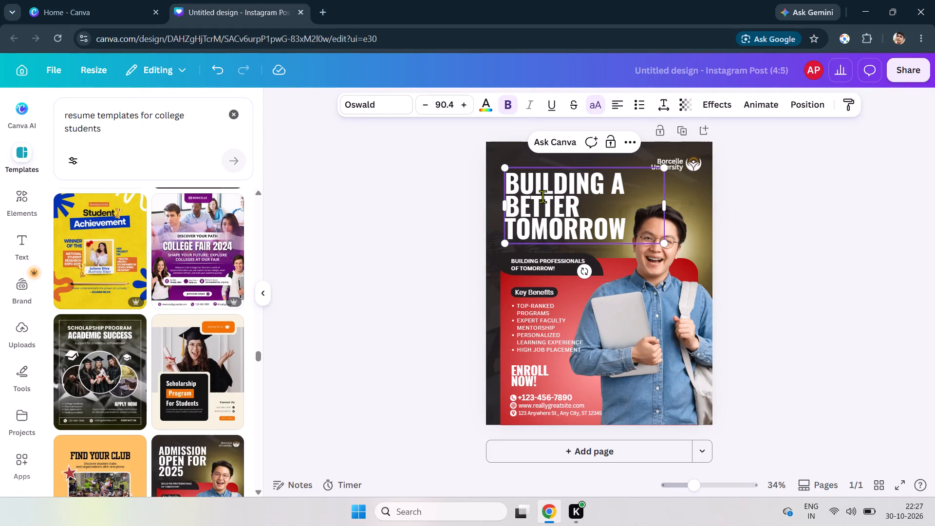
Enlarge the "BUILDING A BETTER TOMORROW" headline slightly to font size 92.8, extending its box up and outward.
{"action": "left_click", "coordinate": [504, 169]}
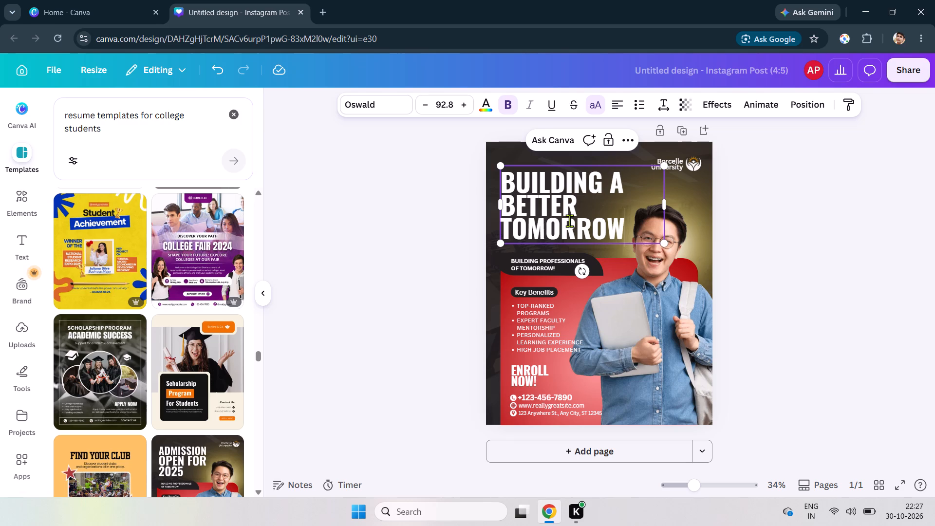
Break the headline's first line after "BUILDING" so that "A BETTER" forms the second line above "TOMORROW".
{"action": "left_click", "coordinate": [516, 202]}
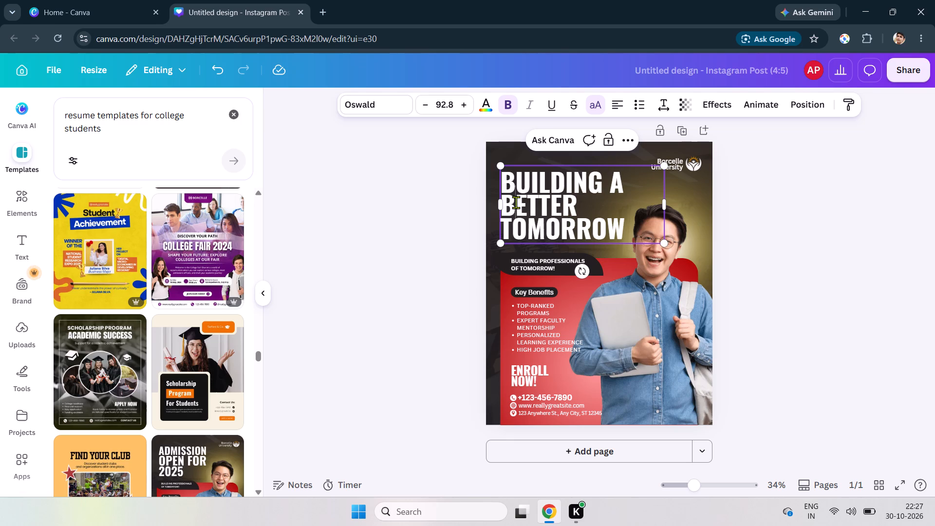
{"action": "left_click", "coordinate": [527, 203]}
{"action": "left_click", "coordinate": [539, 206]}
{"action": "left_click", "coordinate": [551, 204]}
{"action": "left_click", "coordinate": [564, 205]}
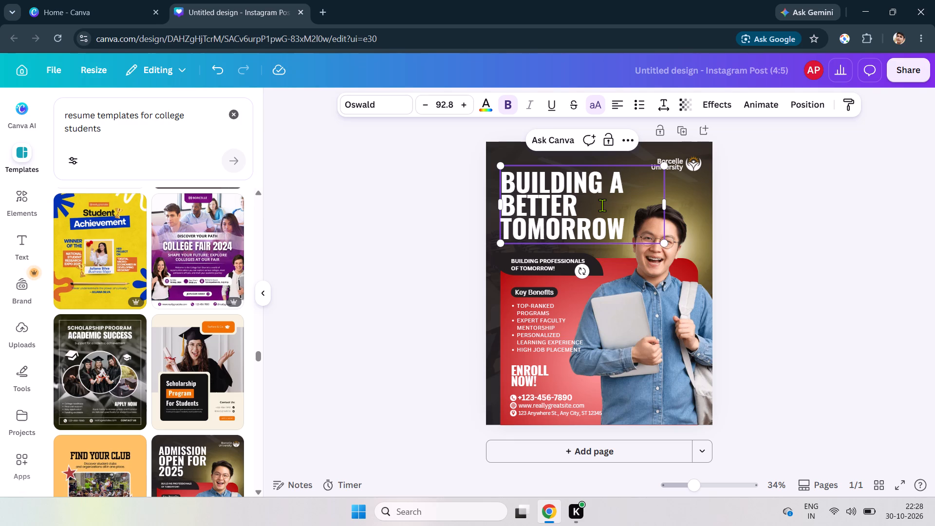
{"action": "left_click", "coordinate": [602, 205]}
{"action": "left_click", "coordinate": [615, 180]}
{"action": "key", "text": "Return"}
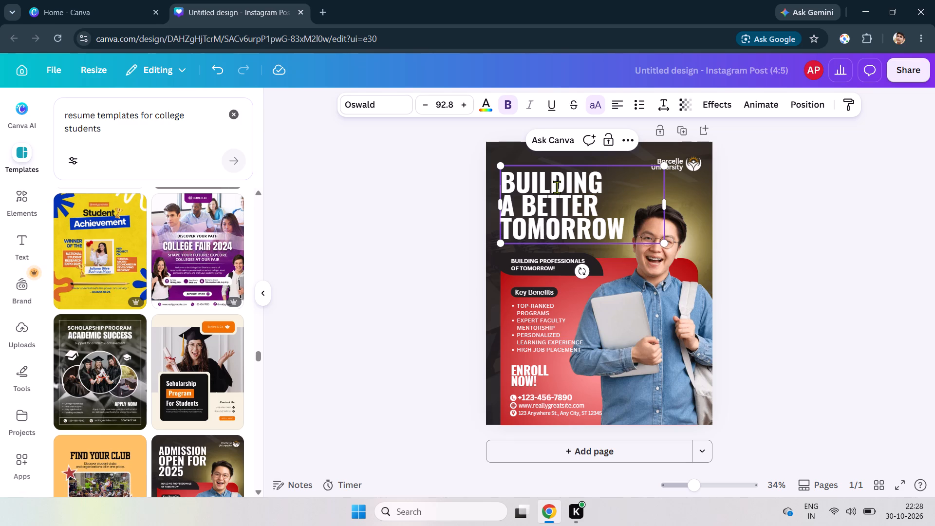
Remove the bold formatting from the words "A BETTER" in the headline.
{"action": "left_click", "coordinate": [503, 200]}
{"action": "left_click_drag", "start_coordinate": [503, 200], "coordinate": [598, 201]}
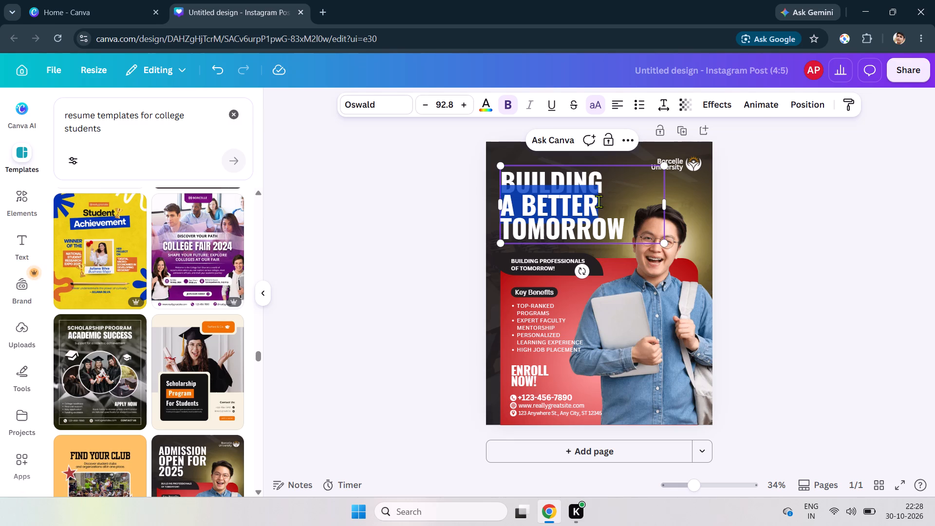
{"action": "left_click_drag", "start_coordinate": [598, 201], "coordinate": [599, 207]}
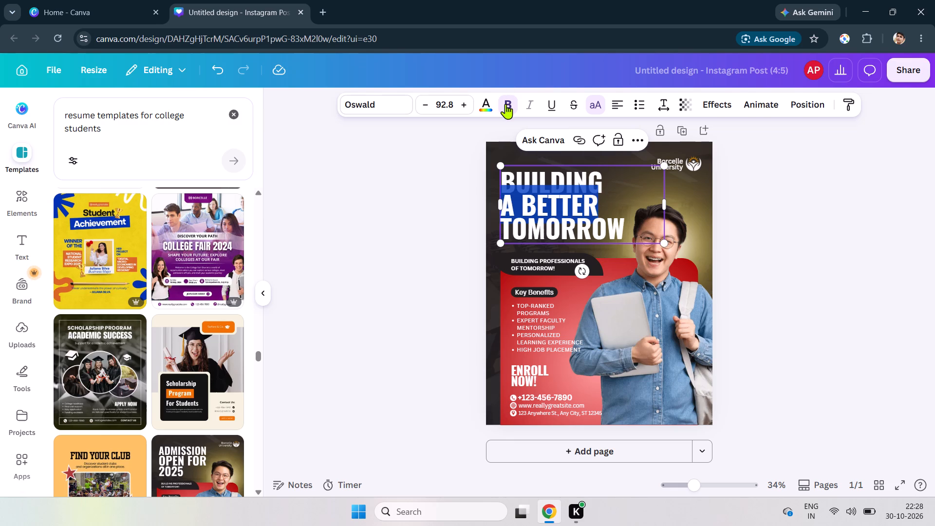
{"action": "left_click", "coordinate": [505, 104]}
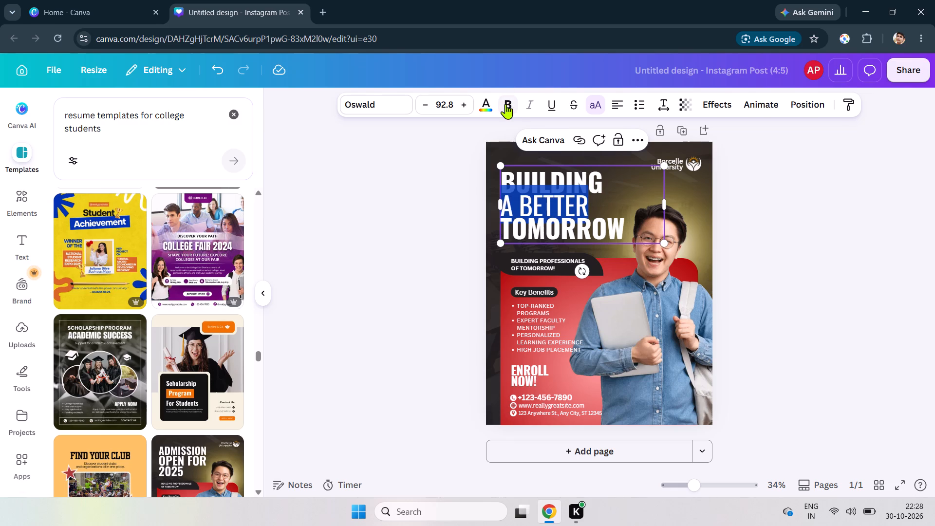
{"action": "left_click", "coordinate": [491, 107]}
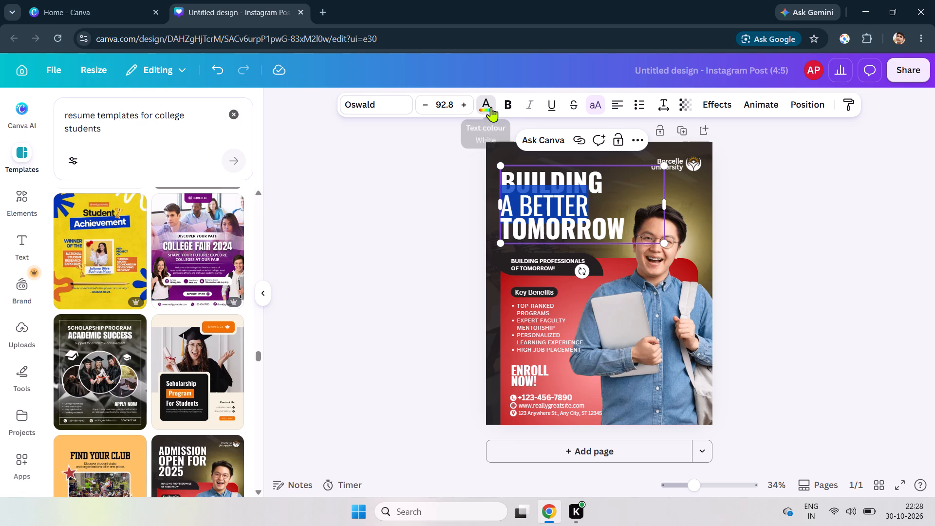
{"action": "left_click", "coordinate": [480, 109]}
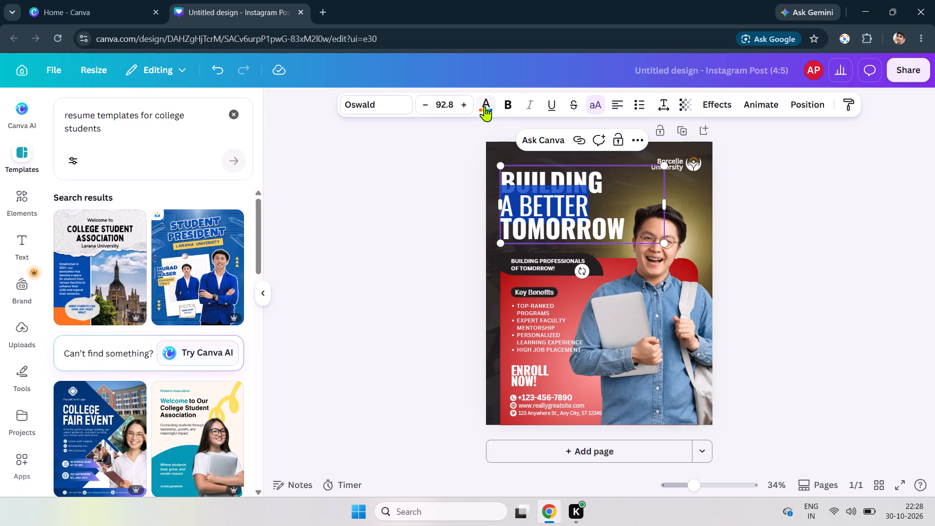
{"action": "left_click", "coordinate": [485, 106]}
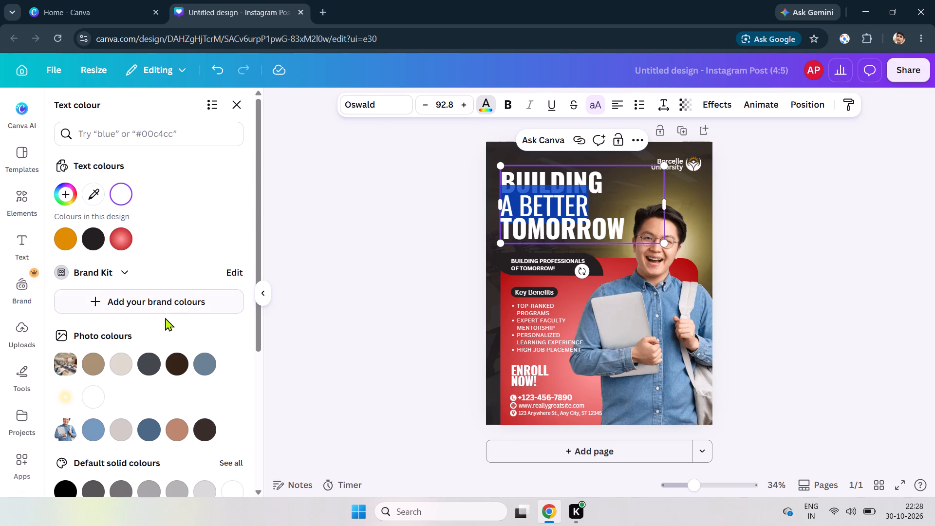
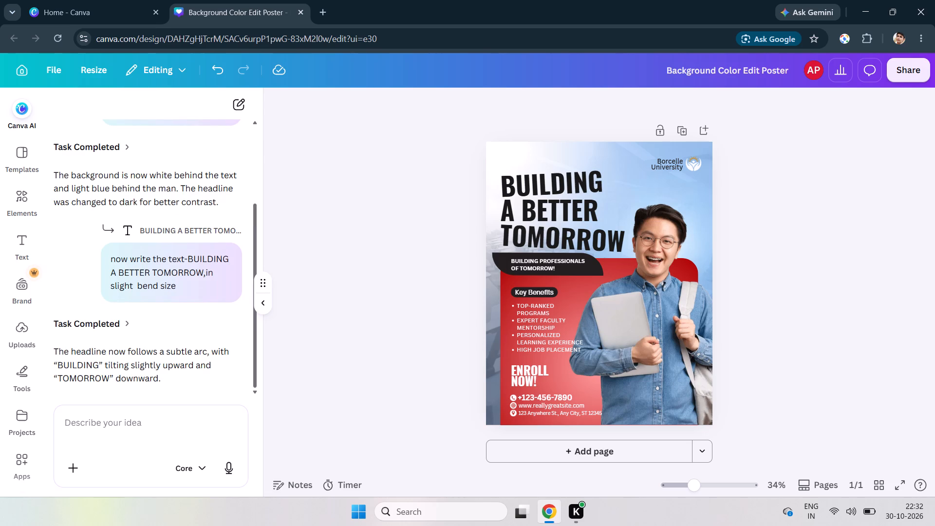
Delete the bulleted benefits list and the "Key Benefits" label above it from the poster.
{"action": "left_click", "coordinate": [523, 319]}
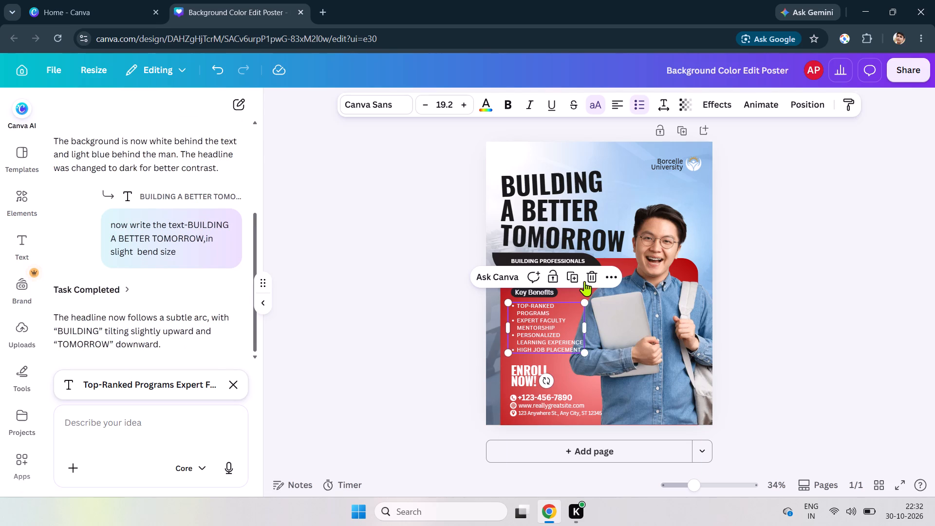
{"action": "left_click", "coordinate": [585, 277]}
{"action": "left_click", "coordinate": [529, 291]}
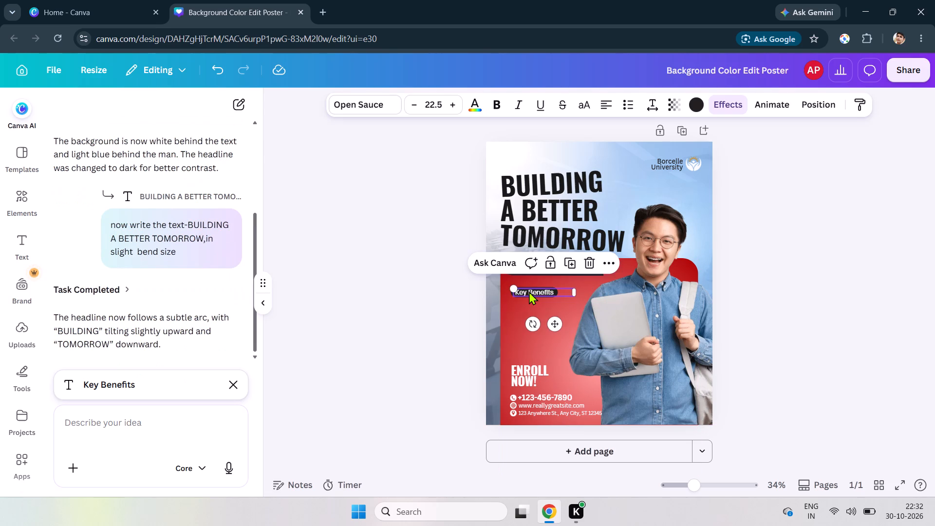
{"action": "left_click", "coordinate": [594, 263]}
Remove the text "BUILDING PROFESSIONALS OF TOMORROW!" from the black banner below the headline.
{"action": "left_click", "coordinate": [567, 258]}
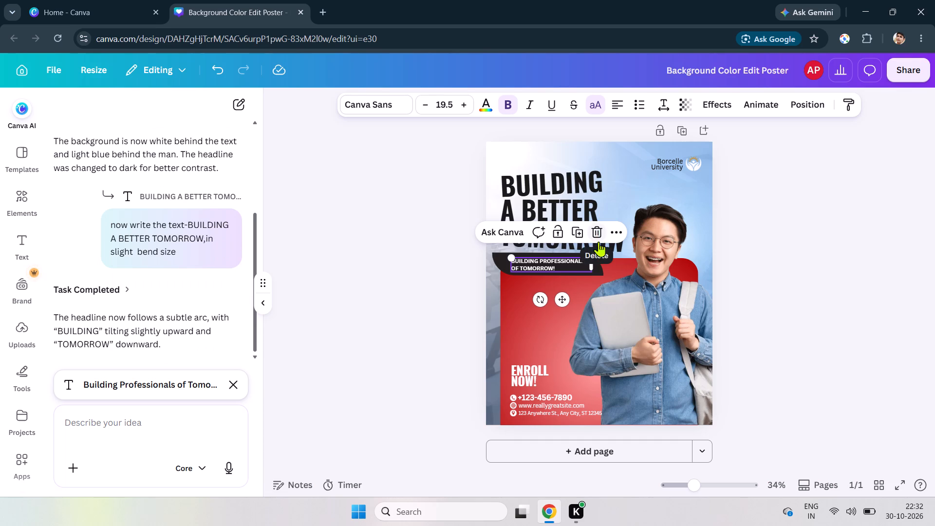
{"action": "left_click", "coordinate": [558, 263]}
{"action": "key", "text": "BackSpace"}
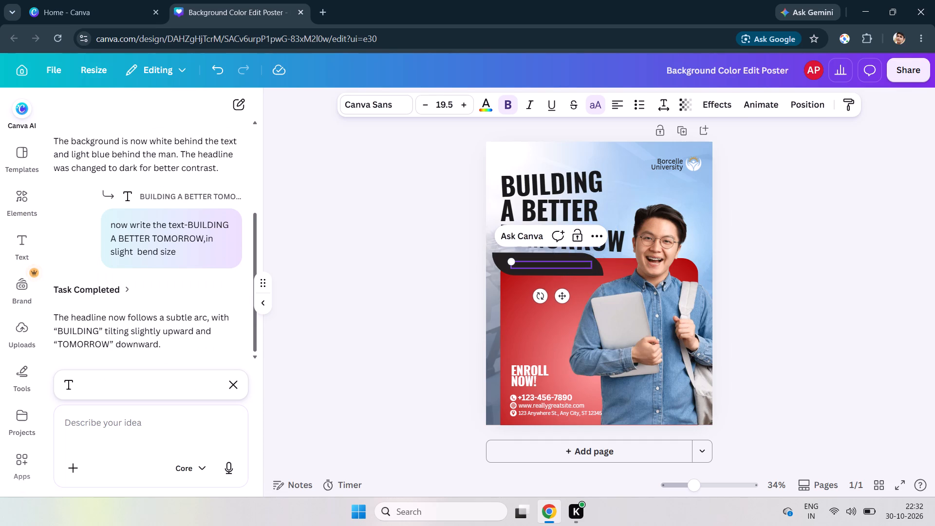
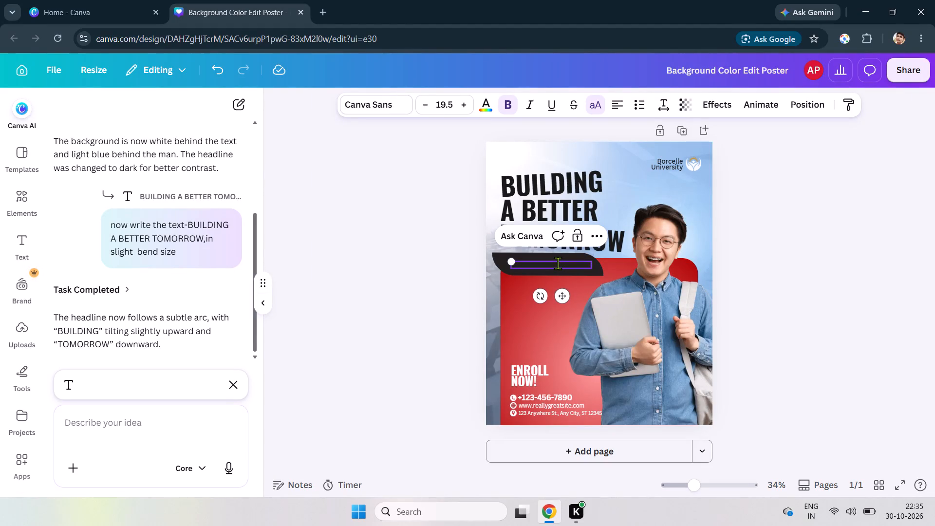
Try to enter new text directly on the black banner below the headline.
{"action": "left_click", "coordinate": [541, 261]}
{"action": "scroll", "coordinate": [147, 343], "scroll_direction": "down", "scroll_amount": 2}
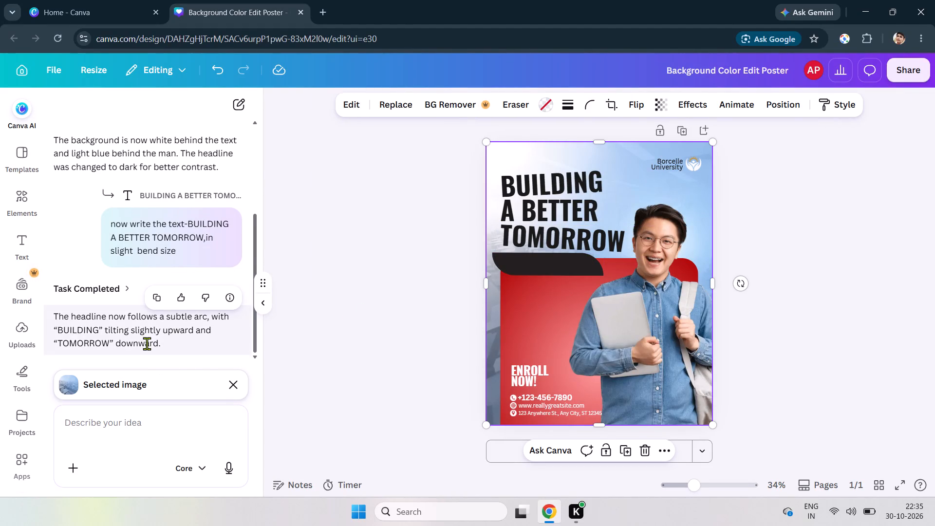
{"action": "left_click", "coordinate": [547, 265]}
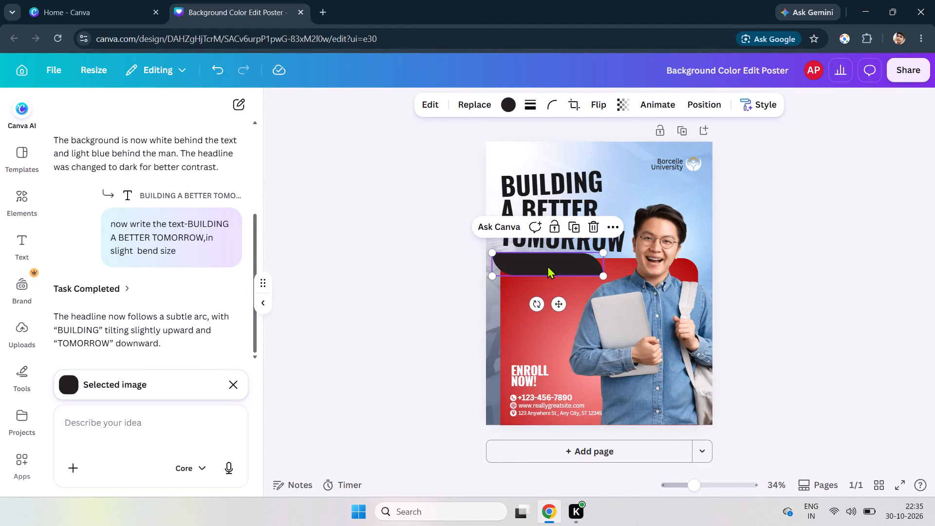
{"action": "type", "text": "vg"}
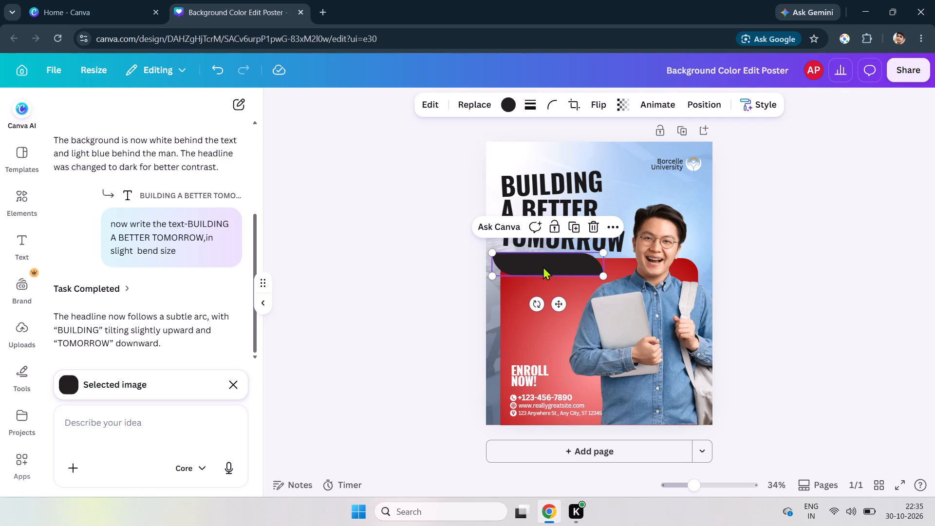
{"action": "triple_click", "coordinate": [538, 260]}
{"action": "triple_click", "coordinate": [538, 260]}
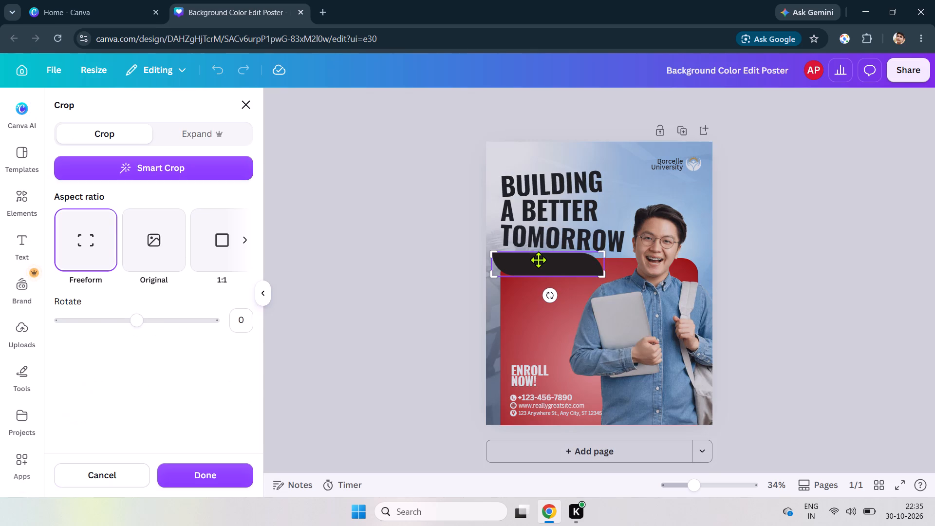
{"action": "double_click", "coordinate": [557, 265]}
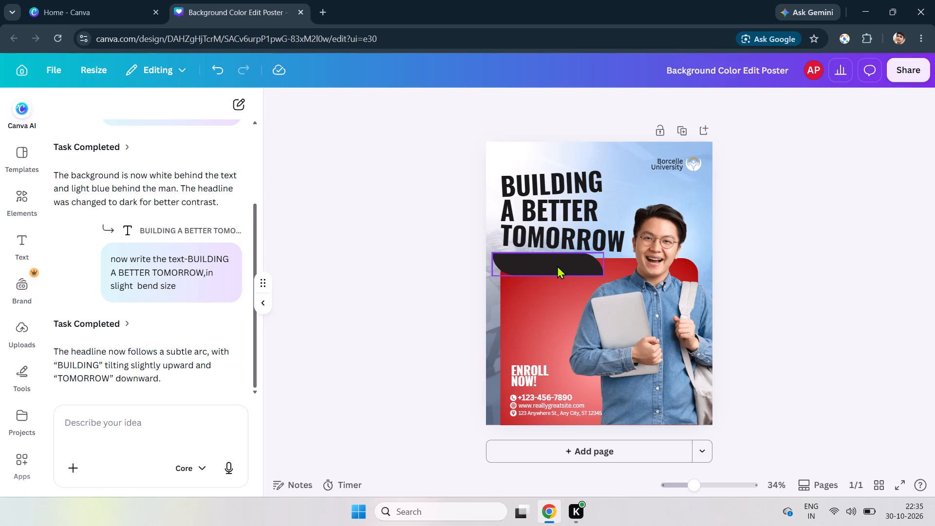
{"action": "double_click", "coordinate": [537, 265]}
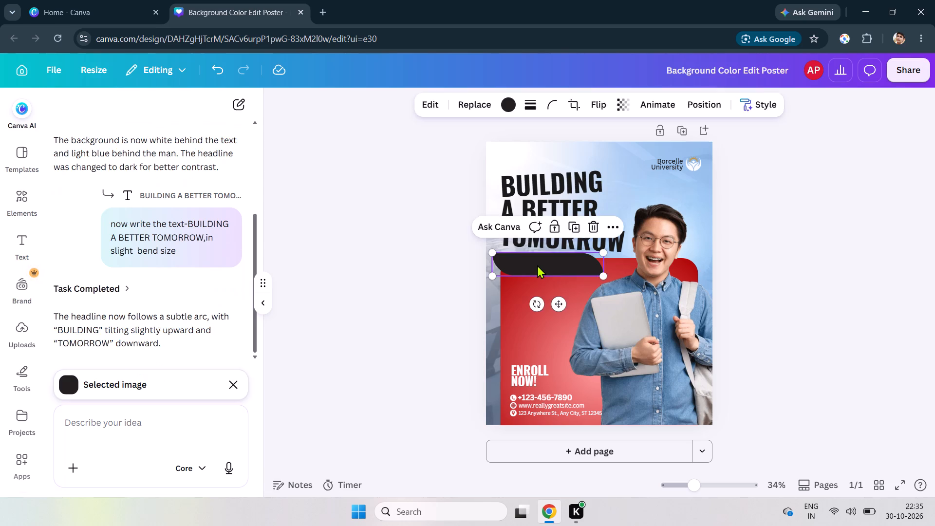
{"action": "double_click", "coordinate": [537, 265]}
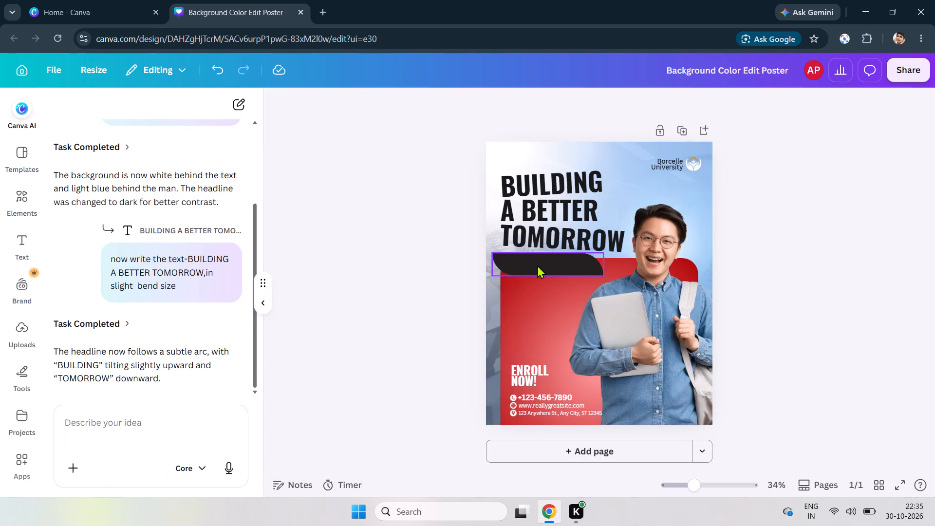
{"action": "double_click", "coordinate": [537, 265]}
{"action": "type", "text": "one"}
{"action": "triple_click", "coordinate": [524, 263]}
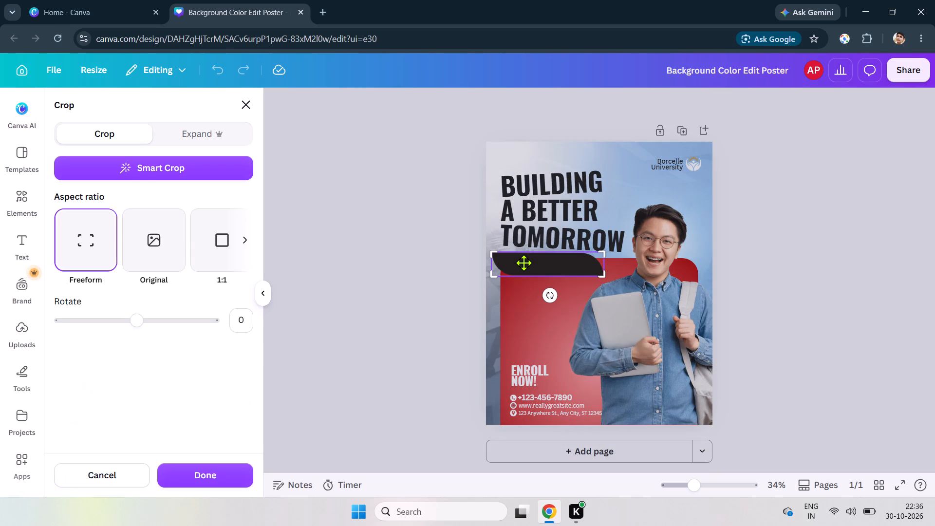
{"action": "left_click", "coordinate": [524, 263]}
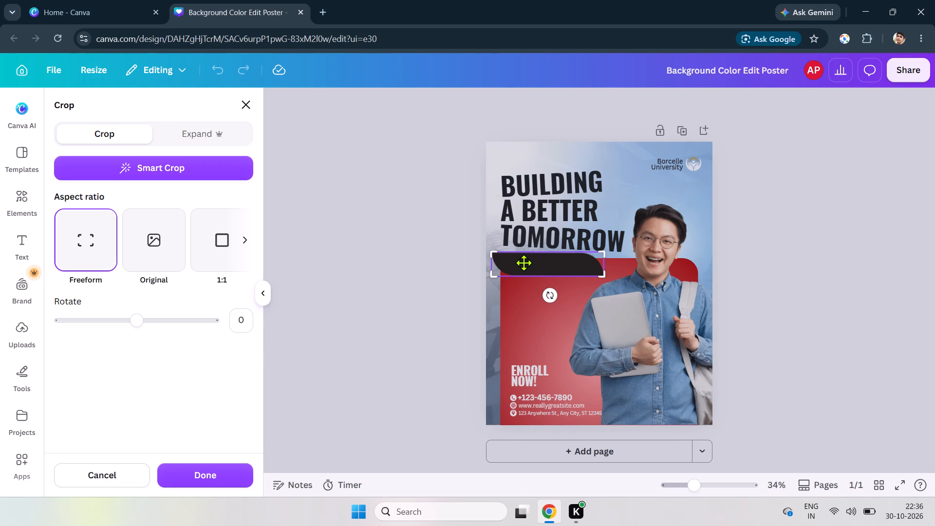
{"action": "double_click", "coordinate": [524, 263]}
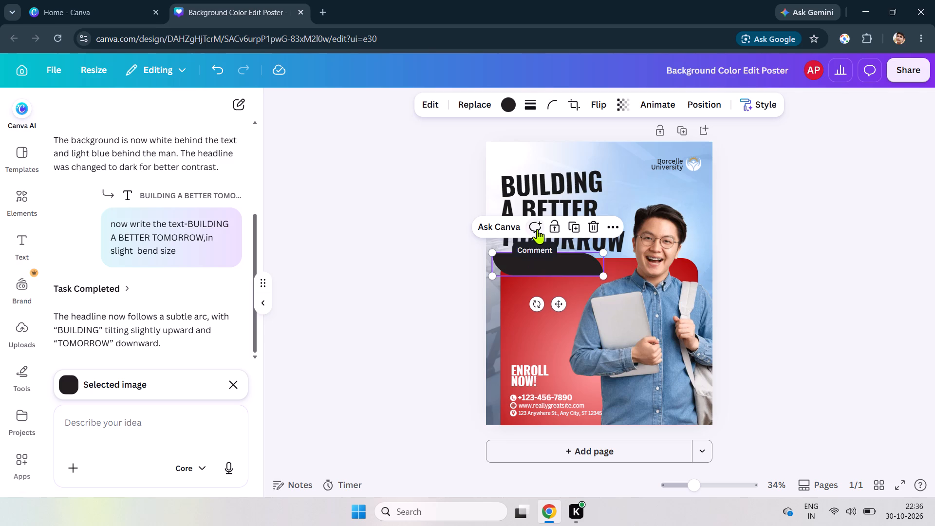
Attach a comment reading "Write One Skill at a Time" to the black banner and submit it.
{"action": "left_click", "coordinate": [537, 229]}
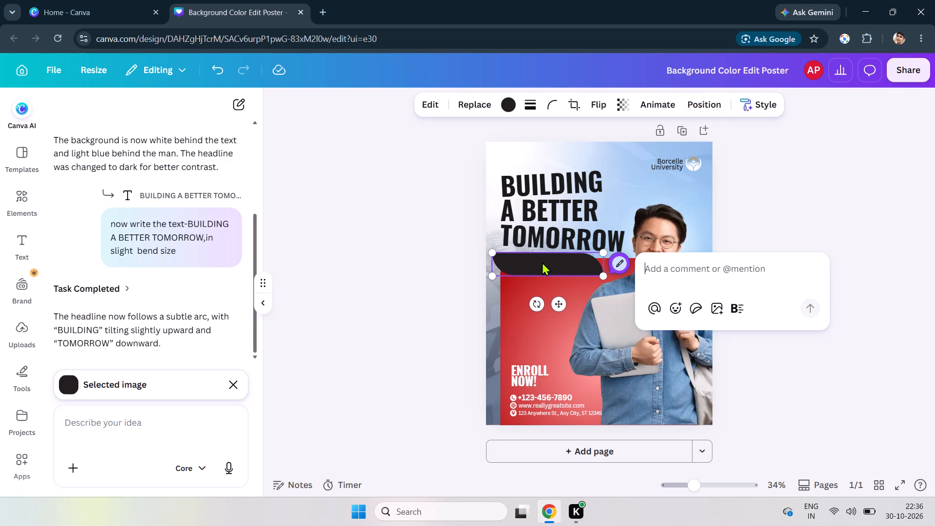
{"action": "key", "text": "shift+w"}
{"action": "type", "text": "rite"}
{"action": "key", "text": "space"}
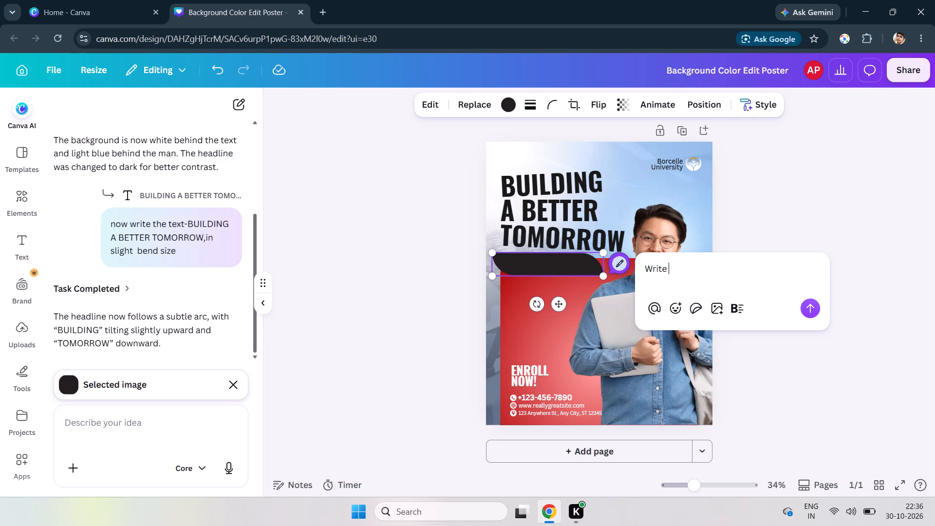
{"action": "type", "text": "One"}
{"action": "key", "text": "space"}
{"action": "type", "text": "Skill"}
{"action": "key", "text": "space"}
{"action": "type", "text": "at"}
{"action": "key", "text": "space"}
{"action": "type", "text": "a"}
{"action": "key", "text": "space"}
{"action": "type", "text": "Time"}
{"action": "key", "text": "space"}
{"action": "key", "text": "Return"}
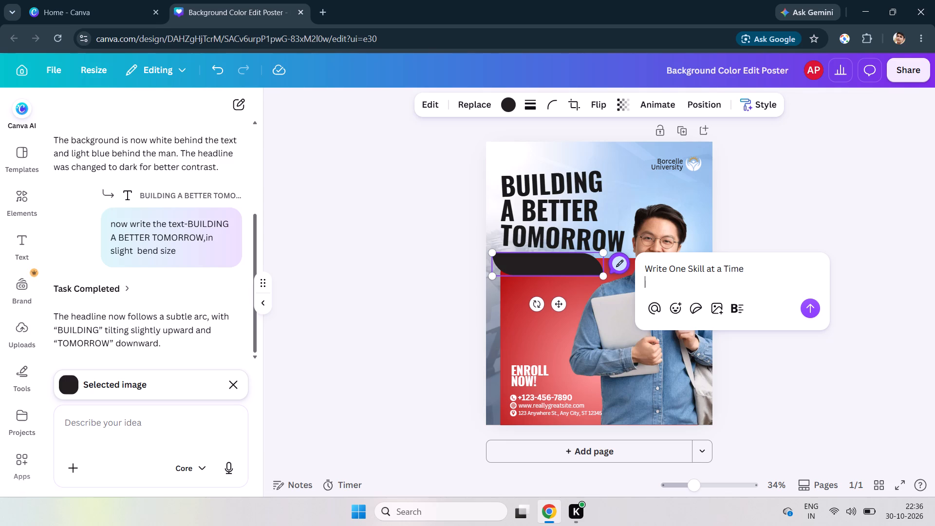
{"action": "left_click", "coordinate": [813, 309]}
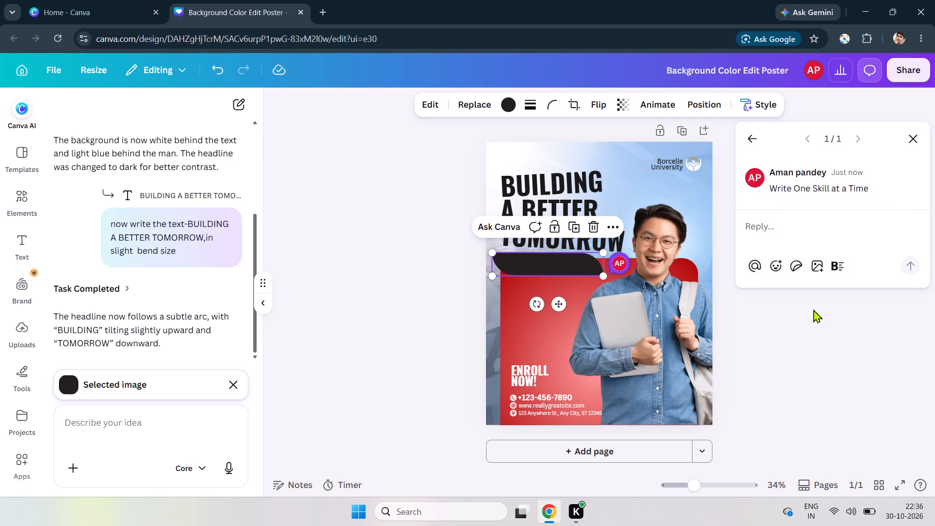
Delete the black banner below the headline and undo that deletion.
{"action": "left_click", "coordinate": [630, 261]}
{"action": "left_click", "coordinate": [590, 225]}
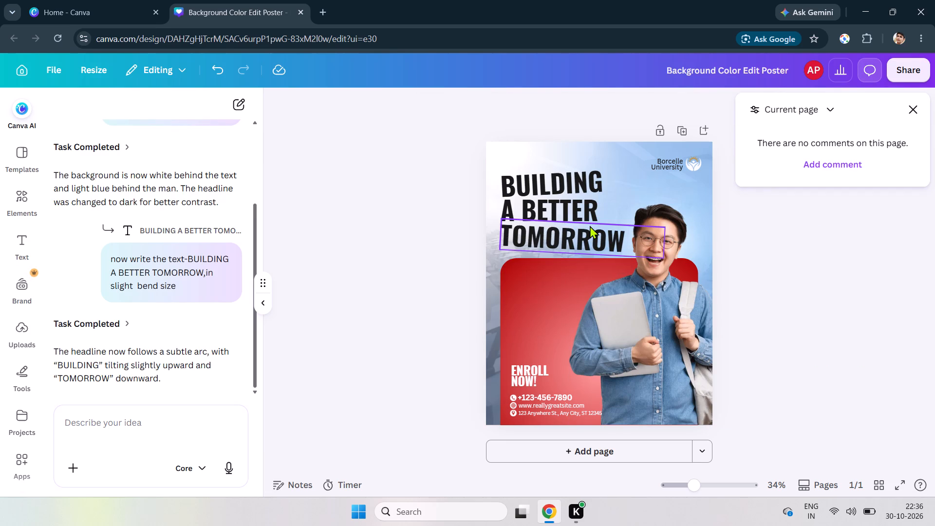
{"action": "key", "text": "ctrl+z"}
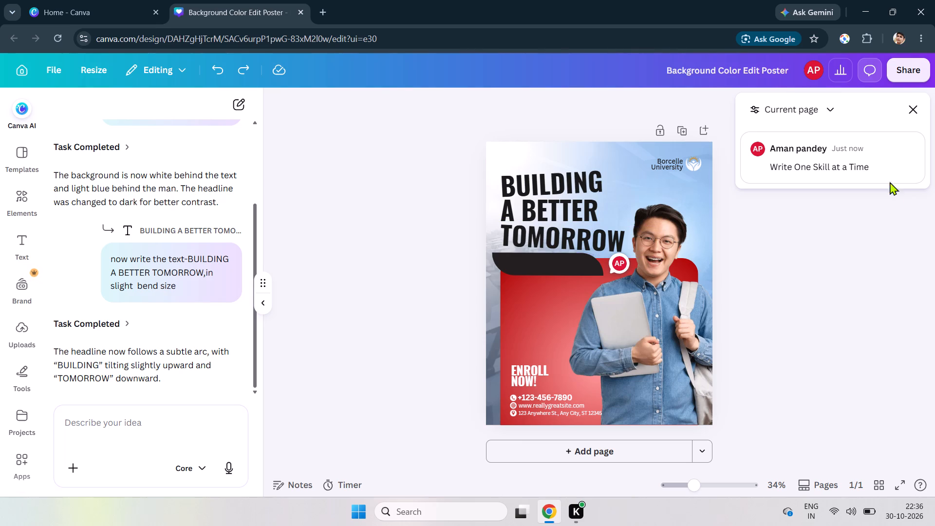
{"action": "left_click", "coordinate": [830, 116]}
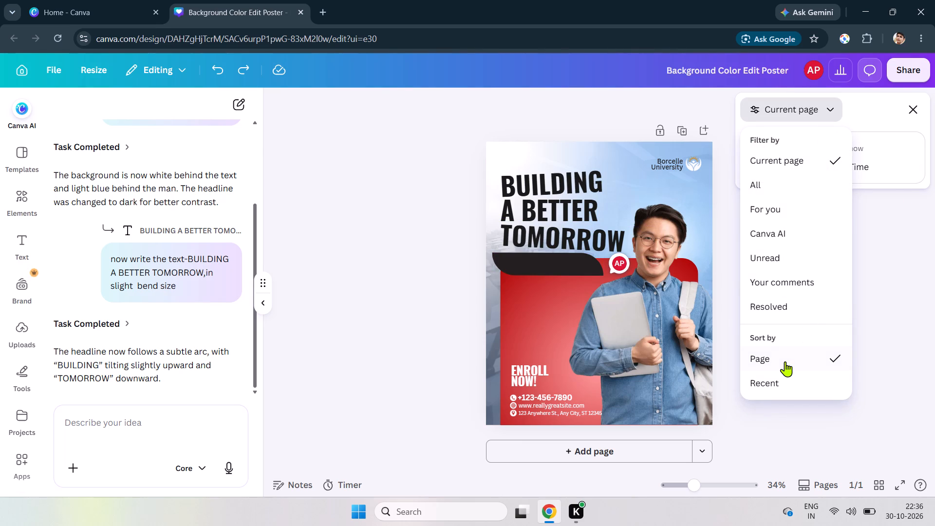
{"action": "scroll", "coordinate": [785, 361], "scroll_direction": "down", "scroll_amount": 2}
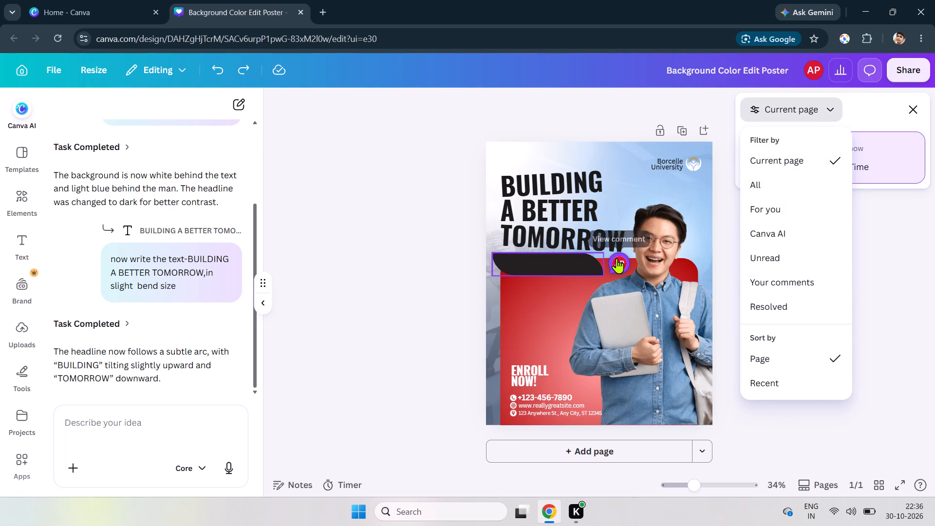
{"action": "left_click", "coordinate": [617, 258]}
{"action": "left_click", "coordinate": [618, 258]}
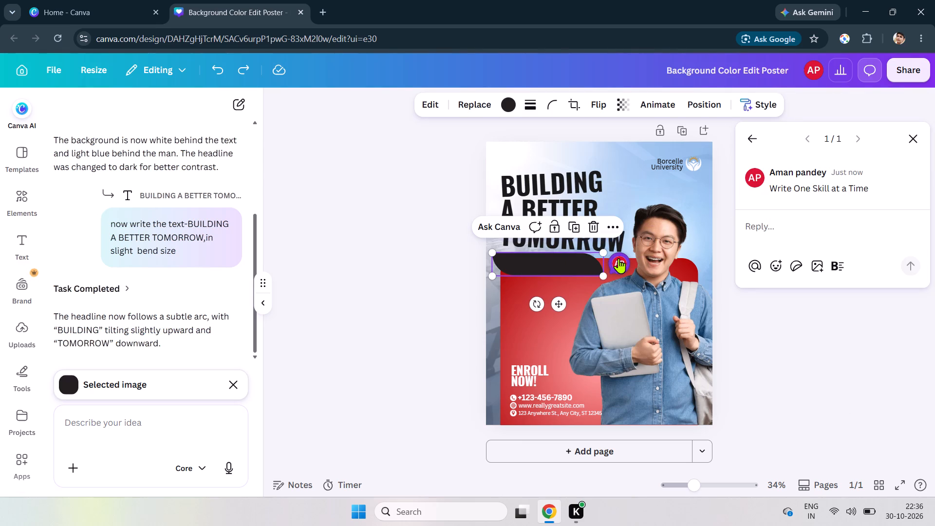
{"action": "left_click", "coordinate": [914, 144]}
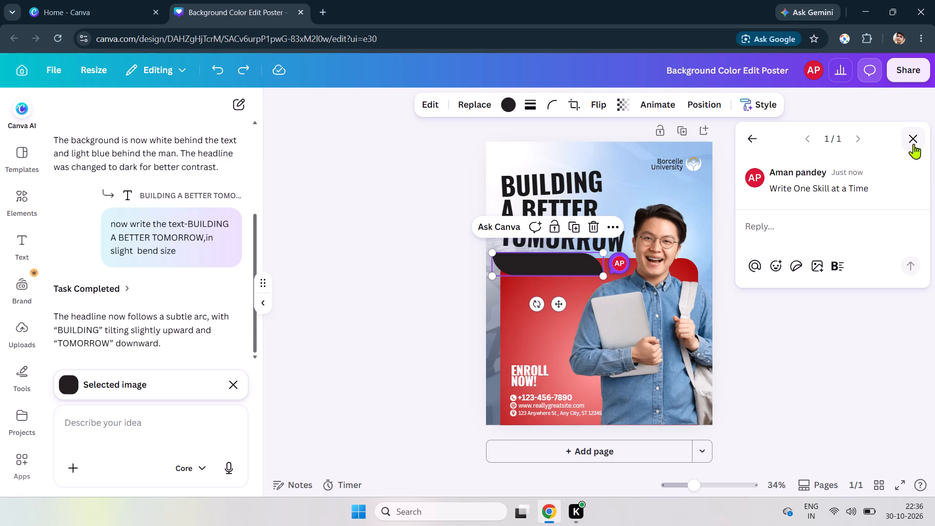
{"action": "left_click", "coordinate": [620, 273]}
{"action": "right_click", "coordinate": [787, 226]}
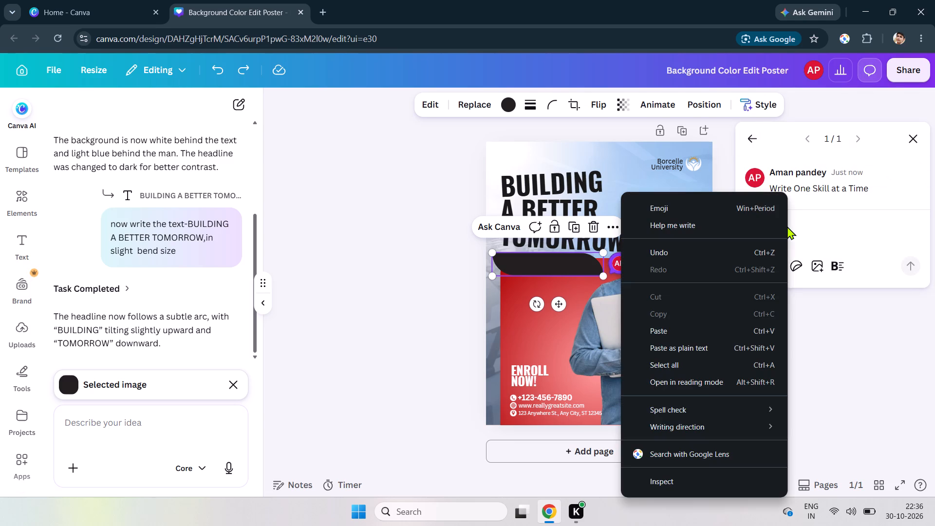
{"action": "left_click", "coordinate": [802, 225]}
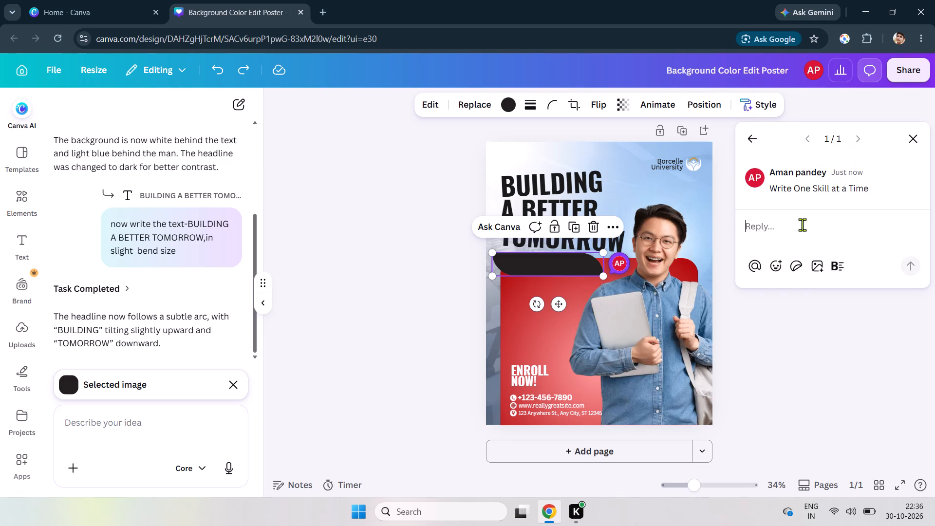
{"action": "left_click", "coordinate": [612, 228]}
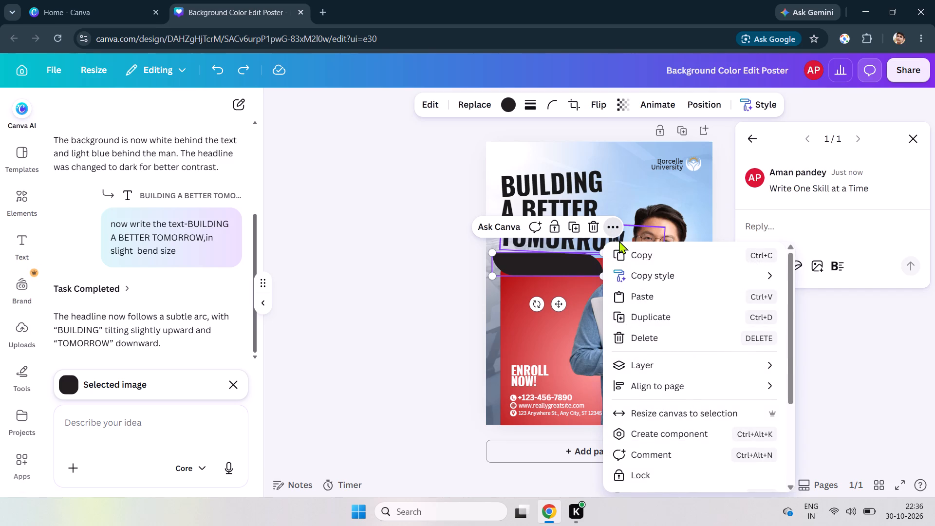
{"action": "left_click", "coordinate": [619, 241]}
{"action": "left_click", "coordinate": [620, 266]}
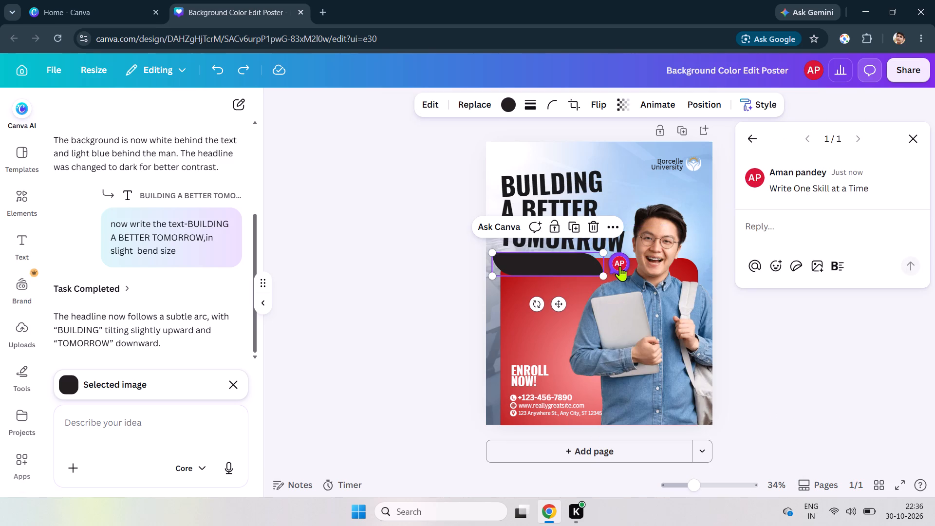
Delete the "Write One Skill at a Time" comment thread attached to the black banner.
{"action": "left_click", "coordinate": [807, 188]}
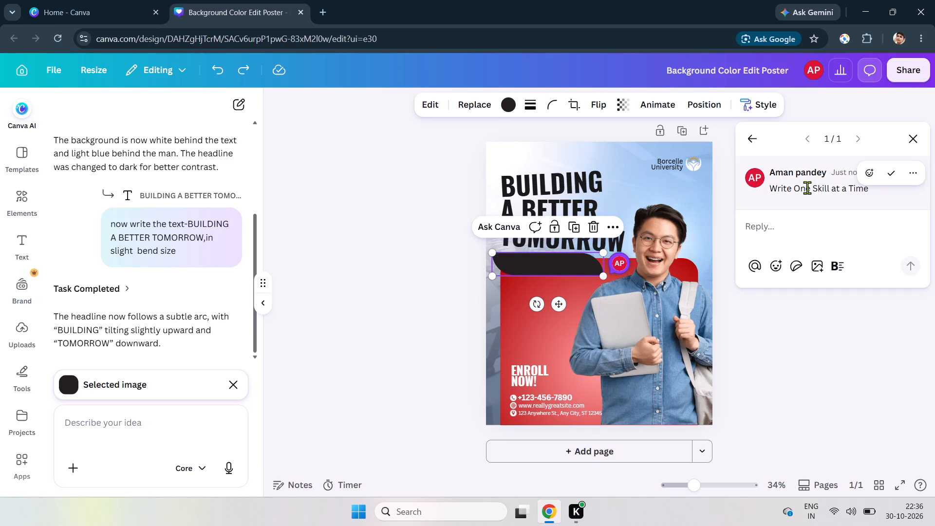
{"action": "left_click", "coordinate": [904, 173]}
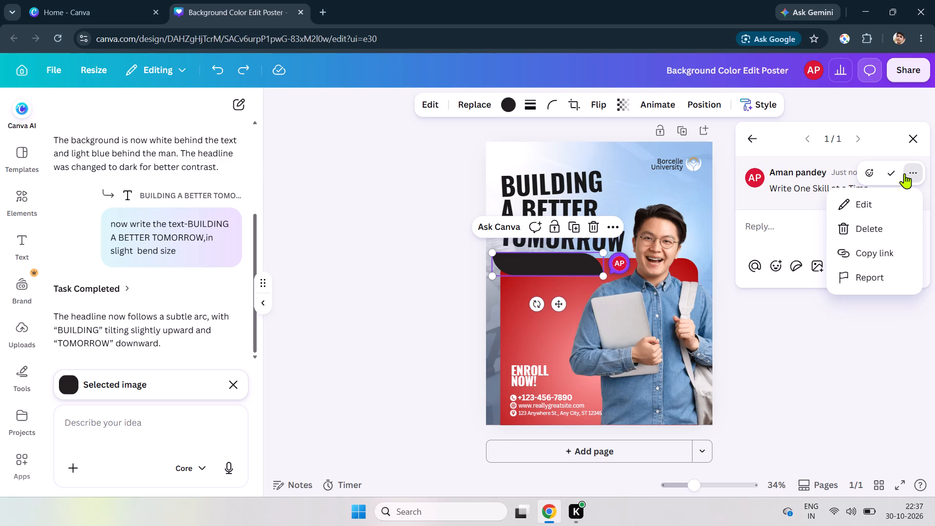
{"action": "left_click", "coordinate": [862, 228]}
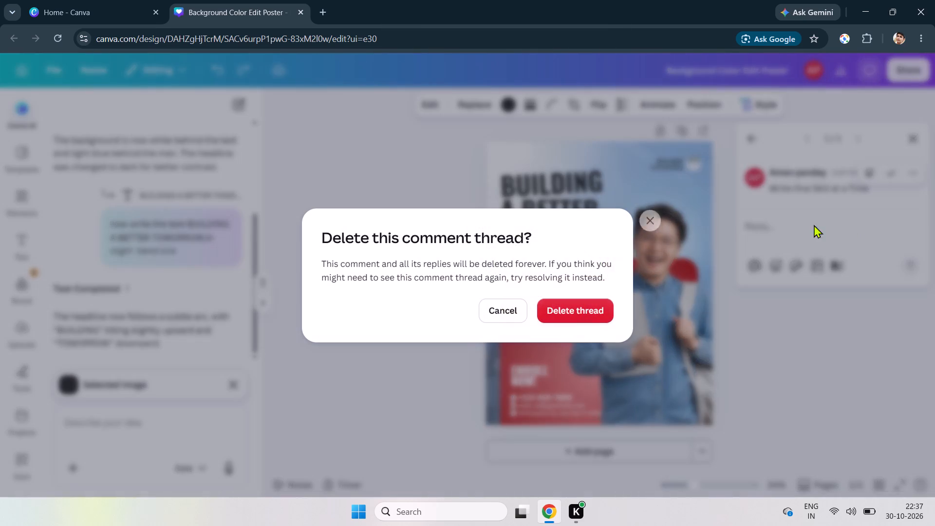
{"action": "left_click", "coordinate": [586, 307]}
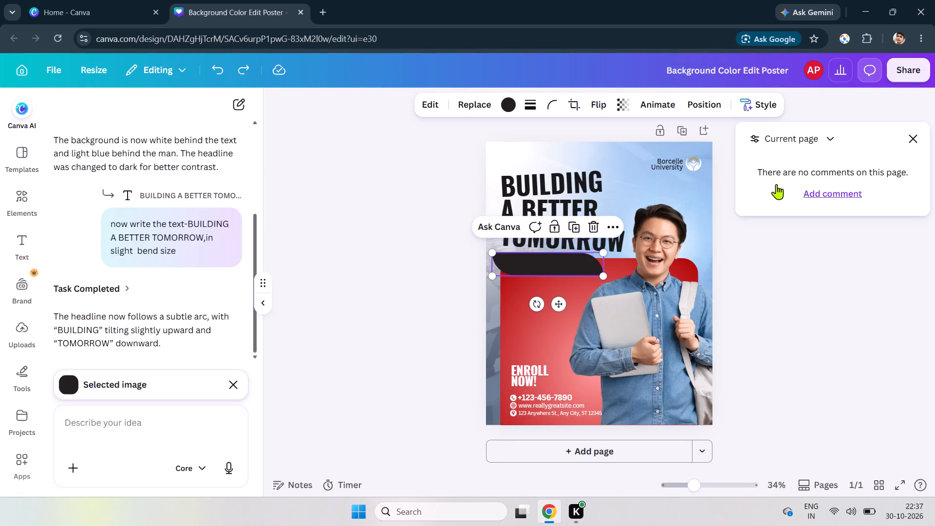
{"action": "left_click", "coordinate": [557, 260]}
{"action": "left_click", "coordinate": [542, 269]}
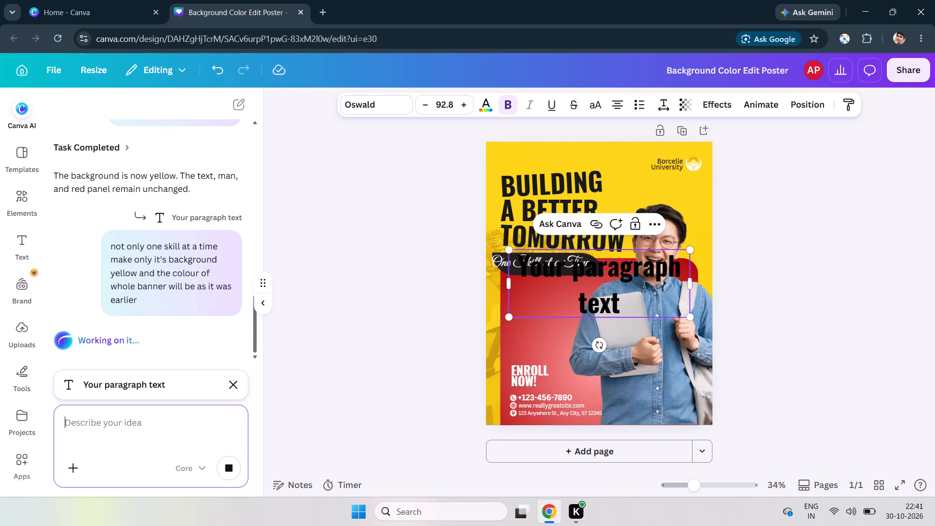
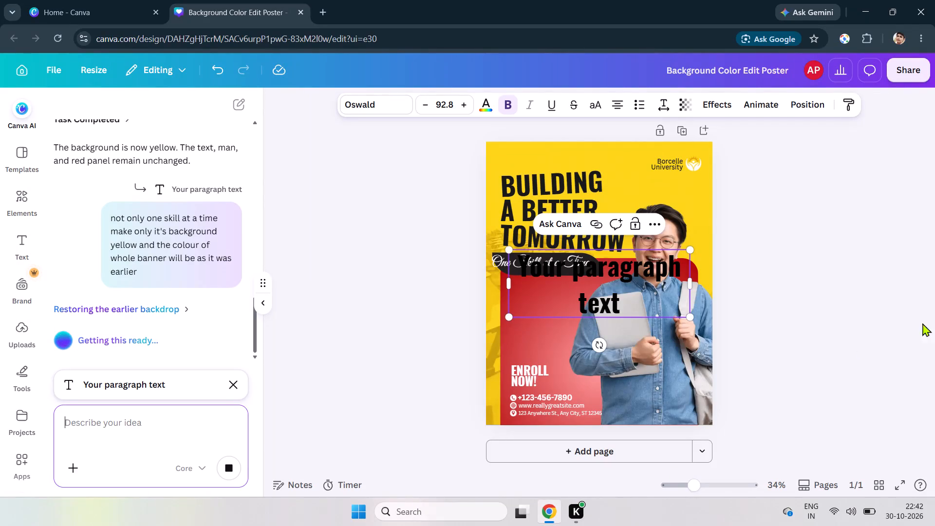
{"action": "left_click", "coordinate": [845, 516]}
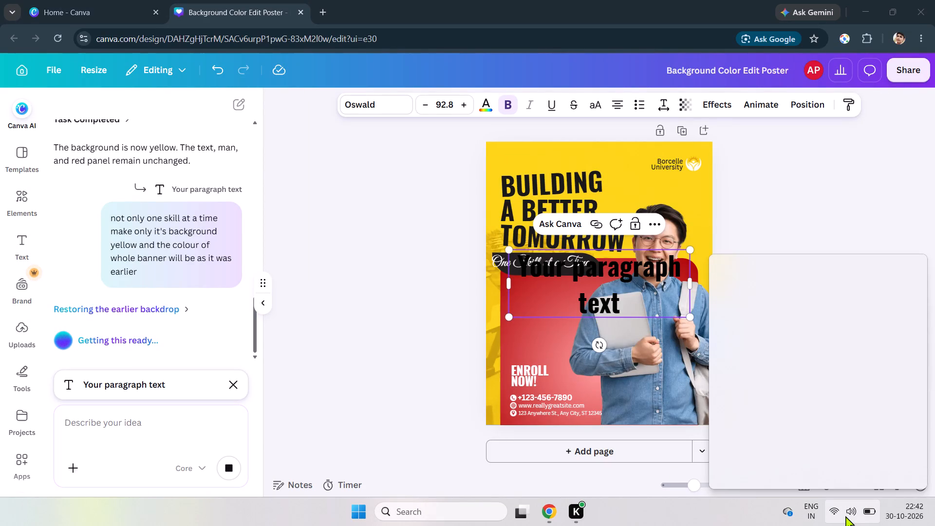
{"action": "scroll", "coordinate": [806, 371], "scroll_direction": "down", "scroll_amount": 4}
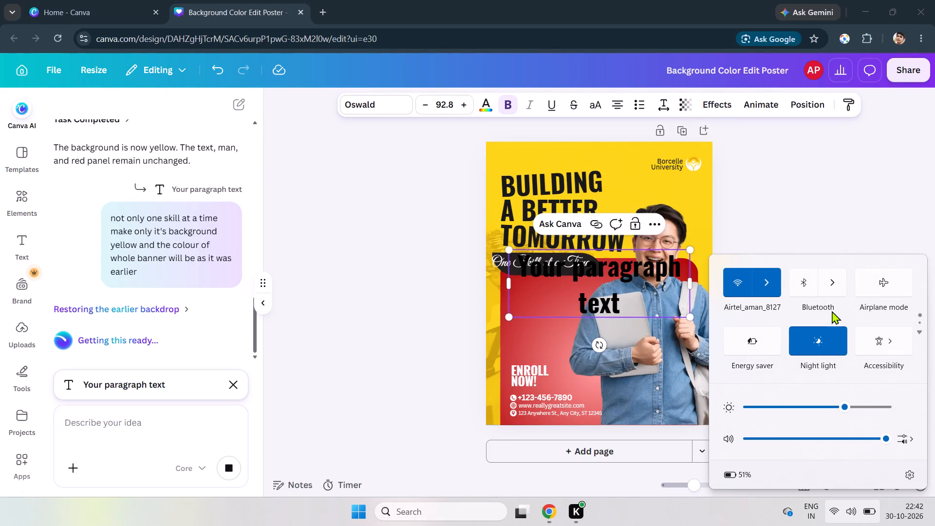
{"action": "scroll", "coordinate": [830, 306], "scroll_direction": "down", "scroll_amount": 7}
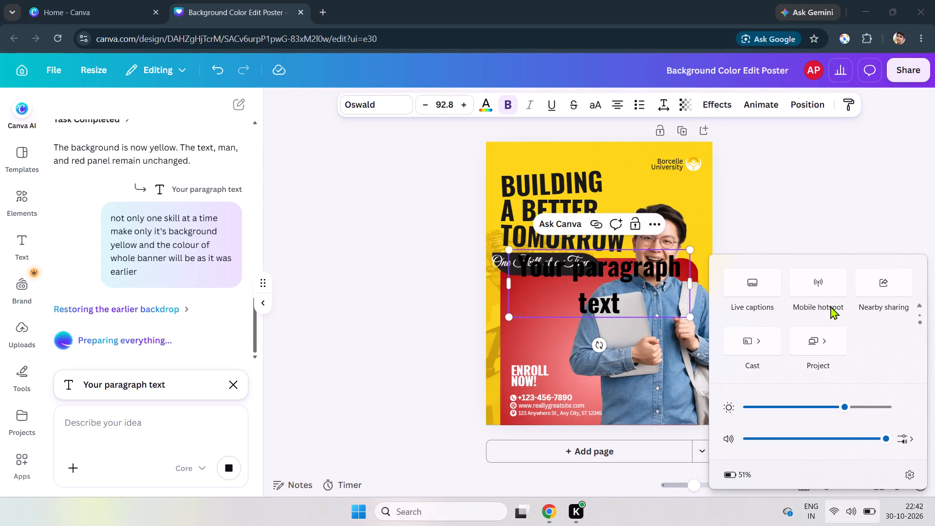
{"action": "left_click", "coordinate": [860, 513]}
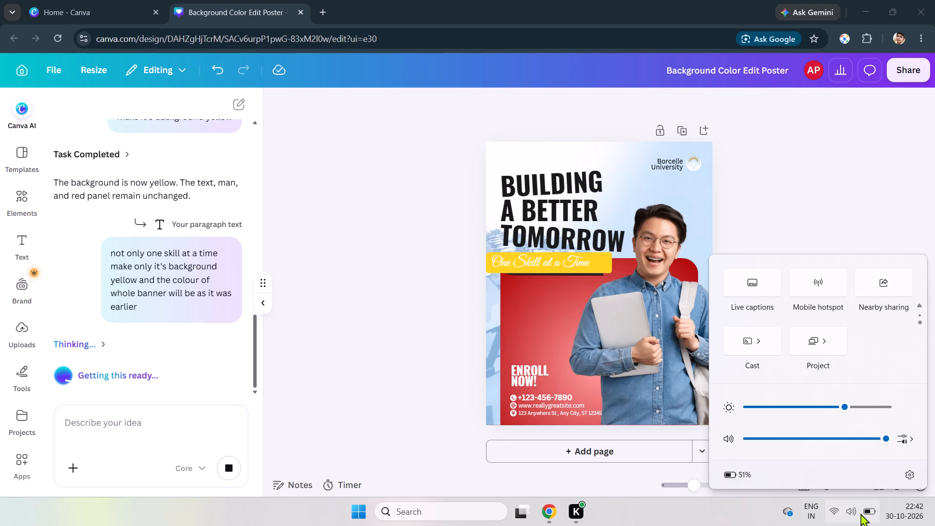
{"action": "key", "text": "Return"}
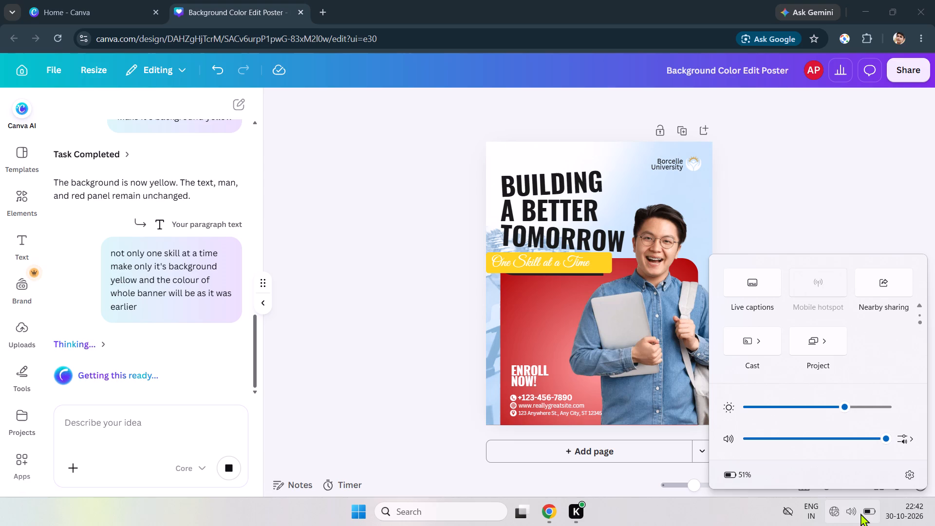
Move the "One Skill at a Time" script text slightly to the right within its yellow background strip.
{"action": "left_click_drag", "start_coordinate": [546, 263], "coordinate": [556, 263]}
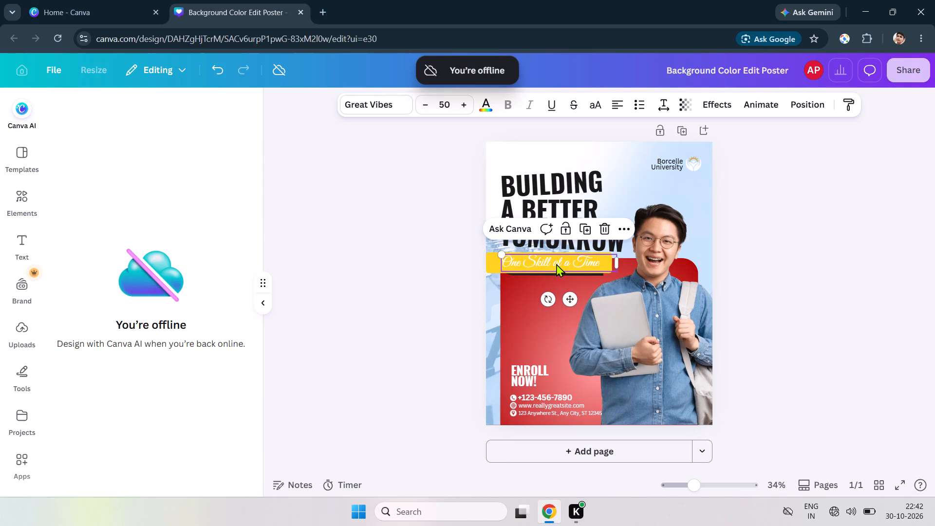
Move the "One Skill at a Time" text and the yellow rectangle off the black banner shape beneath TOMORROW.
{"action": "left_click_drag", "start_coordinate": [568, 263], "coordinate": [621, 261]}
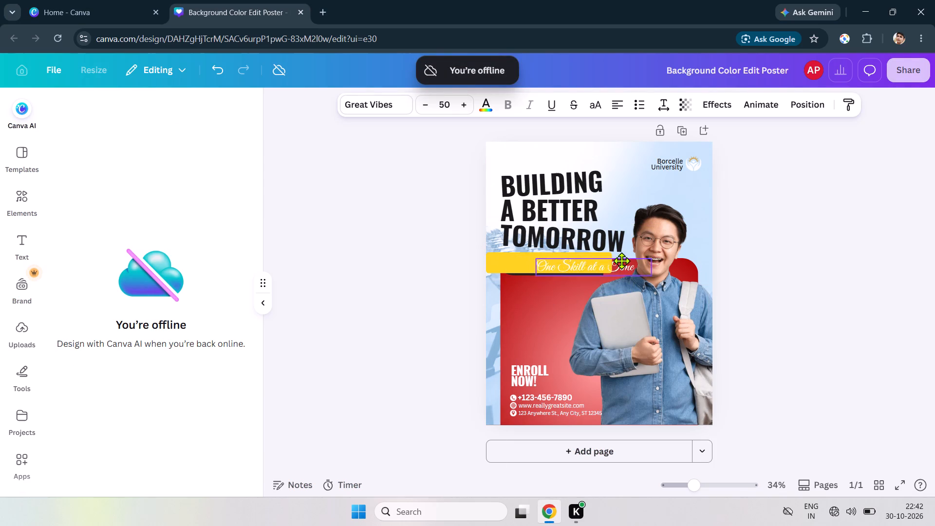
{"action": "left_click_drag", "start_coordinate": [621, 261], "coordinate": [684, 250]}
{"action": "left_click_drag", "start_coordinate": [573, 261], "coordinate": [580, 278]}
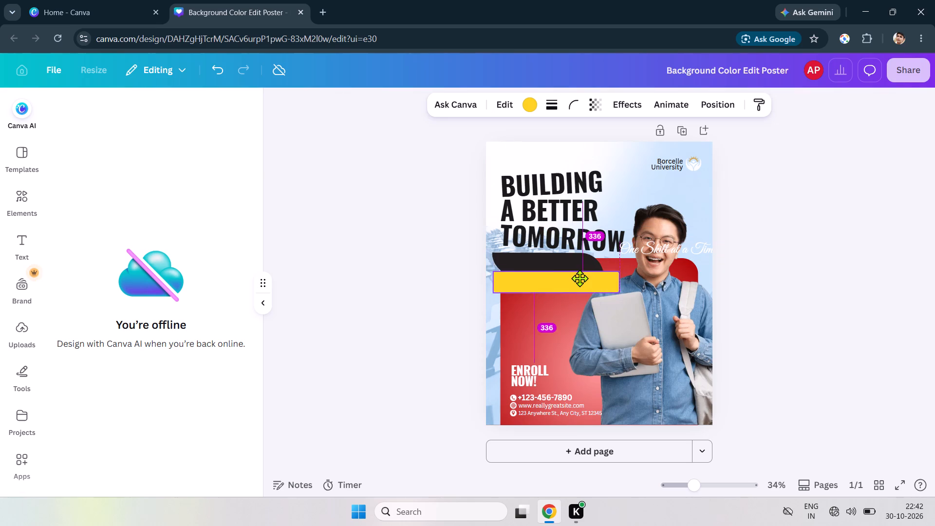
{"action": "left_click_drag", "start_coordinate": [580, 278], "coordinate": [571, 289]}
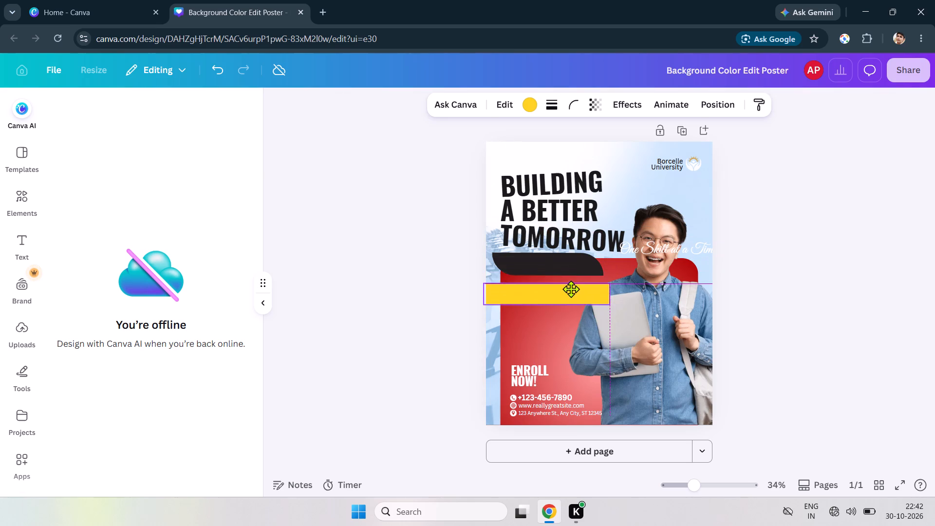
{"action": "left_click_drag", "start_coordinate": [571, 289], "coordinate": [581, 260]}
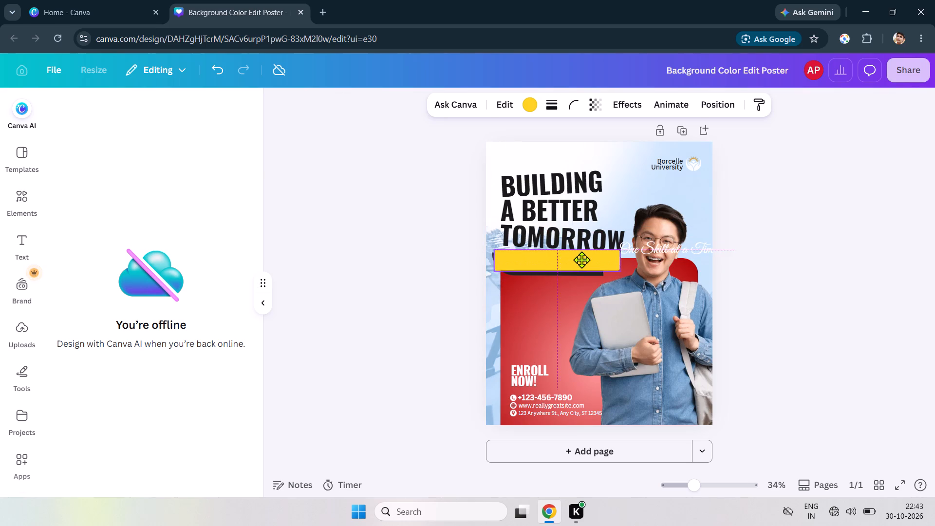
{"action": "left_click_drag", "start_coordinate": [581, 260], "coordinate": [571, 300]}
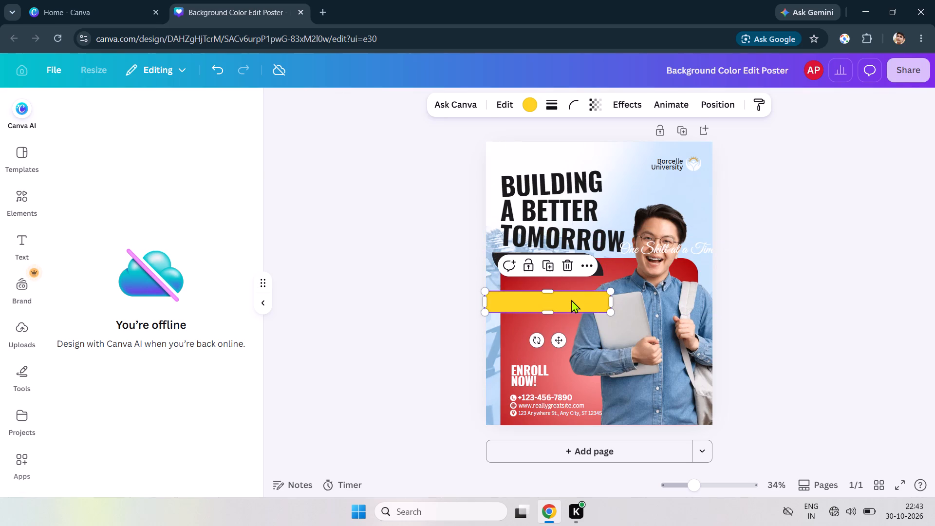
Delete the loose yellow rectangle and send Canva AI the prompt "make it yellow" for the black banner shape.
{"action": "left_click", "coordinate": [571, 300]}
{"action": "left_click", "coordinate": [570, 274]}
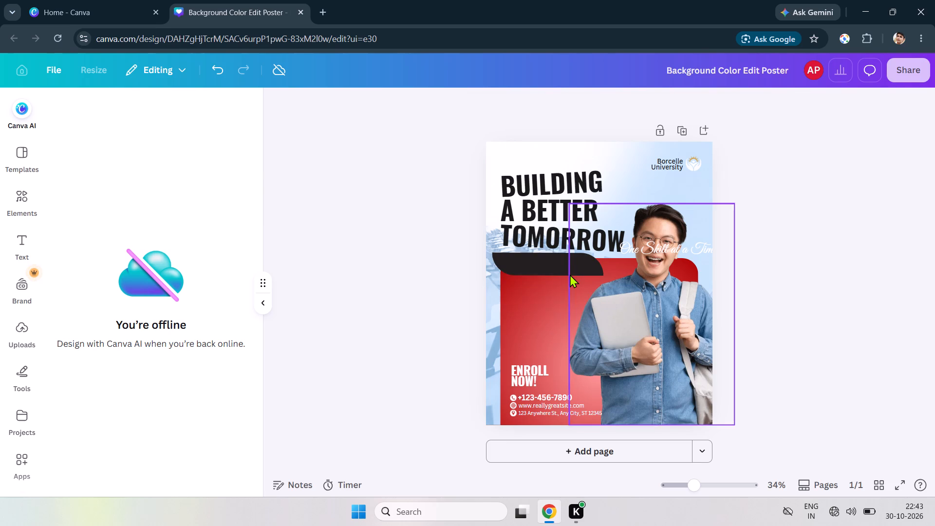
Select the black banner shape beneath TOMORROW and turn the computer's Wi-Fi back on to reconnect the editor.
{"action": "left_click", "coordinate": [561, 264]}
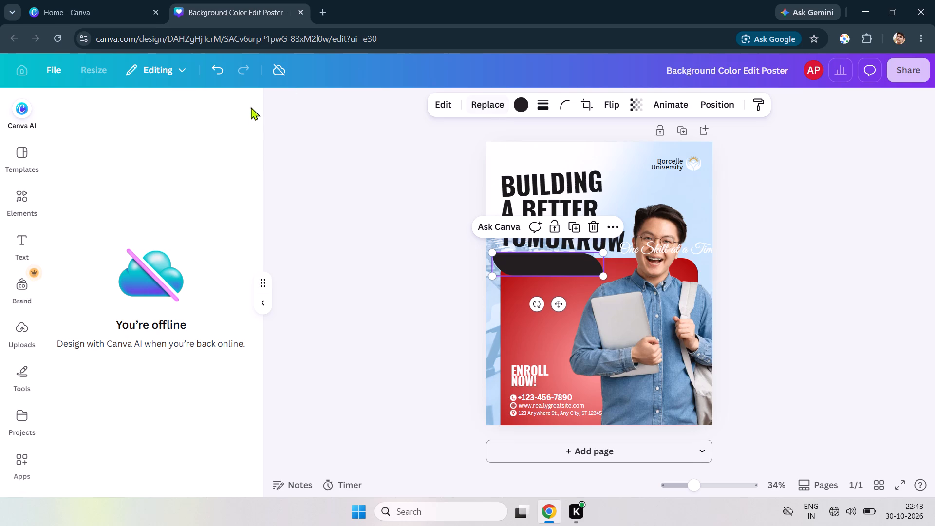
{"action": "left_click", "coordinate": [849, 522]}
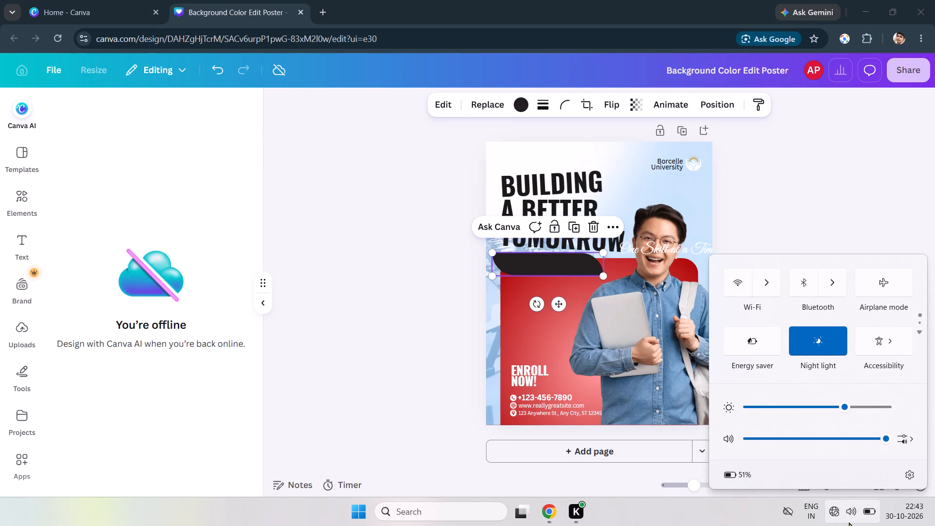
{"action": "left_click", "coordinate": [738, 297]}
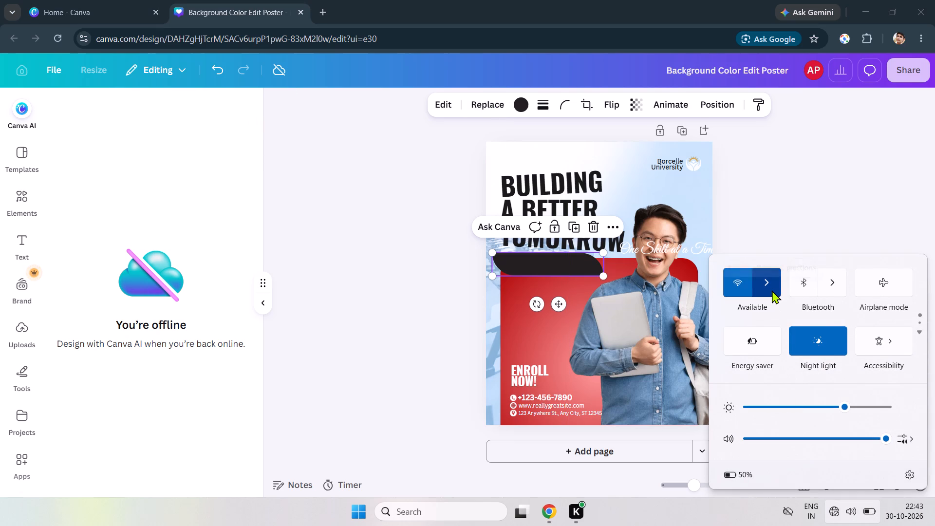
{"action": "left_click", "coordinate": [853, 514]}
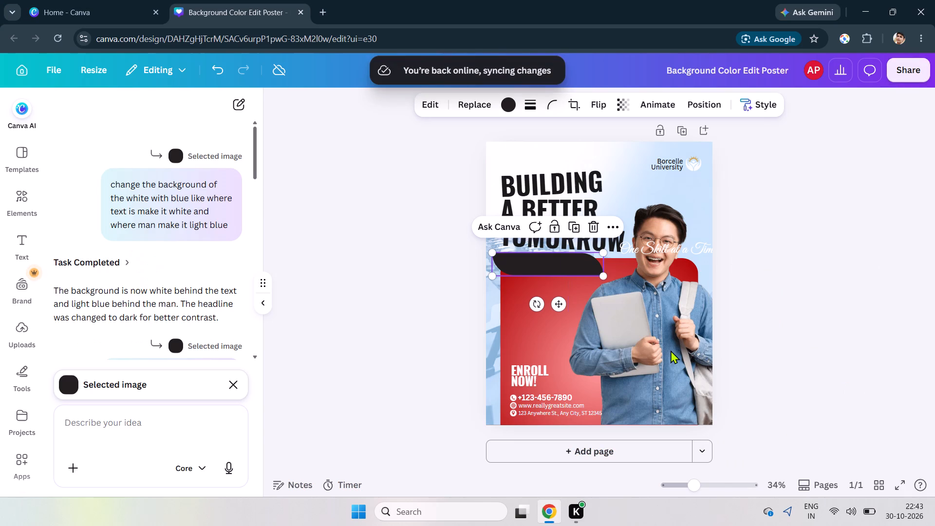
Send Canva AI the prompt "make it yellow" for the selected black banner shape beneath TOMORROW.
{"action": "left_click", "coordinate": [198, 421]}
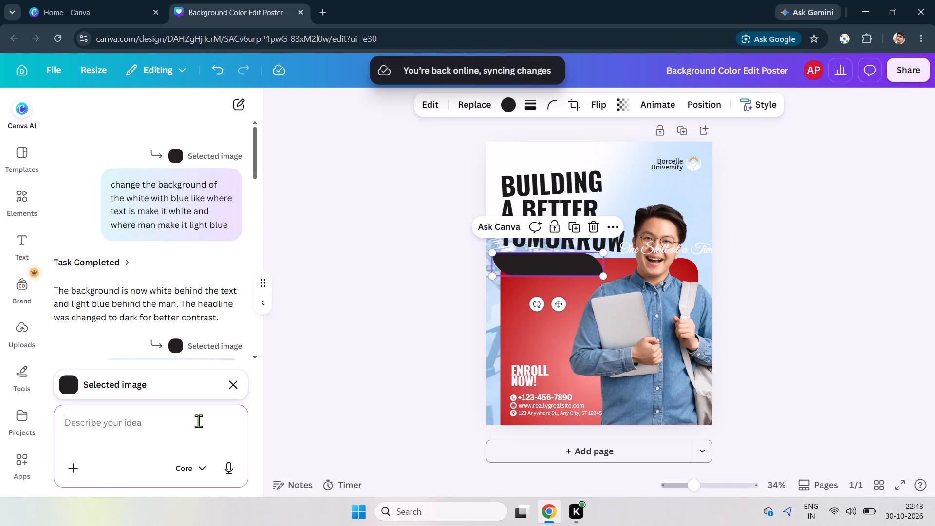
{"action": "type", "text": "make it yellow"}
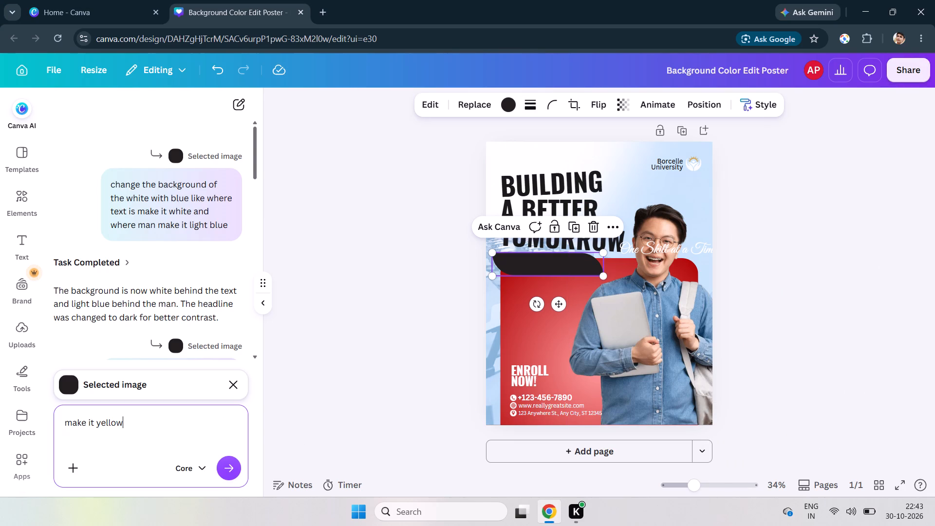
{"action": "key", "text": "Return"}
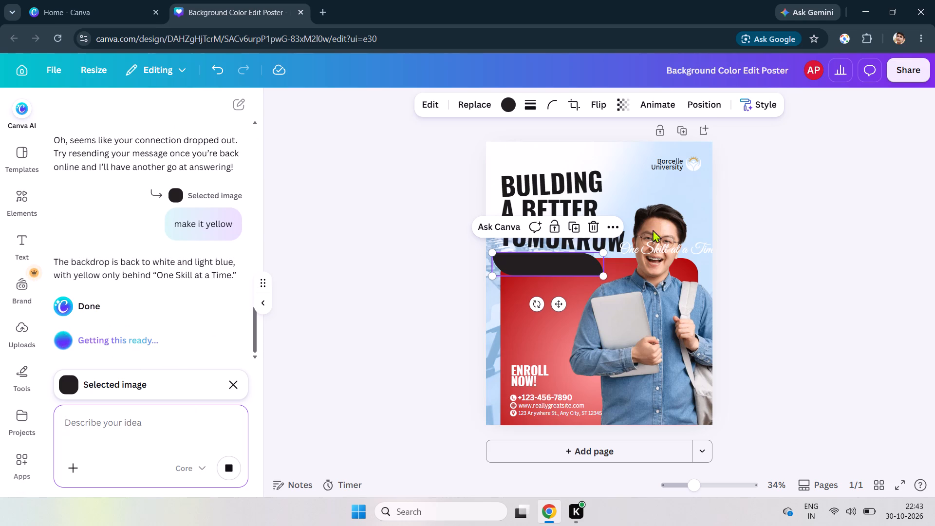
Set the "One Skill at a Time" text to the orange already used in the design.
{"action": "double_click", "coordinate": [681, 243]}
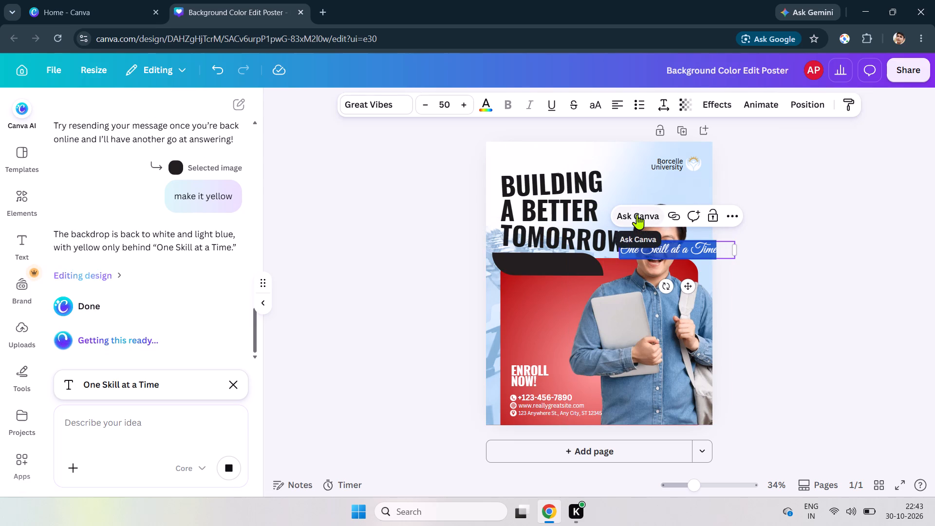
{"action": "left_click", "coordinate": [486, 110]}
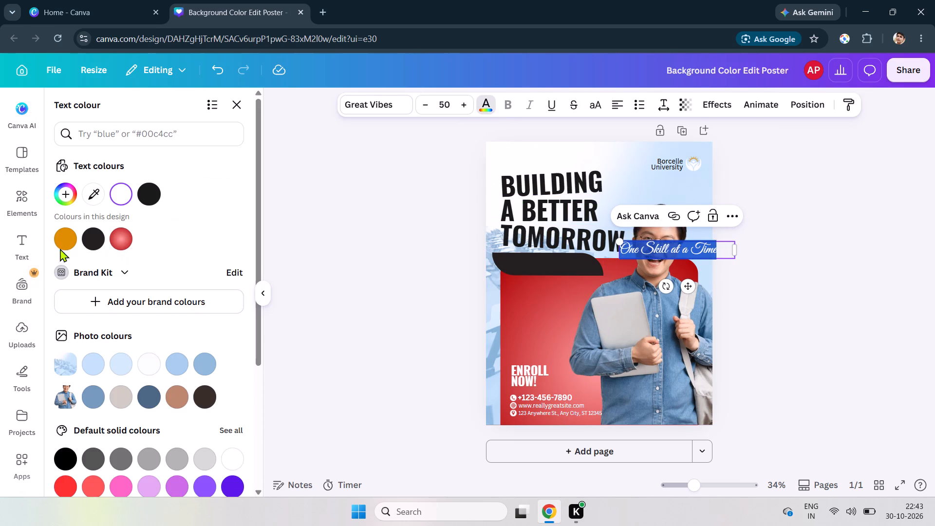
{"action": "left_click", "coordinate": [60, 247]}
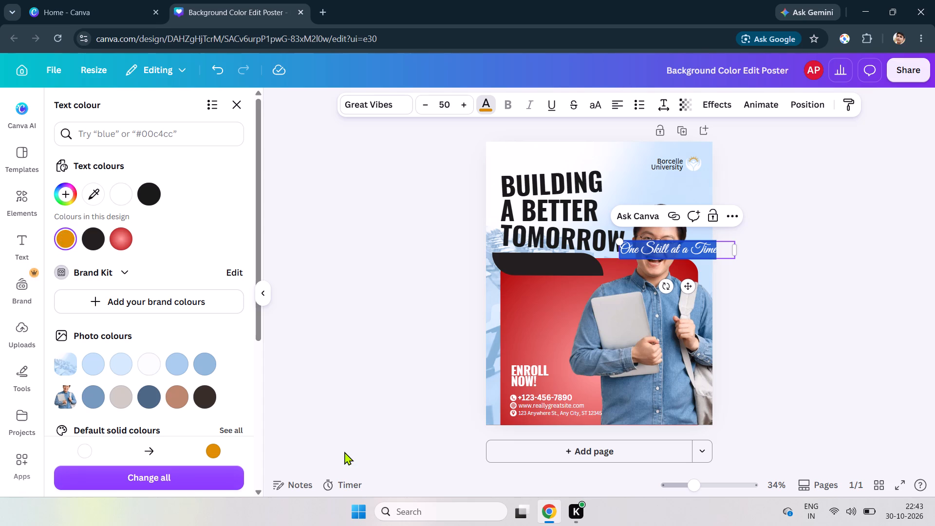
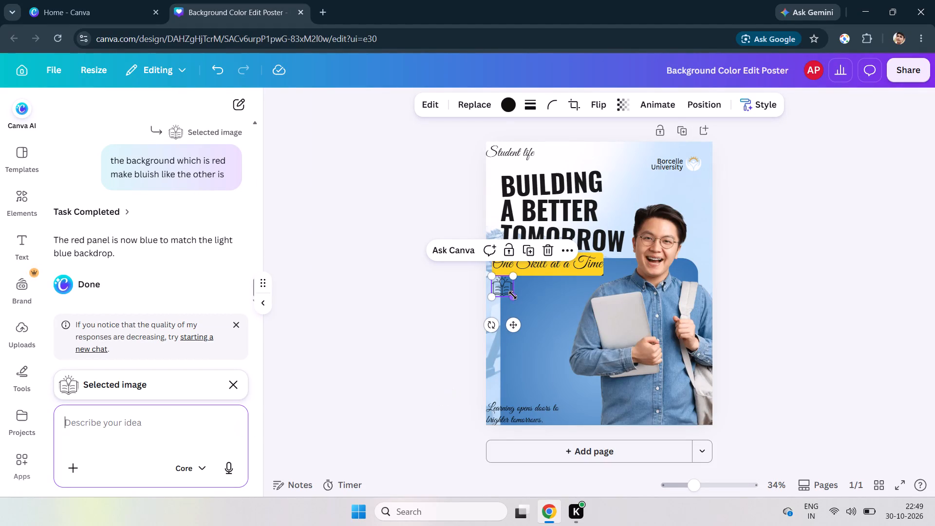
Nudge the blue panel slightly down and to the left, and lower the open book graphic a little beneath the tagline.
{"action": "left_click", "coordinate": [535, 291]}
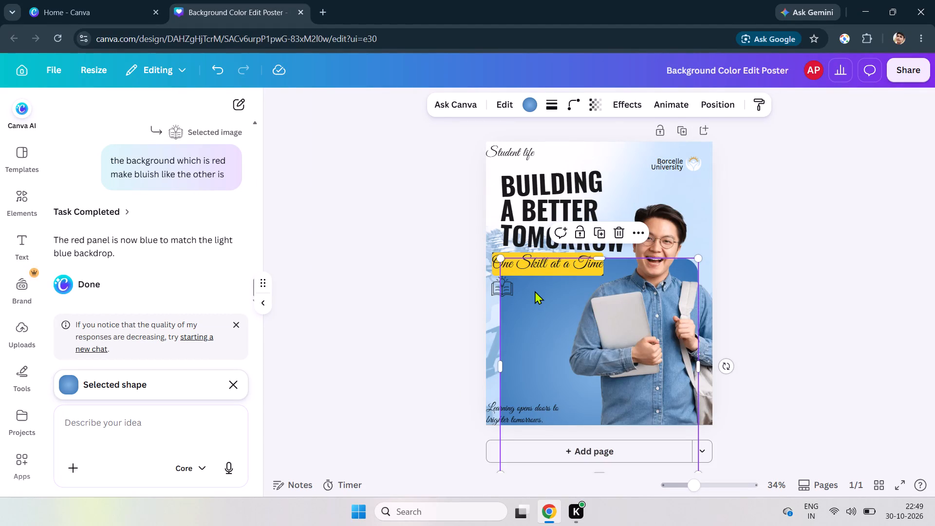
{"action": "left_click_drag", "start_coordinate": [506, 287], "coordinate": [502, 291]}
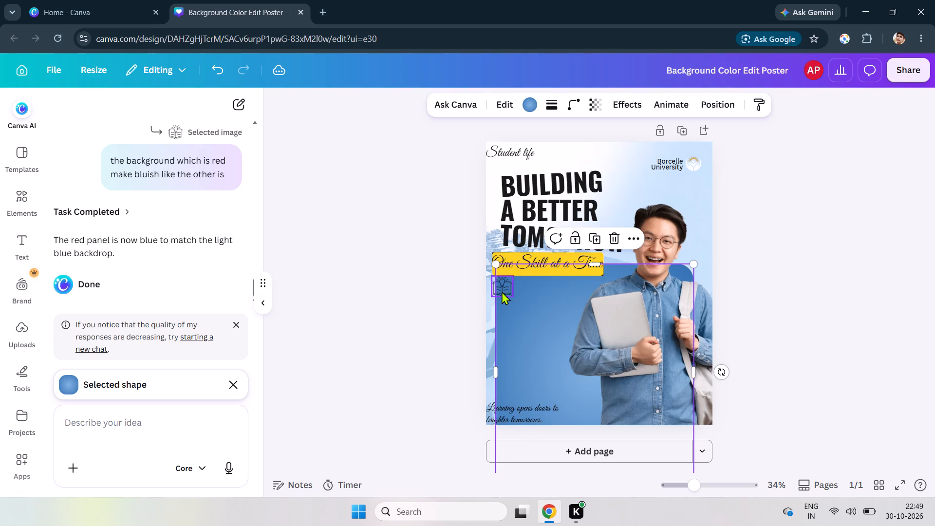
{"action": "left_click", "coordinate": [502, 291]}
{"action": "left_click_drag", "start_coordinate": [502, 291], "coordinate": [500, 314]}
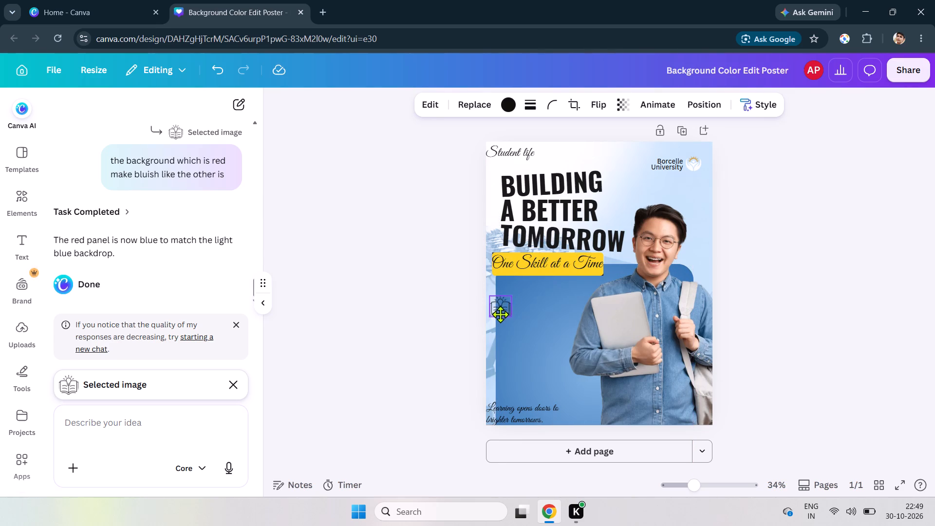
{"action": "left_click_drag", "start_coordinate": [500, 314], "coordinate": [500, 301]}
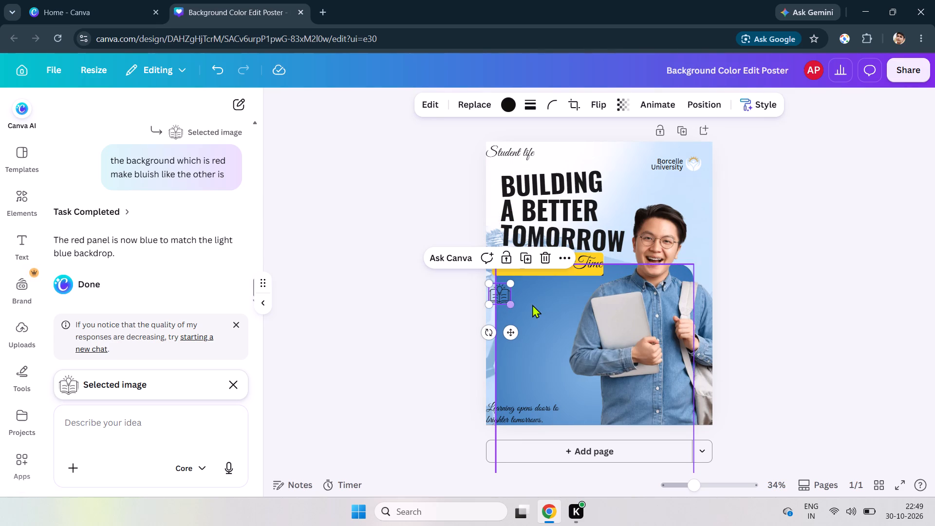
{"action": "left_click", "coordinate": [537, 304]}
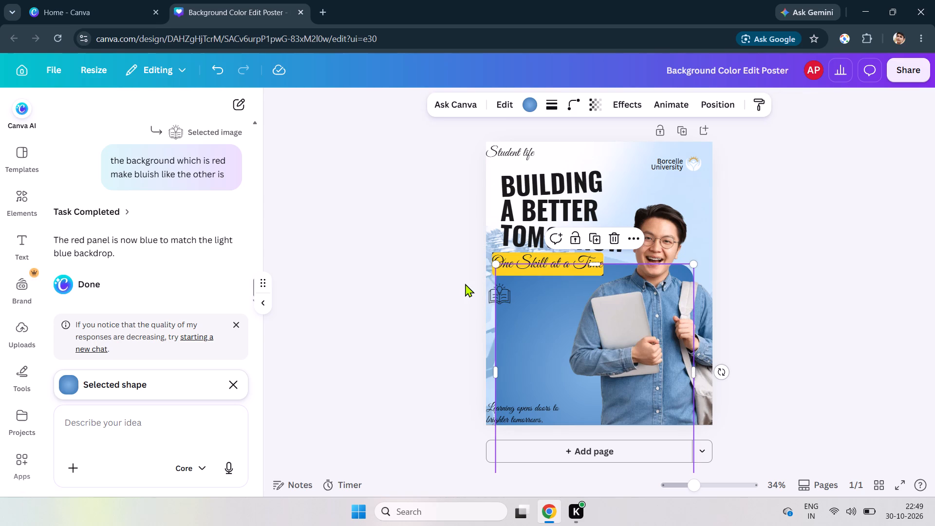
Search the elements for "build" and browse the results for a suitable graphic.
{"action": "left_click", "coordinate": [23, 195]}
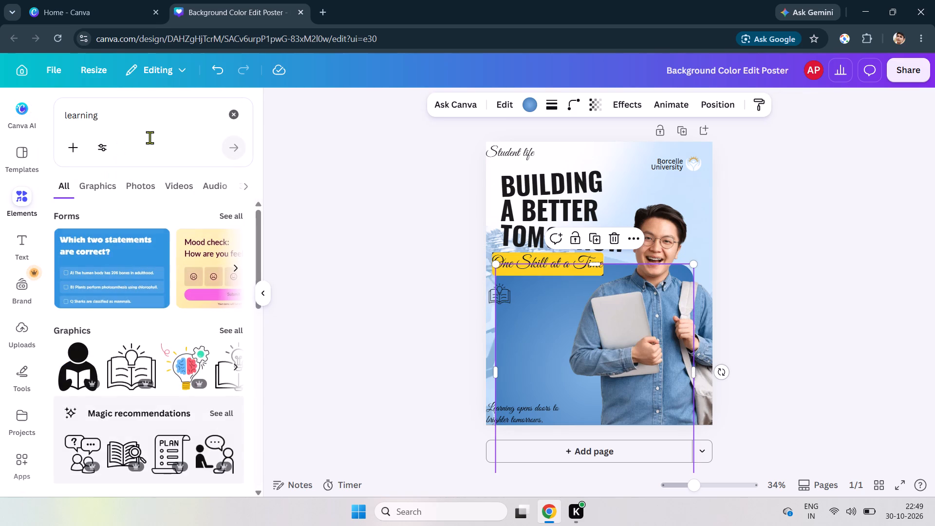
{"action": "double_click", "coordinate": [145, 116]}
{"action": "type", "text": "build"}
{"action": "key", "text": "Return"}
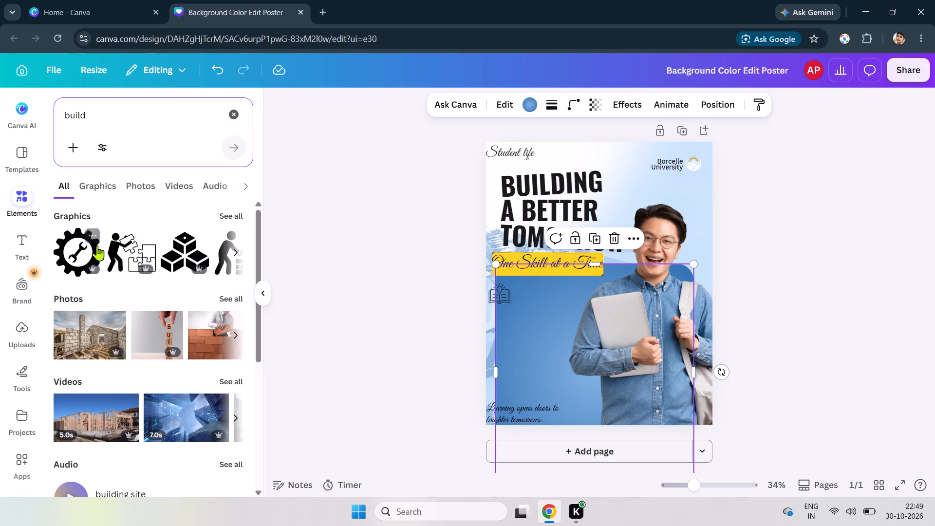
{"action": "scroll", "coordinate": [143, 344], "scroll_direction": "down", "scroll_amount": 2}
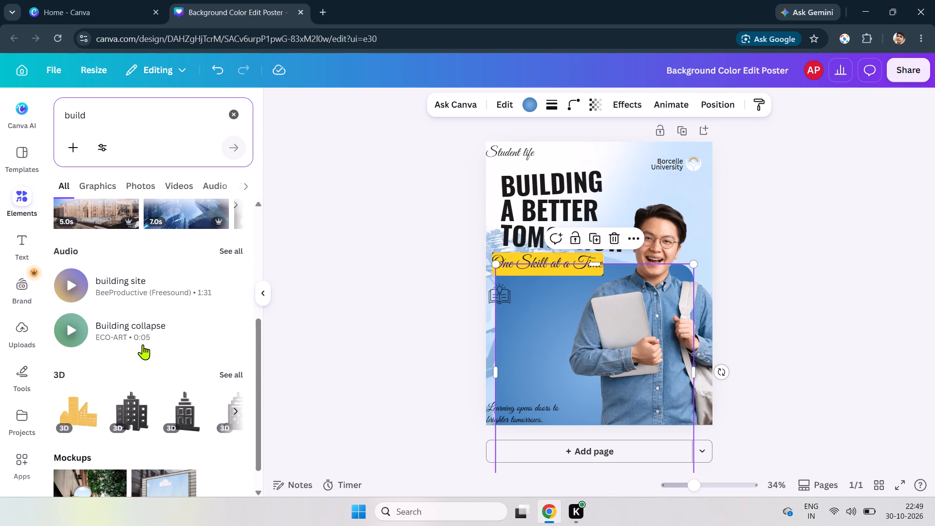
{"action": "scroll", "coordinate": [143, 344], "scroll_direction": "down", "scroll_amount": 1}
{"action": "scroll", "coordinate": [143, 344], "scroll_direction": "up", "scroll_amount": 3}
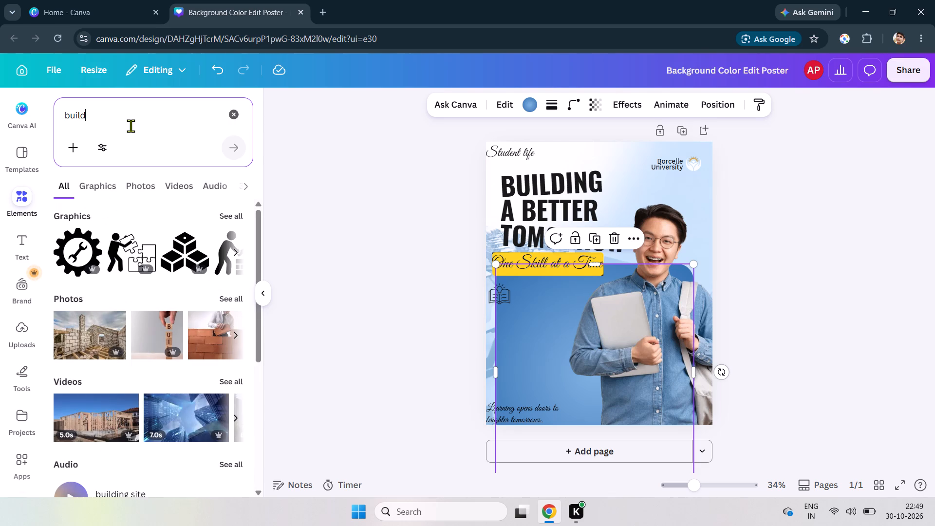
Search the elements for "progress".
{"action": "double_click", "coordinate": [131, 126]}
{"action": "triple_click", "coordinate": [119, 118]}
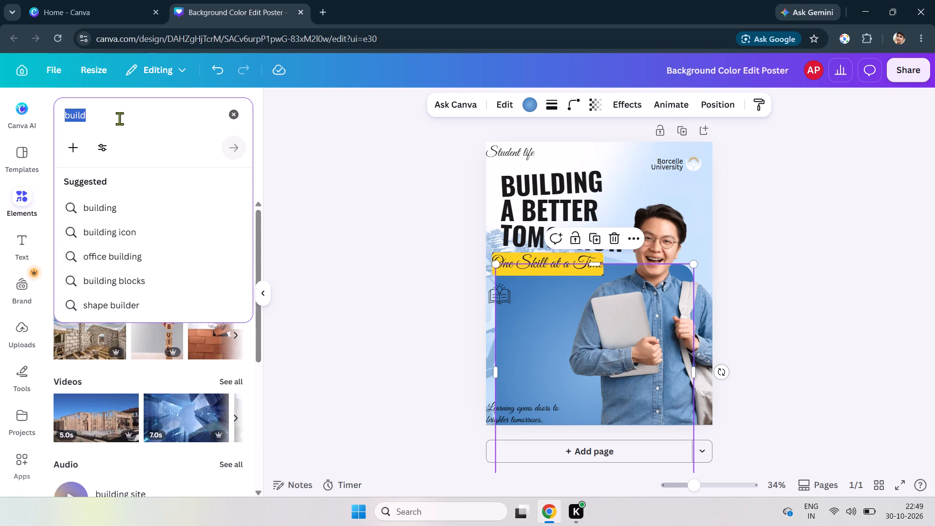
{"action": "left_click", "coordinate": [119, 118]}
{"action": "type", "text": "progress"}
{"action": "key", "text": "Return"}
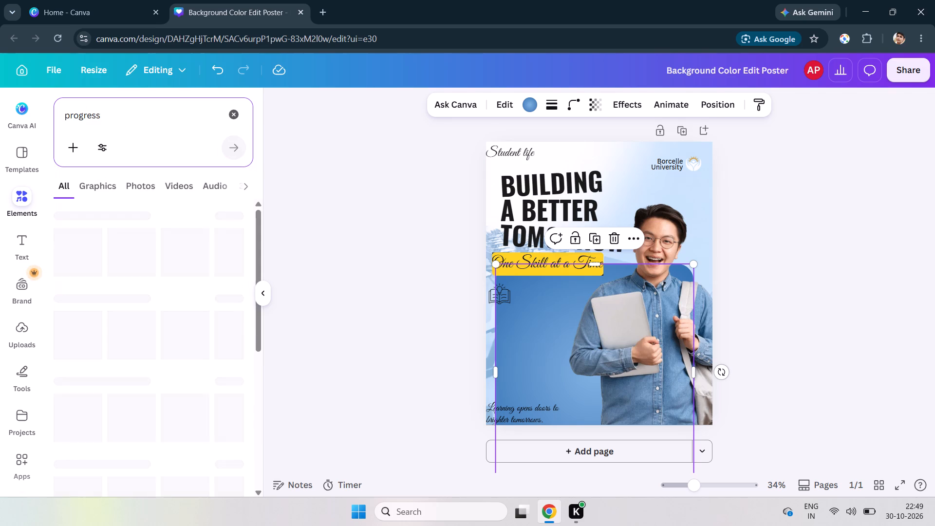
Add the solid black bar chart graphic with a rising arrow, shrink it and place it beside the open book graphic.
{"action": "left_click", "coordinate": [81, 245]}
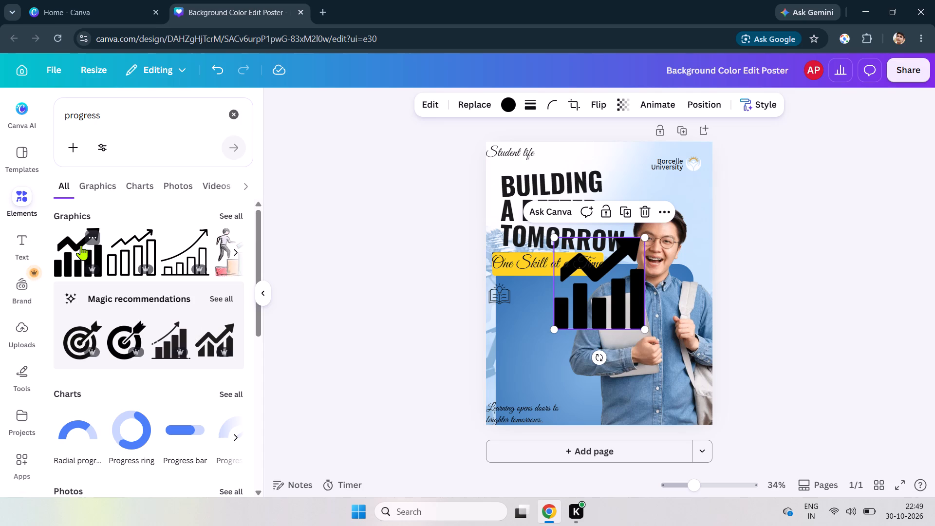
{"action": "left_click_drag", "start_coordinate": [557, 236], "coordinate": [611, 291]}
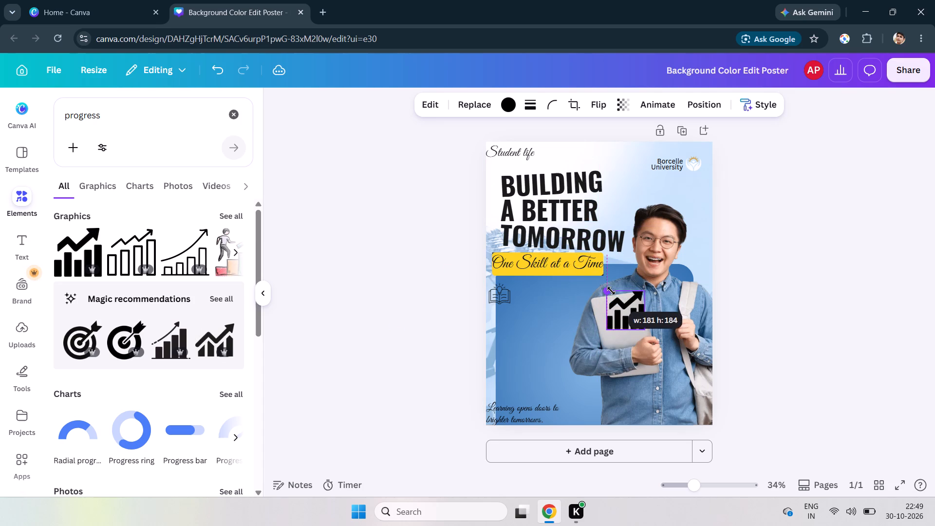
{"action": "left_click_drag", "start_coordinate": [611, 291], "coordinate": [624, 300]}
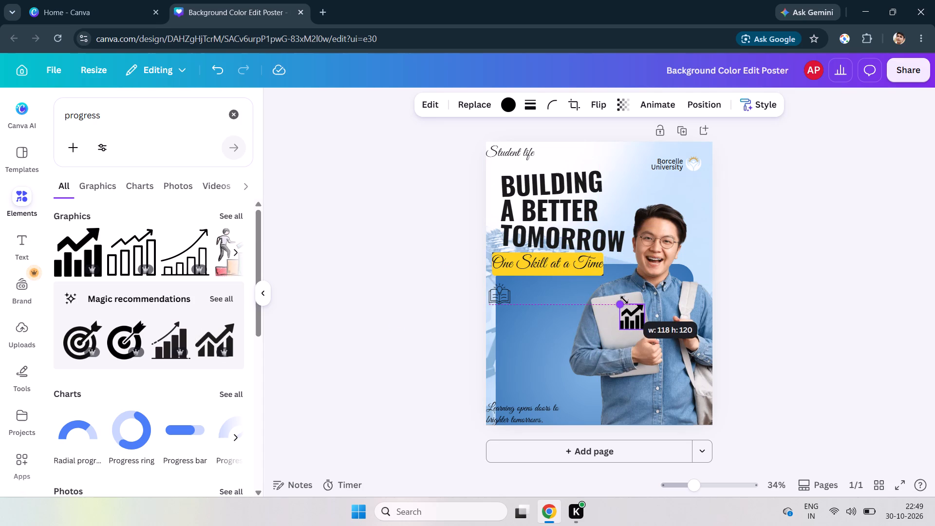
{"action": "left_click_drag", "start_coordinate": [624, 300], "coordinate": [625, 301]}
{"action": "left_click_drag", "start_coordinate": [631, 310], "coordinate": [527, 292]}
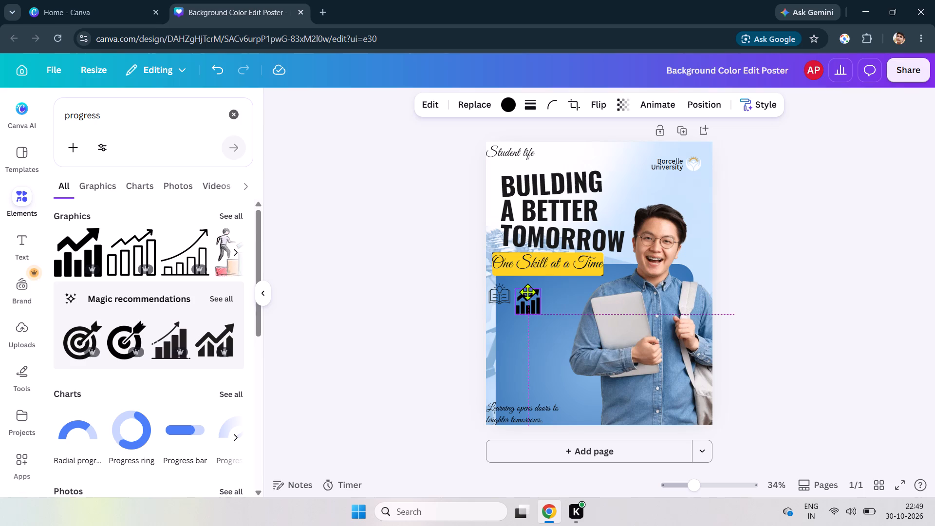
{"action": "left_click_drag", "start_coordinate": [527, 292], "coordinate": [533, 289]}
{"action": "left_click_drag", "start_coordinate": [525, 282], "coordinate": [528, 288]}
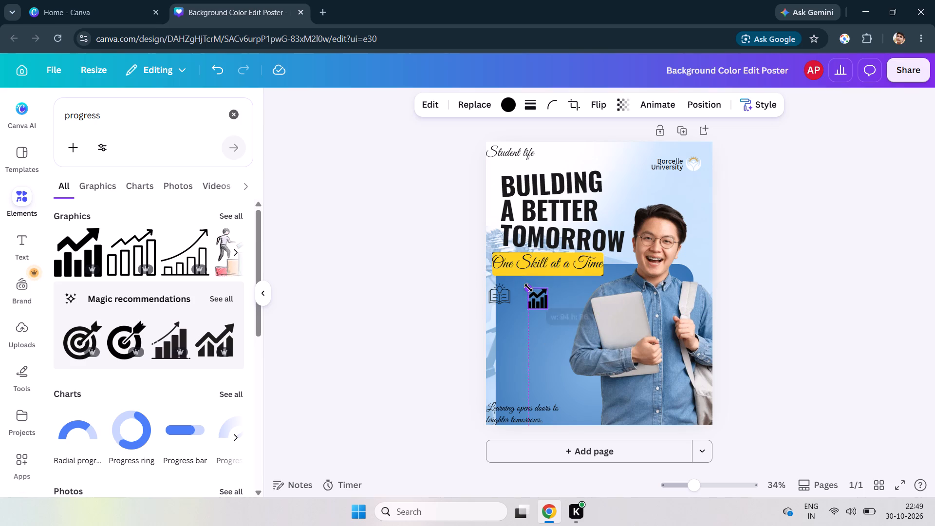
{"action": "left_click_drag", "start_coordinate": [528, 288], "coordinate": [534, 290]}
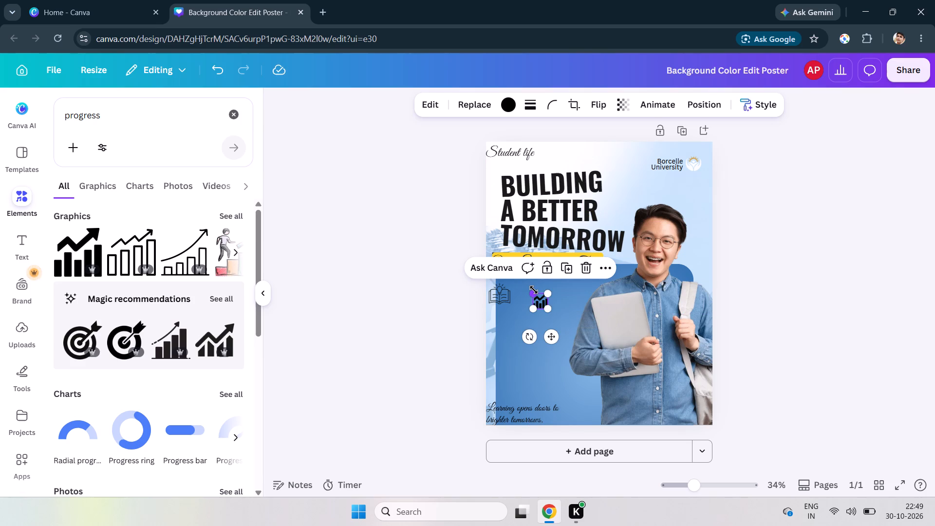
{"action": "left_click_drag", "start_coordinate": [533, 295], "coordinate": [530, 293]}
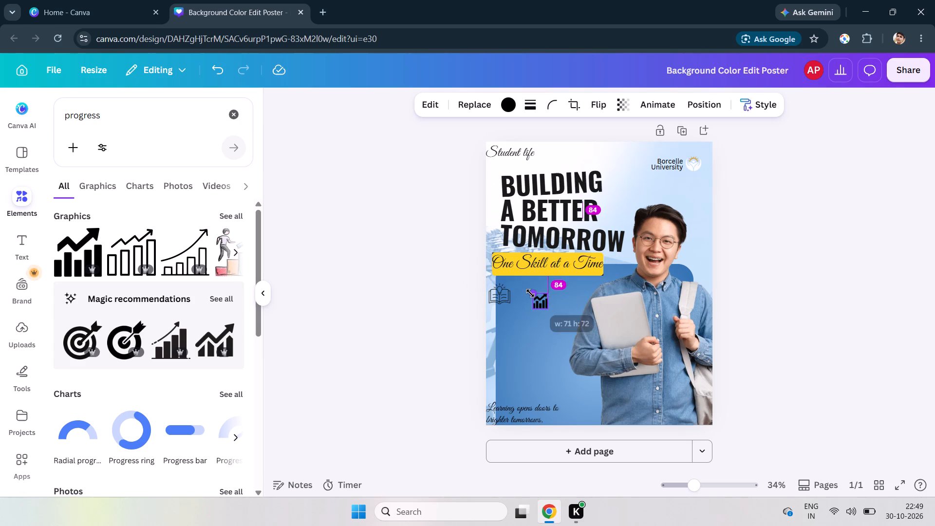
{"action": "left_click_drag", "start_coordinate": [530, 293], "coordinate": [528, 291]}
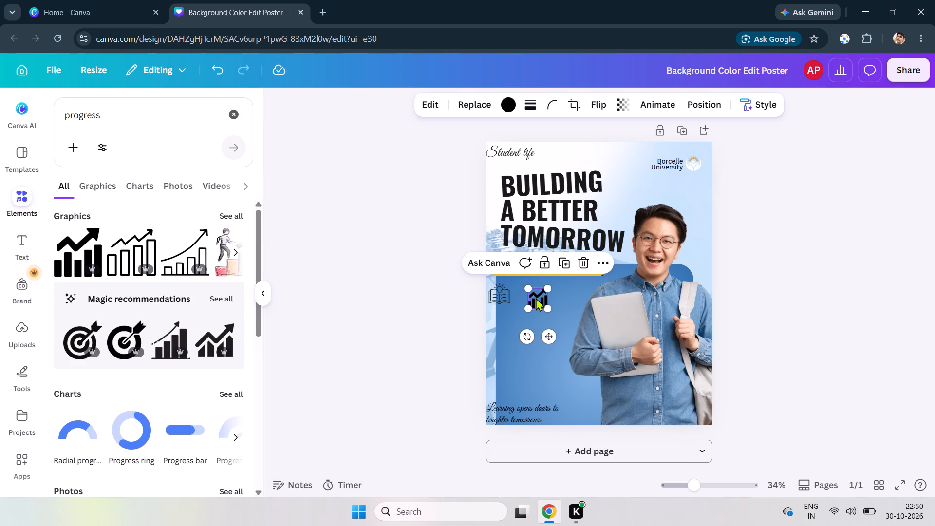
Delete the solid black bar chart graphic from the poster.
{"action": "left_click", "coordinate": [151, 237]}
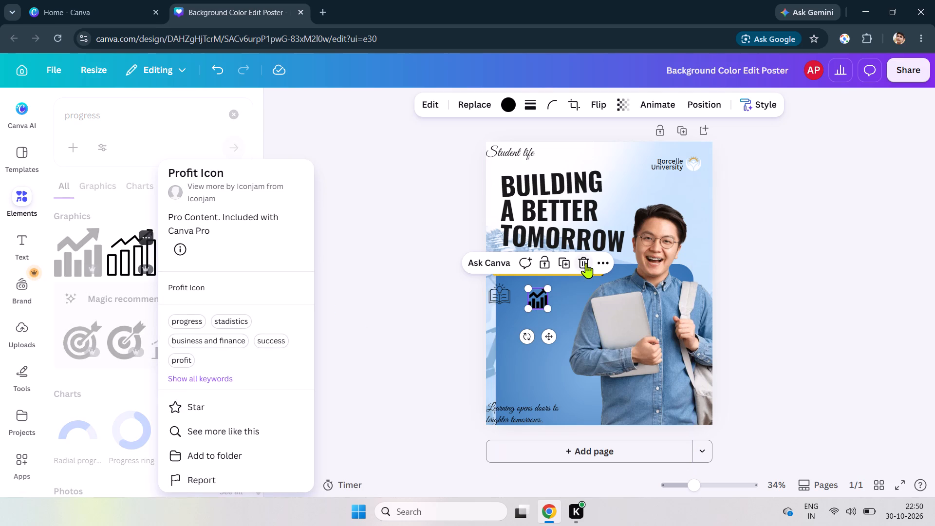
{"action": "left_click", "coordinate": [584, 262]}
Add the outlined bar chart graphic with a zigzag rising arrow, and remove the extra curved-arrow chart.
{"action": "left_click", "coordinate": [135, 244]}
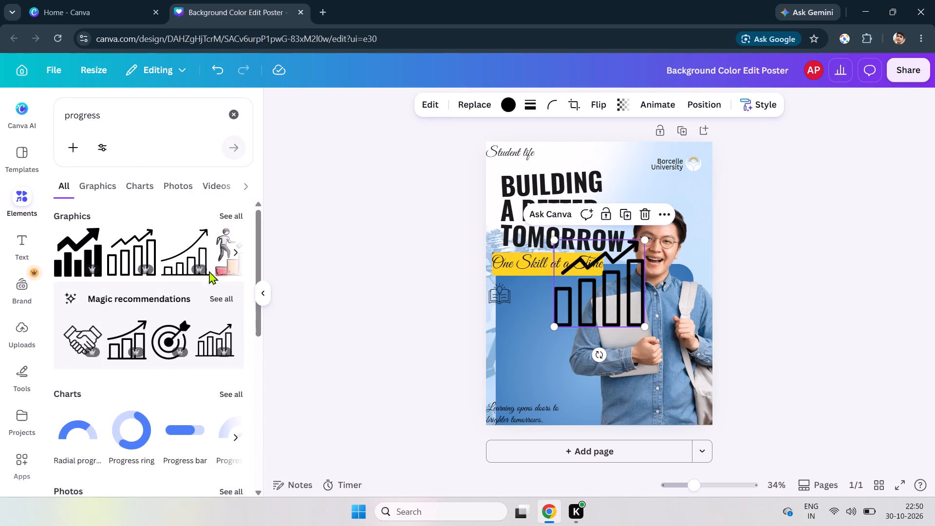
{"action": "left_click", "coordinate": [183, 255]}
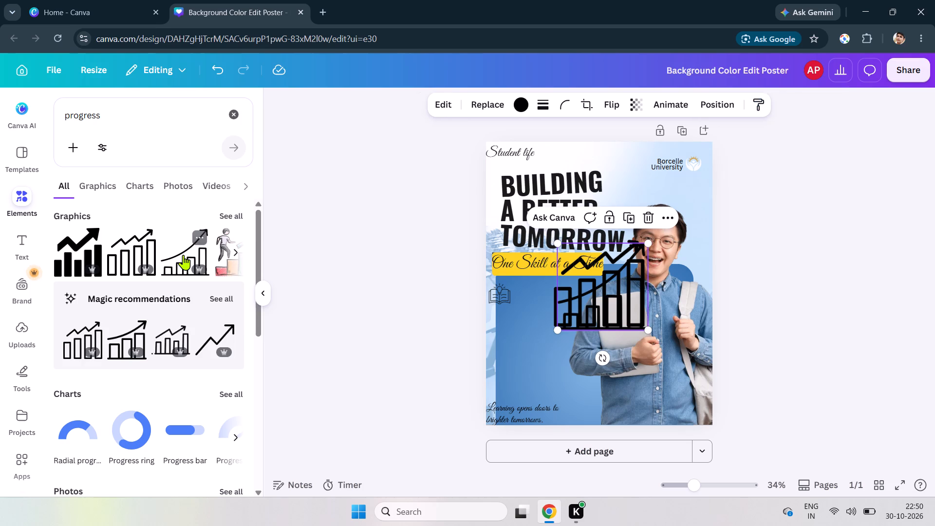
{"action": "left_click", "coordinate": [656, 219]}
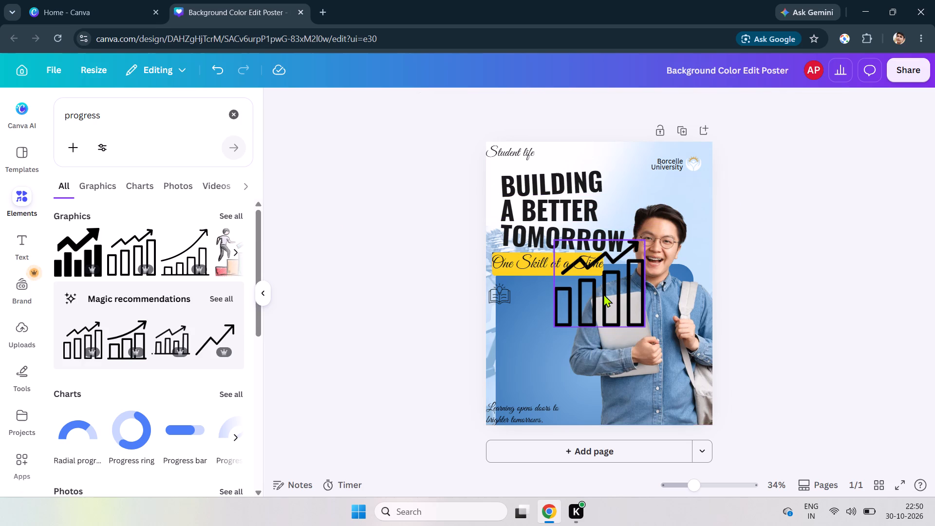
Shrink the outlined bar chart graphic to roughly the size of the open book graphic, over the blue panel.
{"action": "left_click_drag", "start_coordinate": [603, 294], "coordinate": [558, 318]}
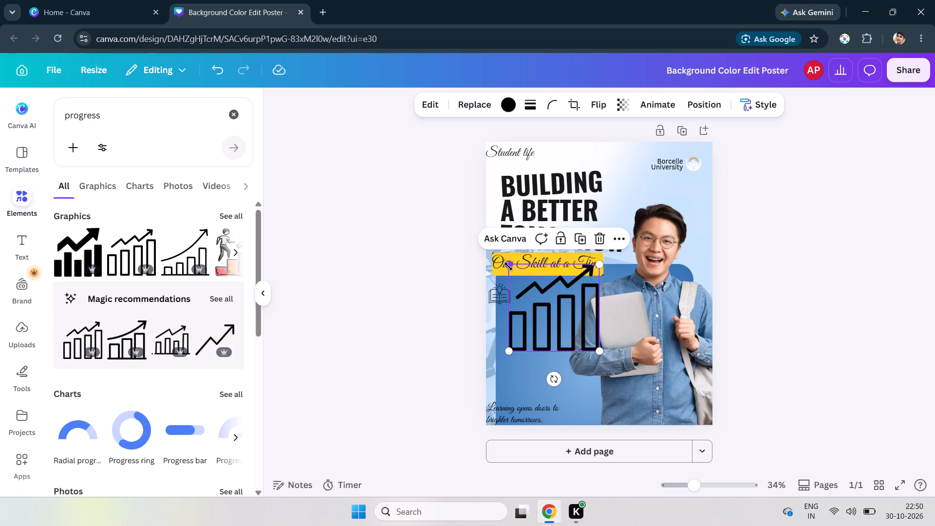
{"action": "left_click_drag", "start_coordinate": [508, 266], "coordinate": [571, 319]}
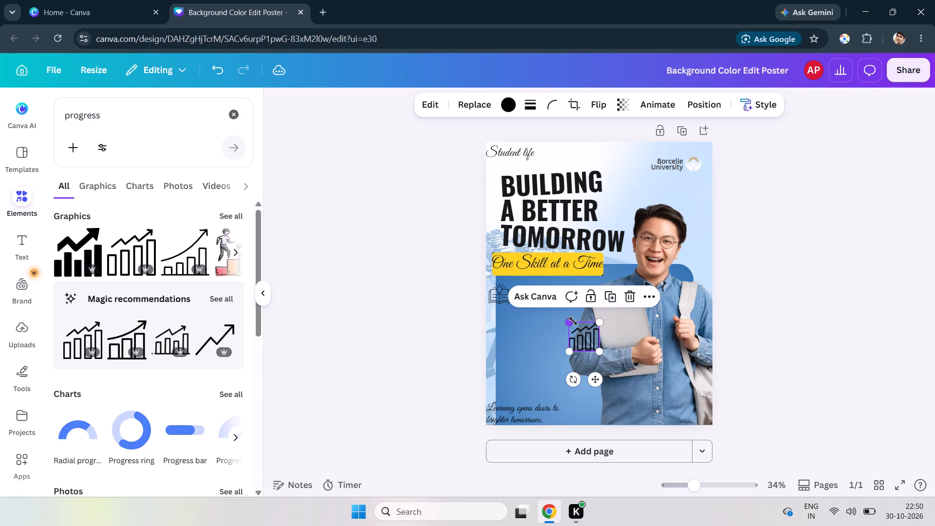
{"action": "left_click_drag", "start_coordinate": [580, 331], "coordinate": [530, 293]}
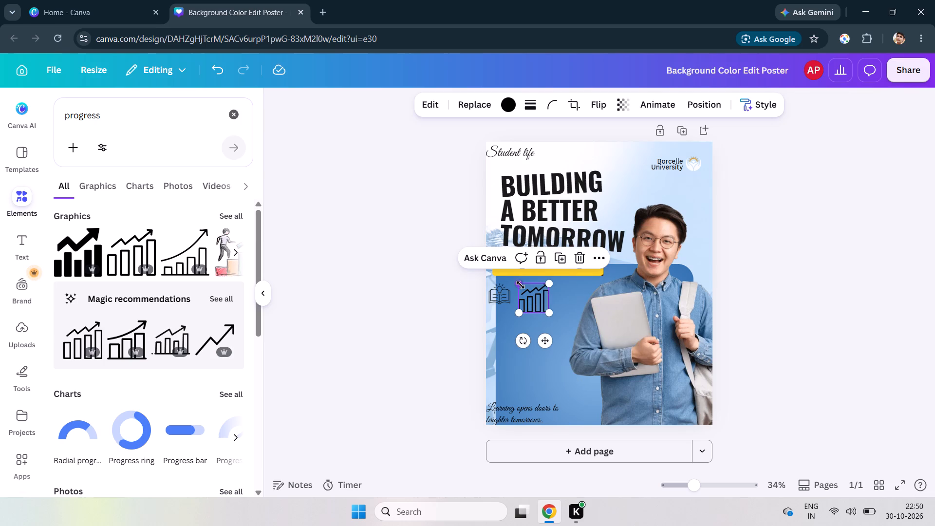
{"action": "left_click_drag", "start_coordinate": [521, 284], "coordinate": [537, 299]}
{"action": "left_click_drag", "start_coordinate": [537, 299], "coordinate": [536, 299]}
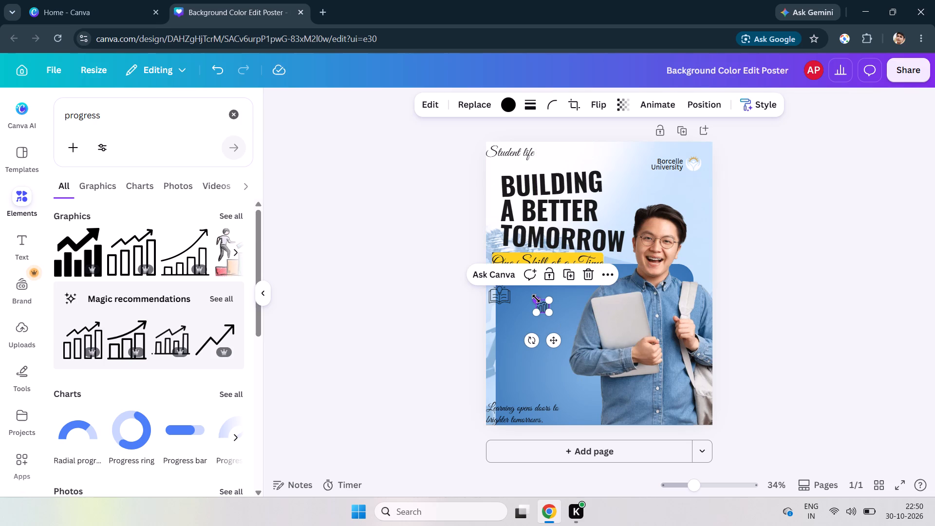
{"action": "left_click_drag", "start_coordinate": [536, 299], "coordinate": [530, 295]}
Place the outlined bar chart graphic level with the open book graphic, a small gap to its right under the tagline.
{"action": "left_click_drag", "start_coordinate": [540, 303], "coordinate": [531, 293]}
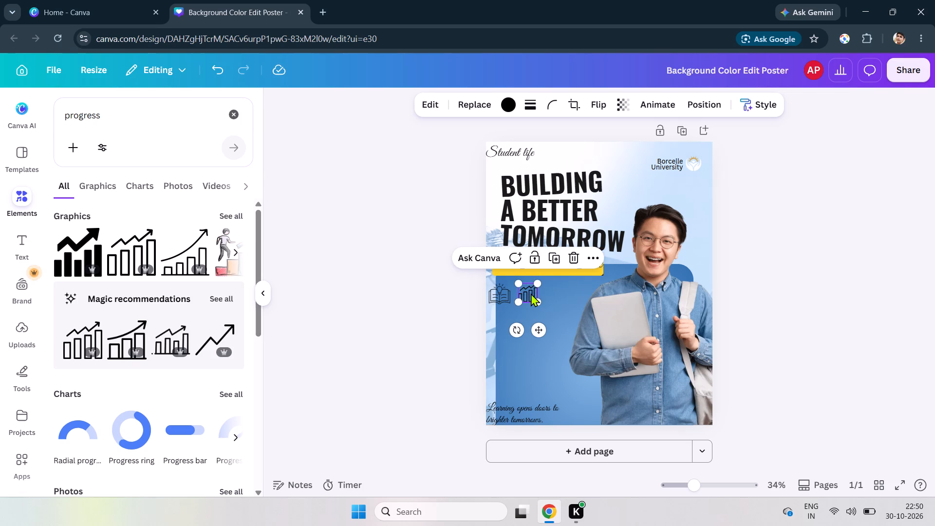
{"action": "left_click_drag", "start_coordinate": [527, 288], "coordinate": [532, 292]}
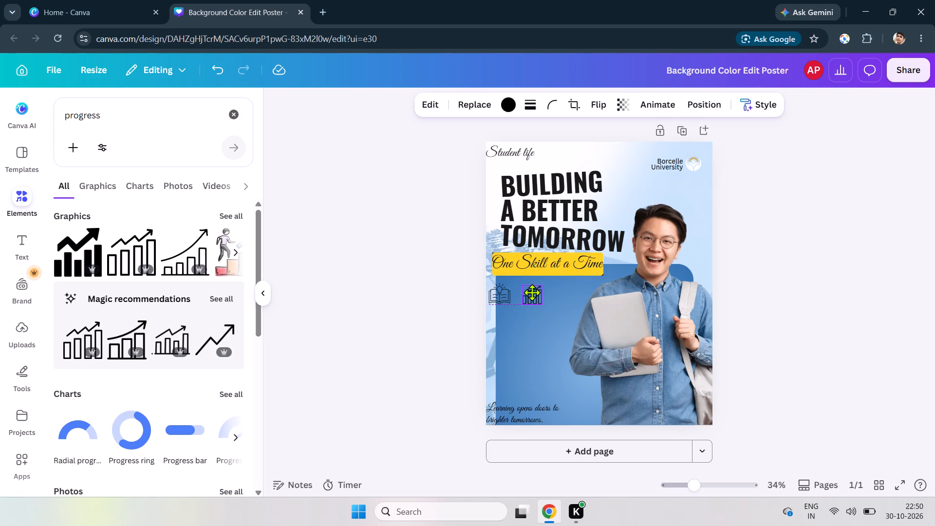
{"action": "left_click_drag", "start_coordinate": [532, 292], "coordinate": [532, 292]}
{"action": "left_click_drag", "start_coordinate": [532, 292], "coordinate": [531, 292]}
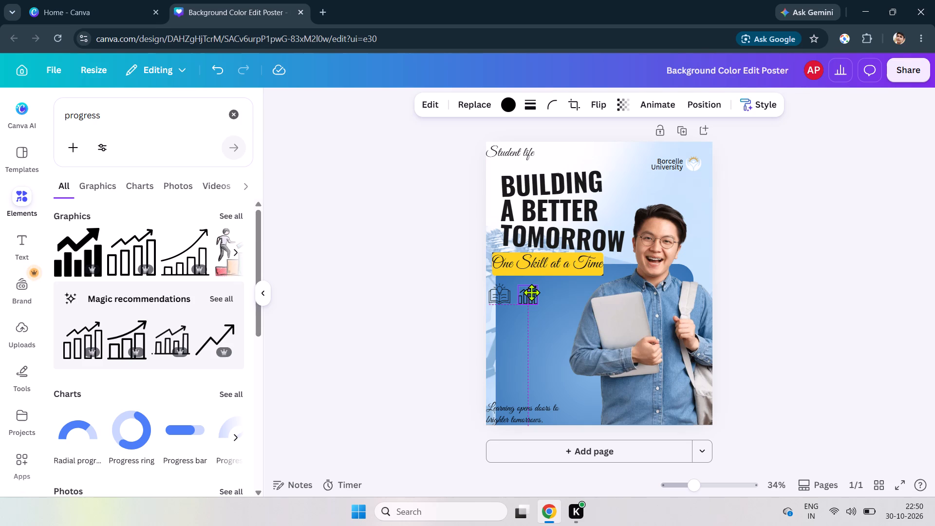
{"action": "left_click_drag", "start_coordinate": [531, 292], "coordinate": [532, 292]}
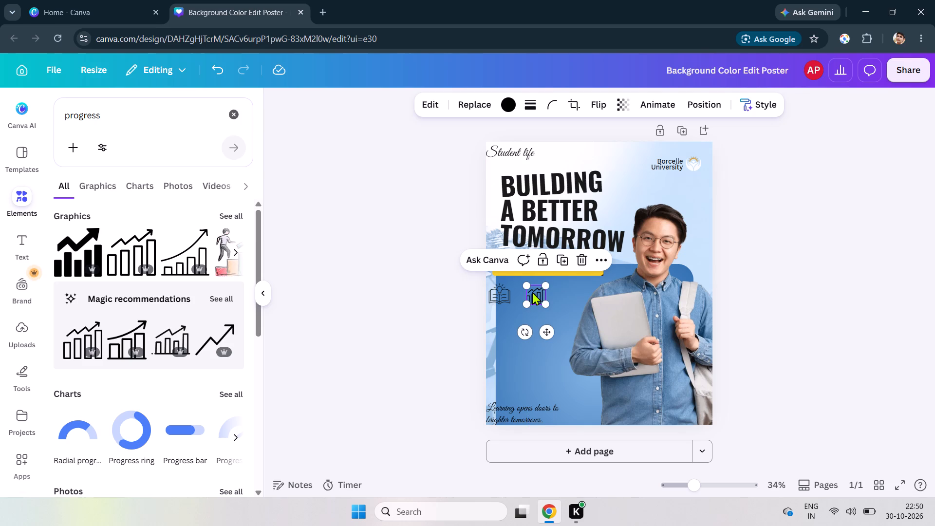
{"action": "left_click", "coordinate": [558, 306]}
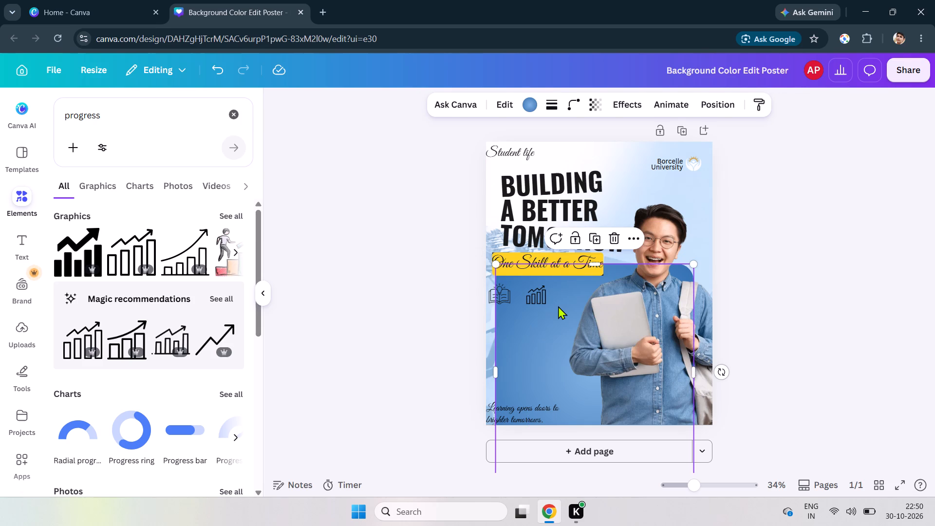
{"action": "left_click_drag", "start_coordinate": [535, 295], "coordinate": [534, 295]}
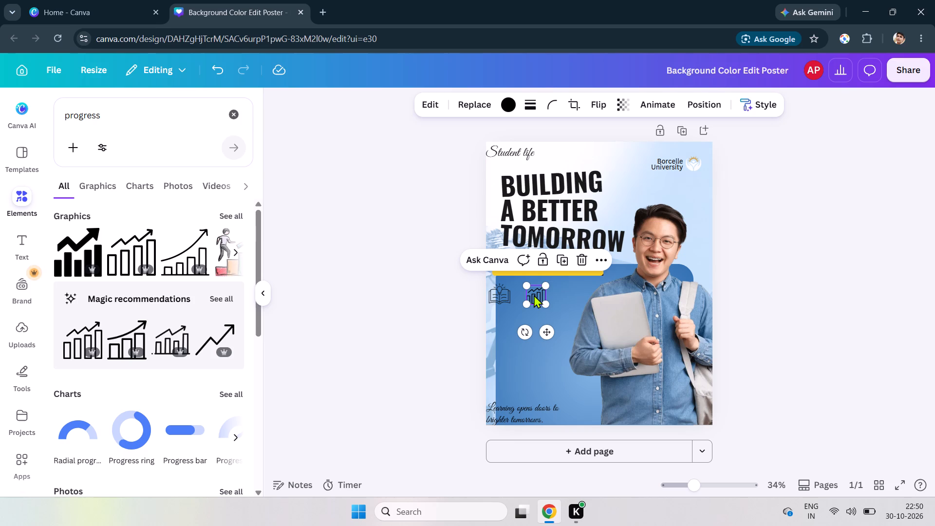
{"action": "left_click_drag", "start_coordinate": [534, 295], "coordinate": [533, 295]}
Nudge the outlined bar chart graphic slightly closer to the open book graphic.
{"action": "left_click_drag", "start_coordinate": [533, 295], "coordinate": [530, 294]}
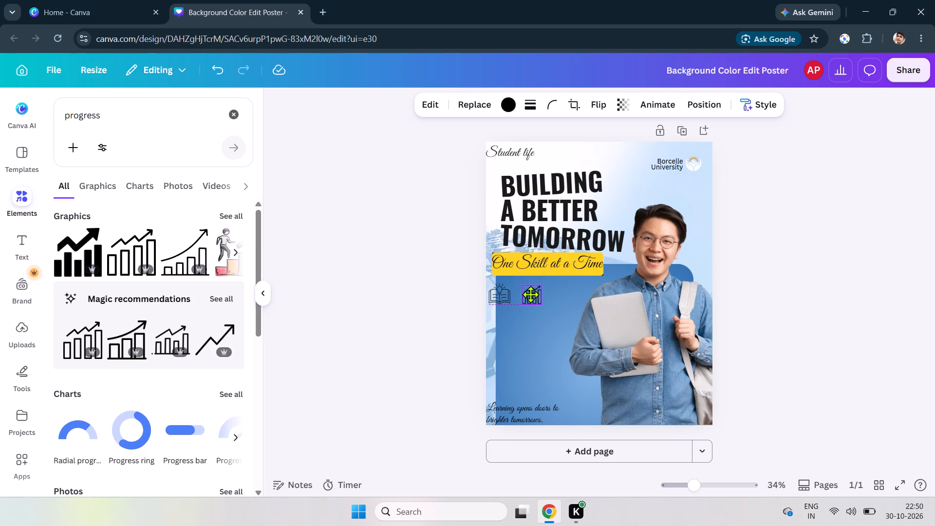
{"action": "left_click_drag", "start_coordinate": [530, 294], "coordinate": [530, 294]}
{"action": "left_click", "coordinate": [552, 303]}
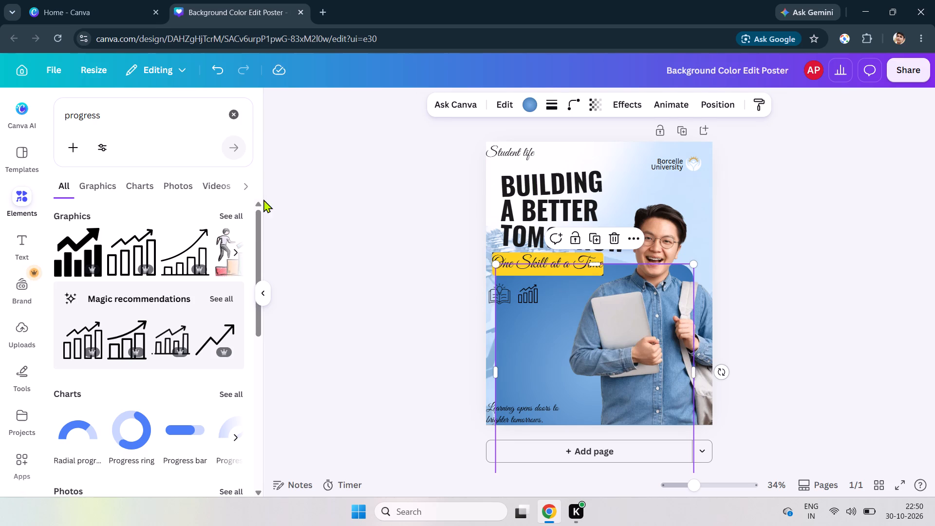
Search the elements for "Grow" and look through the video and 3D results for a growth-themed visual.
{"action": "double_click", "coordinate": [187, 122]}
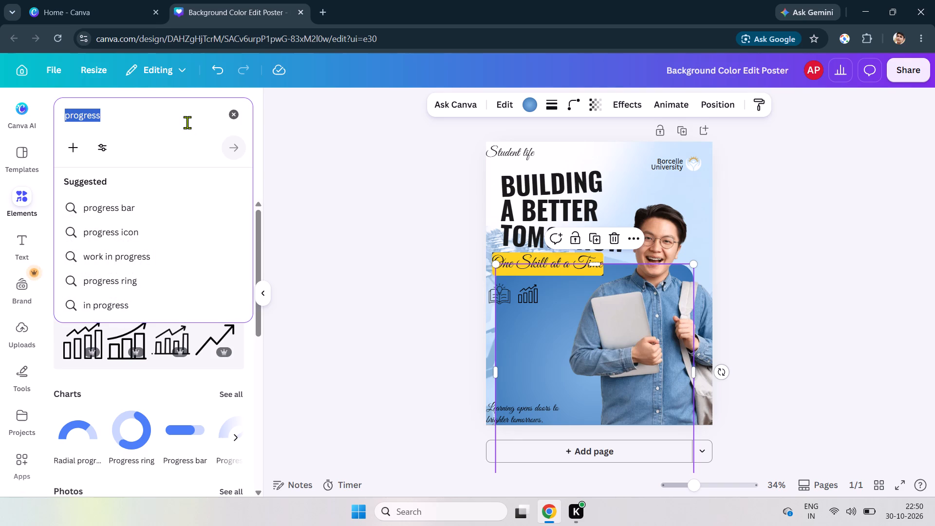
{"action": "type", "text": "Grow"}
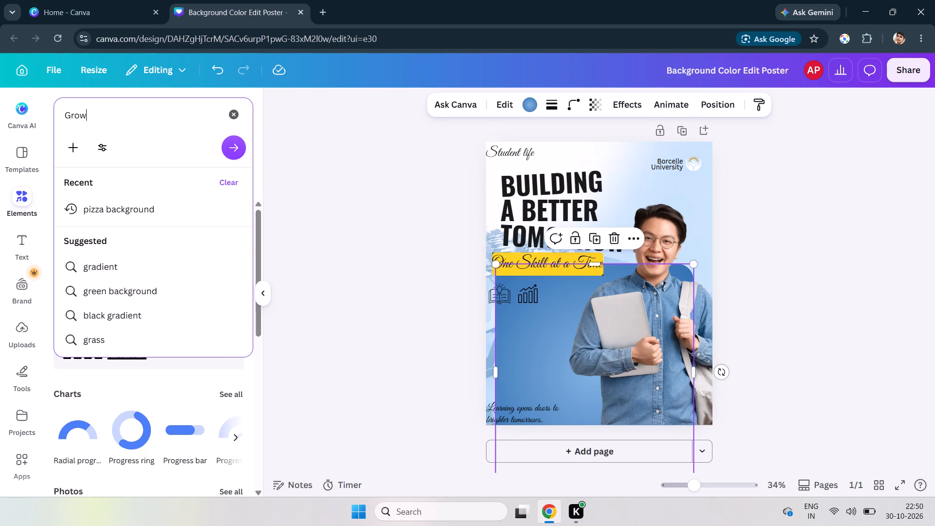
{"action": "key", "text": "Return"}
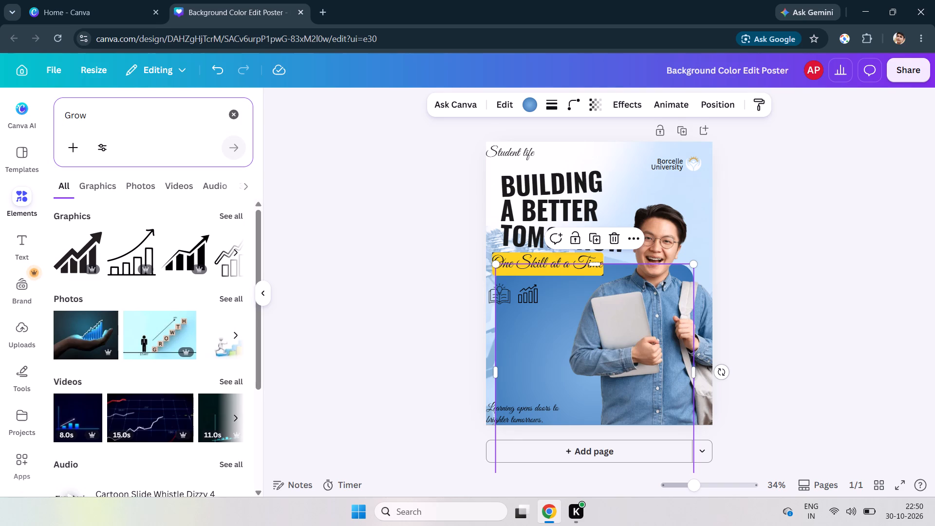
{"action": "scroll", "coordinate": [210, 254], "scroll_direction": "down", "scroll_amount": 3}
{"action": "scroll", "coordinate": [210, 254], "scroll_direction": "up", "scroll_amount": 5}
{"action": "scroll", "coordinate": [210, 254], "scroll_direction": "down", "scroll_amount": 4}
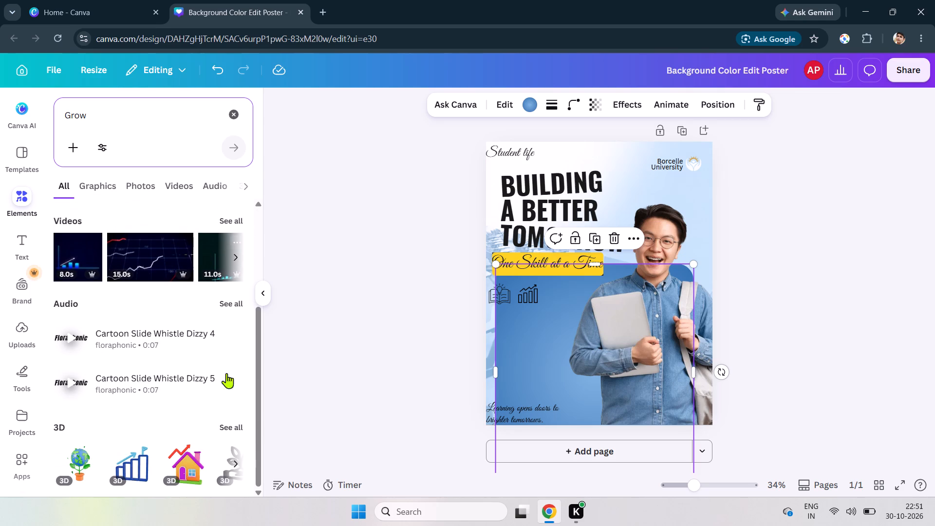
{"action": "left_click", "coordinate": [238, 462]}
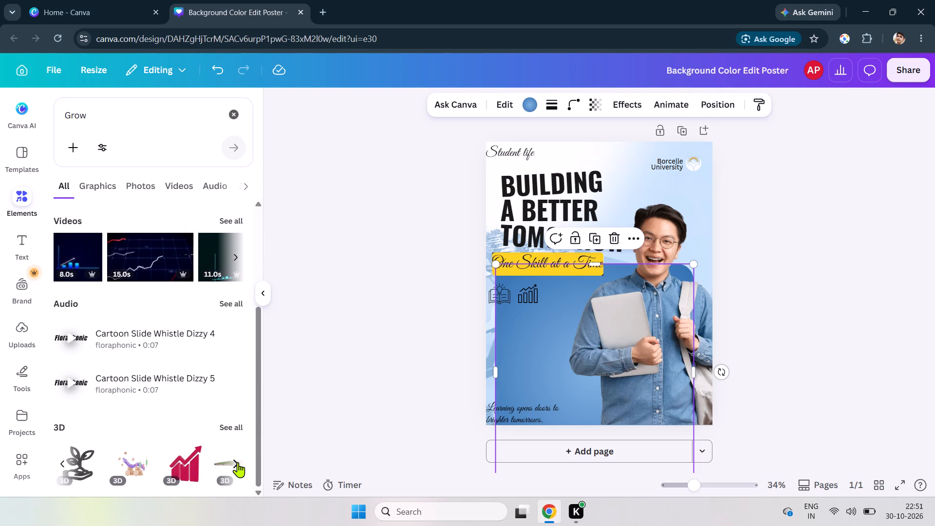
{"action": "left_click", "coordinate": [238, 462]}
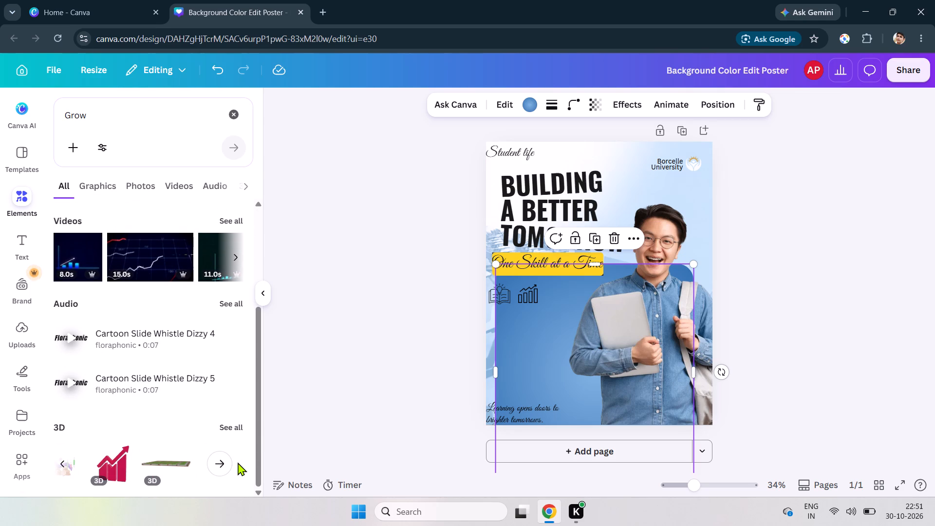
{"action": "scroll", "coordinate": [181, 261], "scroll_direction": "left", "scroll_amount": 2}
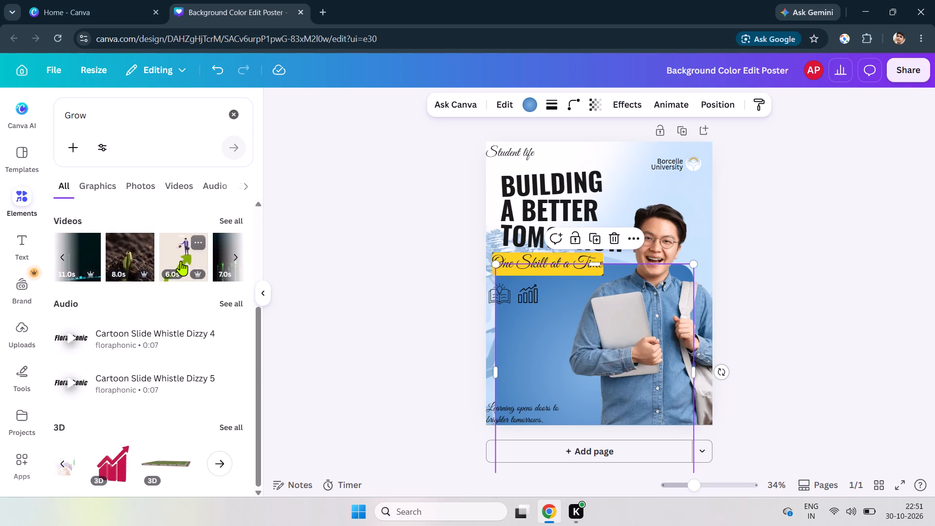
{"action": "scroll", "coordinate": [181, 261], "scroll_direction": "left", "scroll_amount": 2}
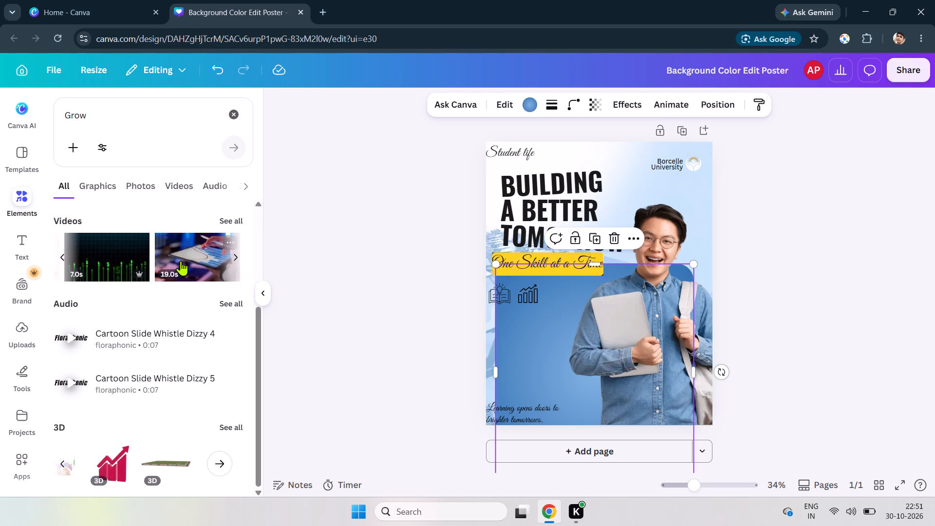
{"action": "scroll", "coordinate": [181, 261], "scroll_direction": "left", "scroll_amount": 2}
{"action": "scroll", "coordinate": [181, 261], "scroll_direction": "up", "scroll_amount": 2}
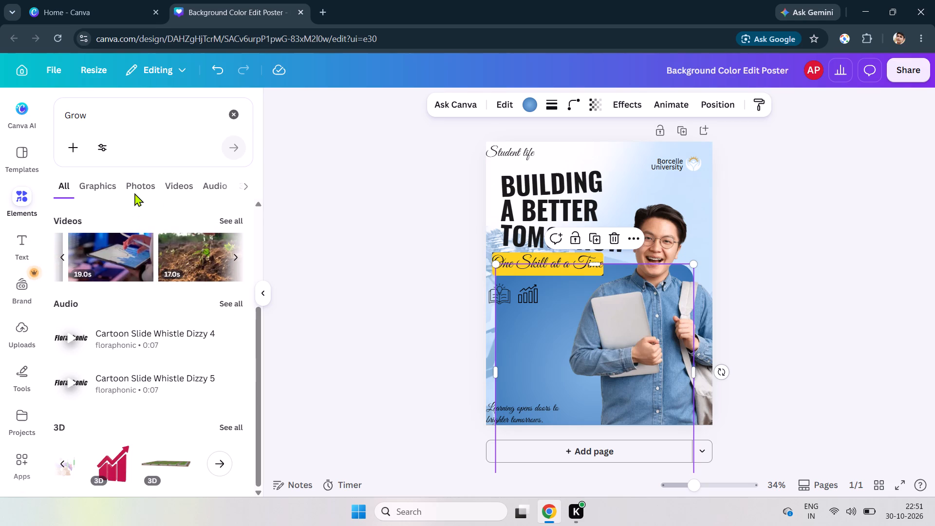
Add the "Grow" photo of a hand walking its fingers up stacked wooden block steps to the poster.
{"action": "left_click", "coordinate": [159, 189]}
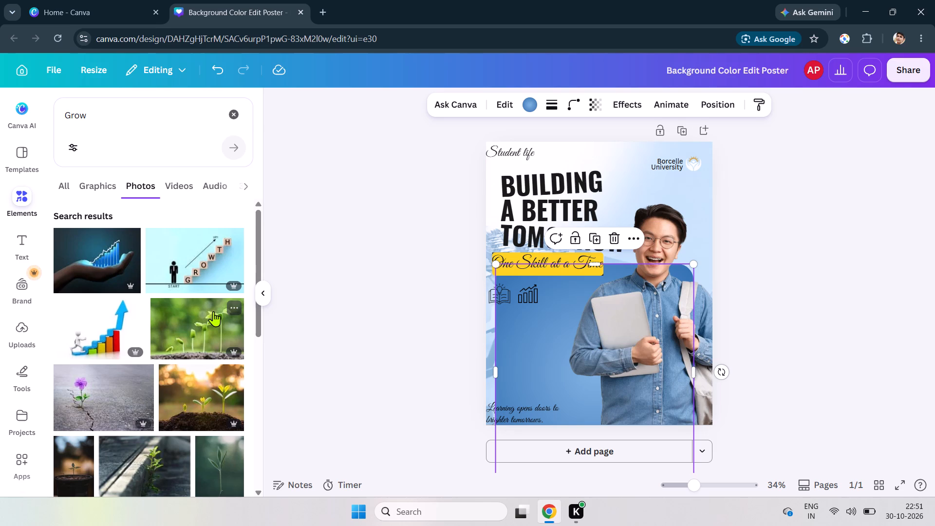
{"action": "scroll", "coordinate": [213, 311], "scroll_direction": "down", "scroll_amount": 2}
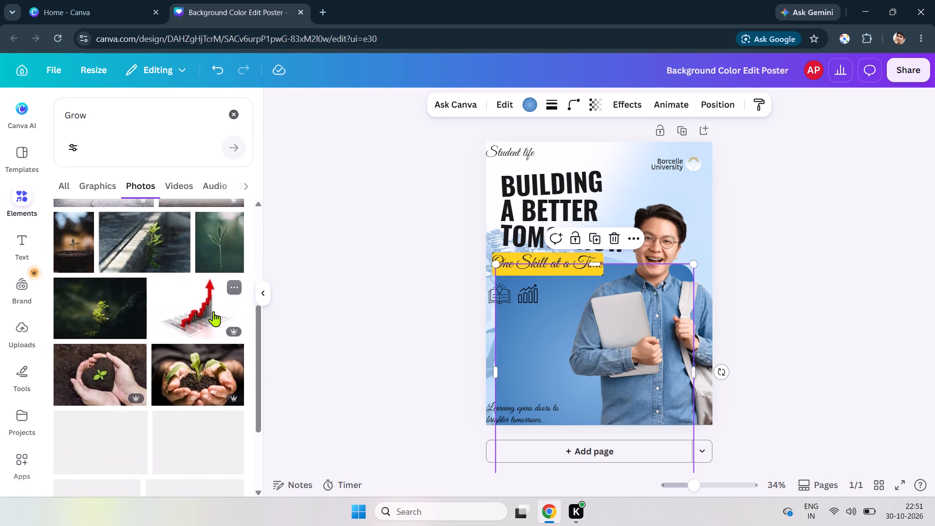
{"action": "scroll", "coordinate": [214, 313], "scroll_direction": "down", "scroll_amount": 1}
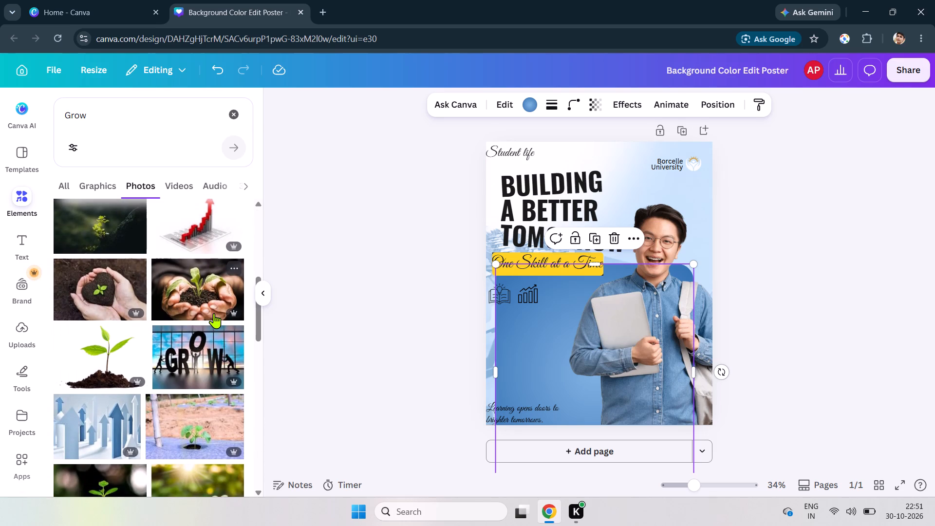
{"action": "scroll", "coordinate": [214, 313], "scroll_direction": "down", "scroll_amount": 3}
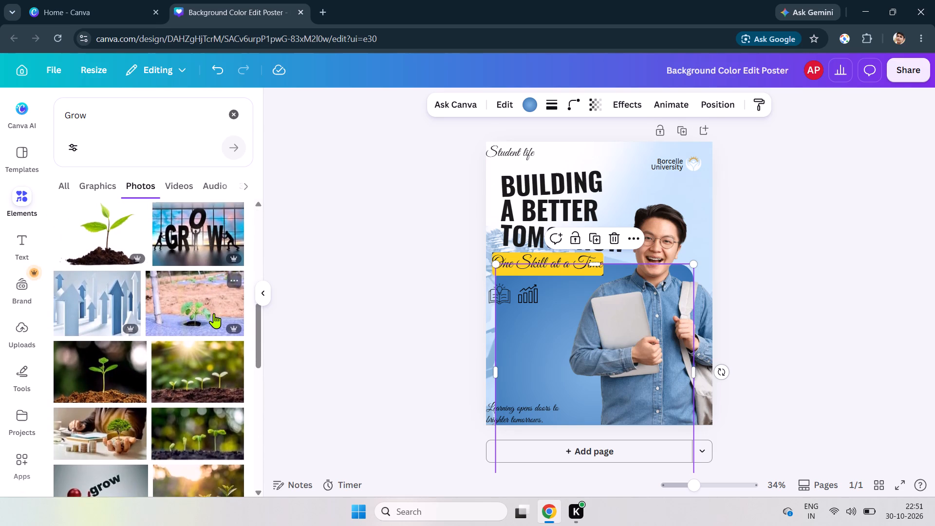
{"action": "scroll", "coordinate": [214, 313], "scroll_direction": "down", "scroll_amount": 3}
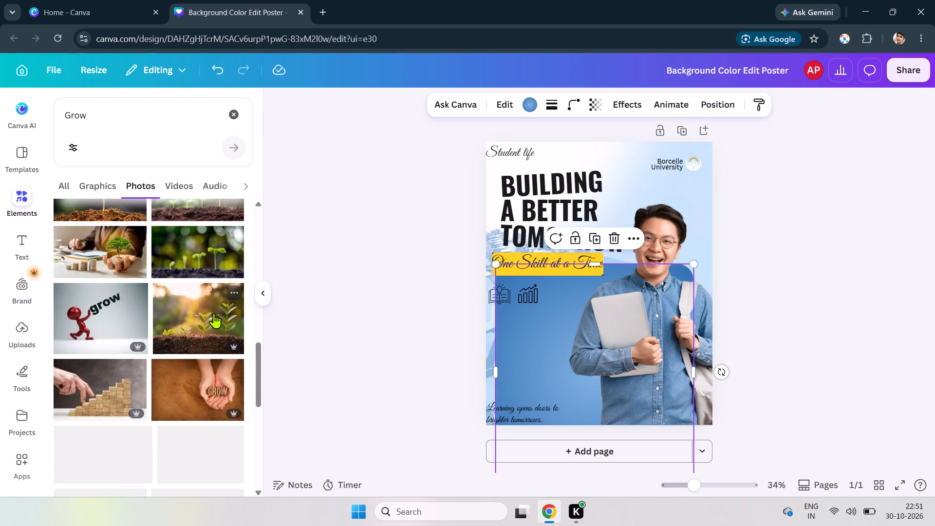
{"action": "scroll", "coordinate": [214, 313], "scroll_direction": "down", "scroll_amount": 2}
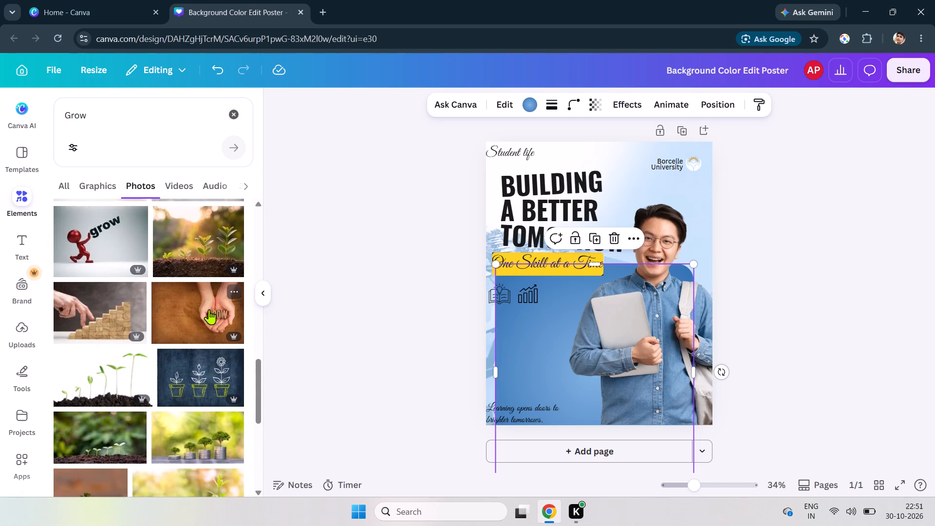
{"action": "scroll", "coordinate": [143, 330], "scroll_direction": "down", "scroll_amount": 1}
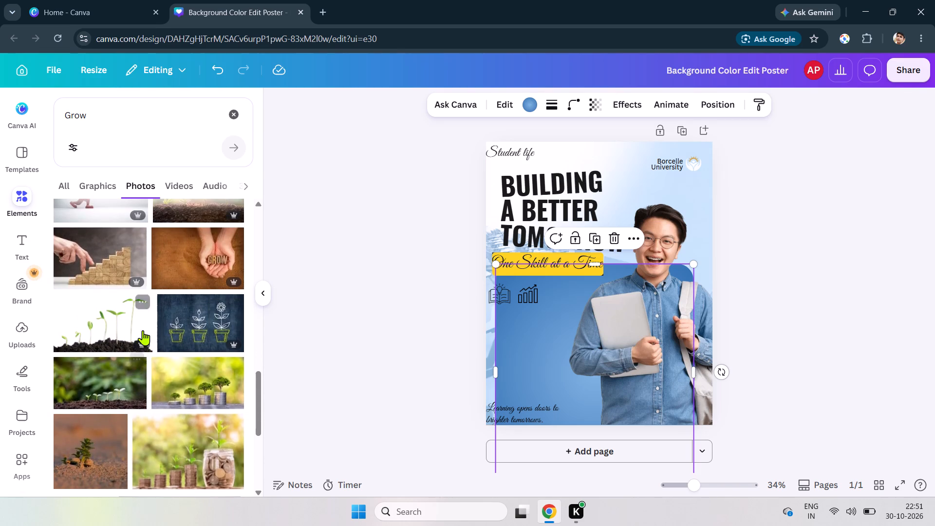
{"action": "left_click", "coordinate": [112, 273]}
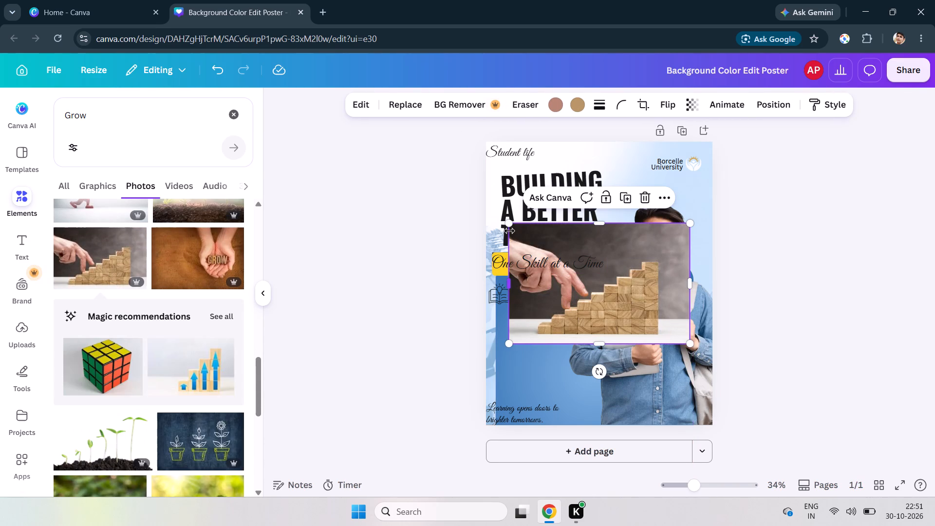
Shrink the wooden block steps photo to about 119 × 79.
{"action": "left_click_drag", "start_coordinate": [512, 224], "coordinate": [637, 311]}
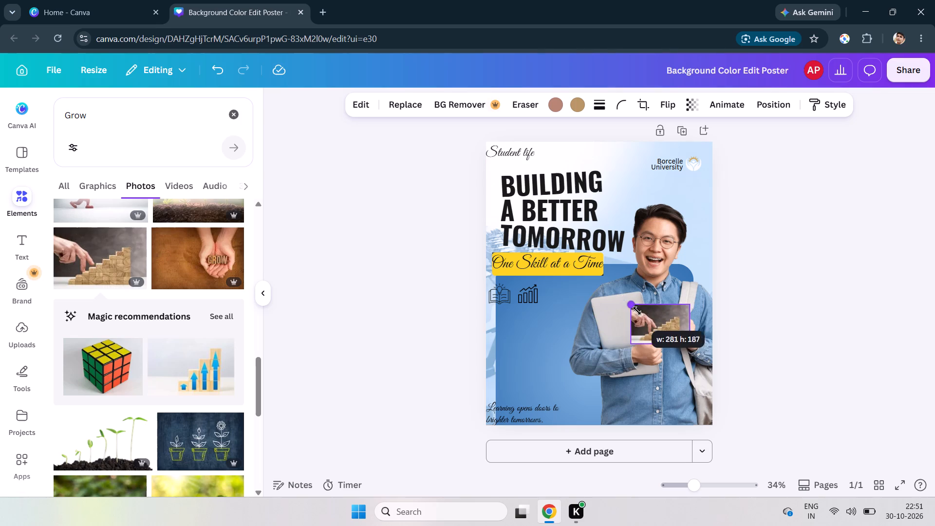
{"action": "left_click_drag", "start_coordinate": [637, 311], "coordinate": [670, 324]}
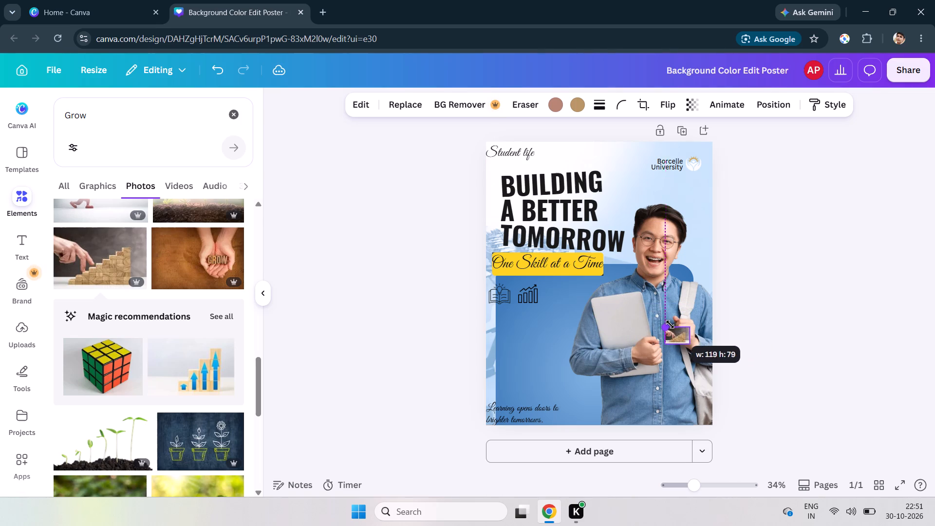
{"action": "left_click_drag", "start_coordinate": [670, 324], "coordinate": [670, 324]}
Make the wooden block steps photo the poster's full-page background in place of the light blue one.
{"action": "left_click_drag", "start_coordinate": [673, 337], "coordinate": [603, 320]}
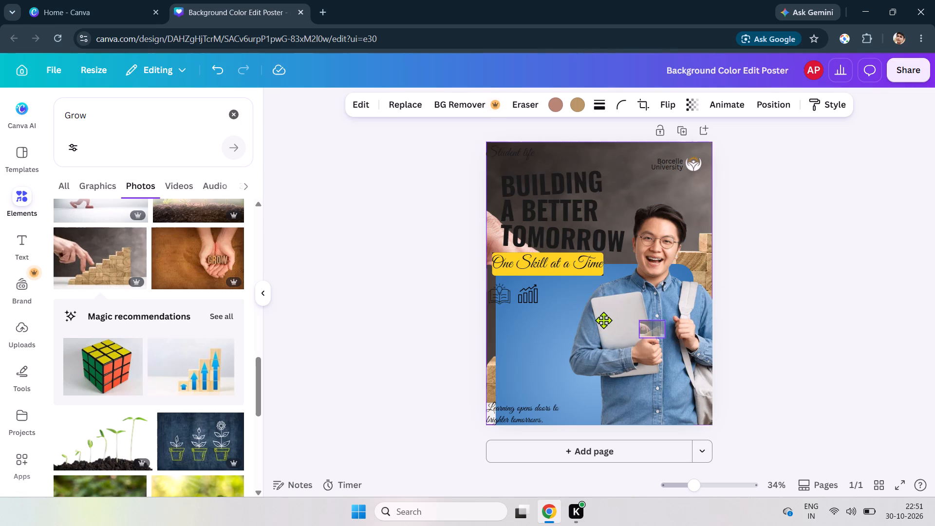
{"action": "left_click_drag", "start_coordinate": [603, 320], "coordinate": [556, 296]}
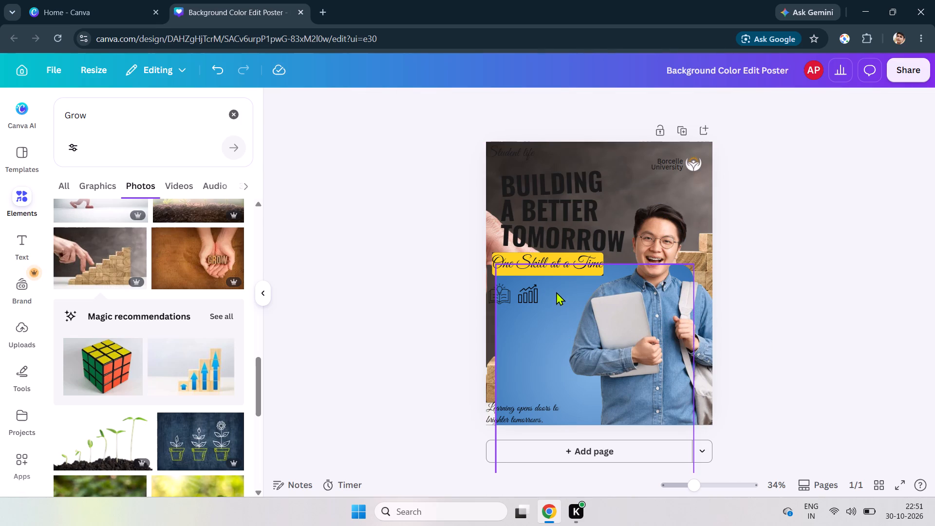
Delete the large blue rounded panel behind the student.
{"action": "left_click", "coordinate": [556, 291]}
{"action": "left_click_drag", "start_coordinate": [555, 290], "coordinate": [533, 229]}
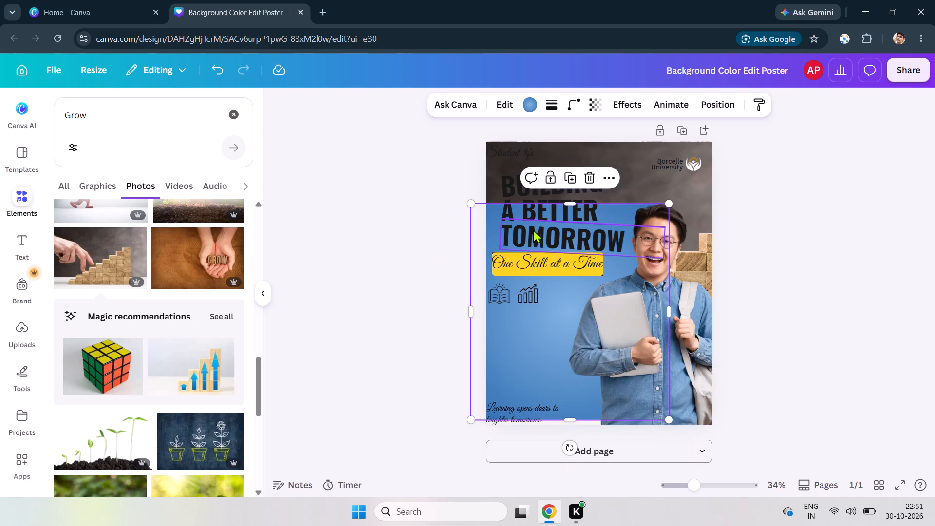
{"action": "left_click", "coordinate": [599, 178]}
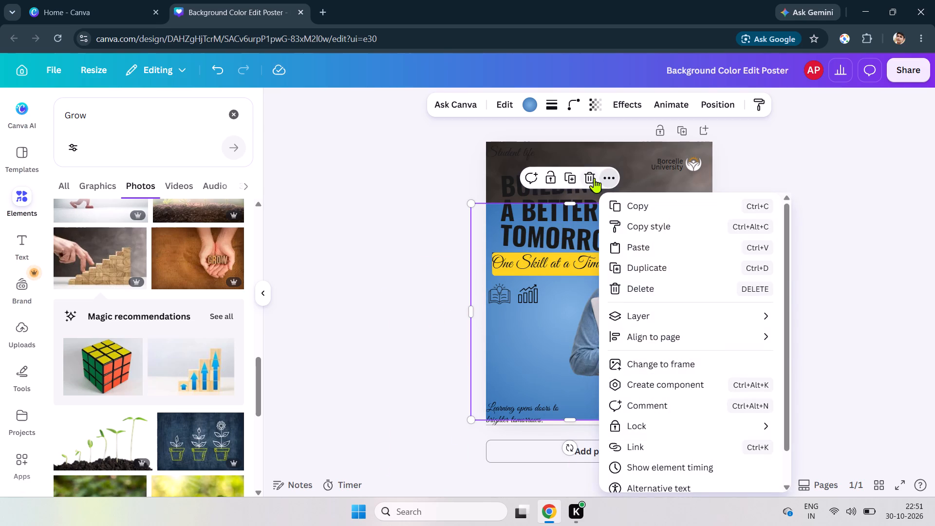
{"action": "left_click", "coordinate": [594, 178]}
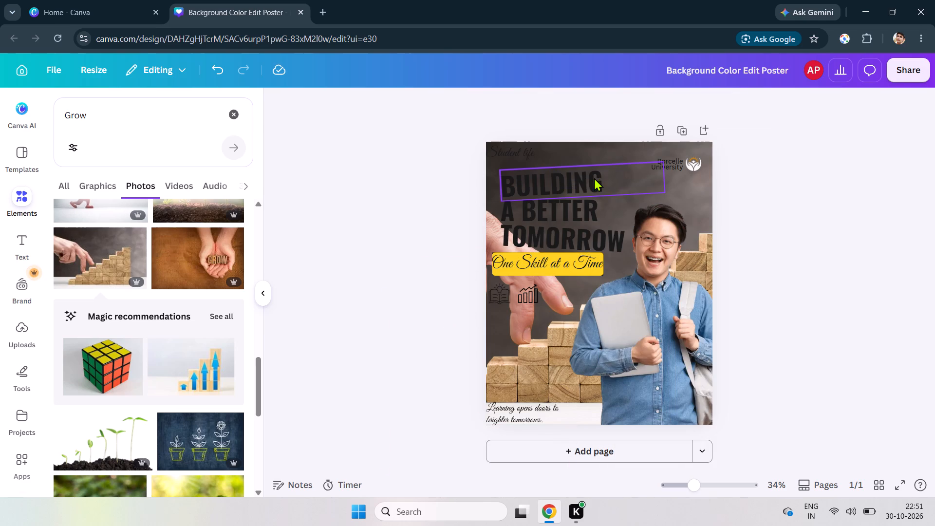
Change the "Student life" script text colour to white.
{"action": "left_click", "coordinate": [554, 347]}
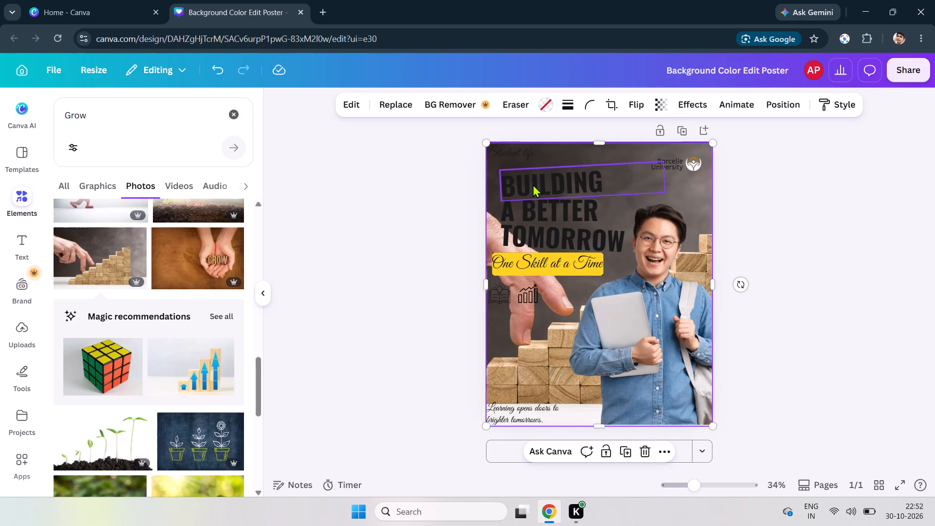
{"action": "double_click", "coordinate": [508, 148]}
{"action": "double_click", "coordinate": [513, 153]}
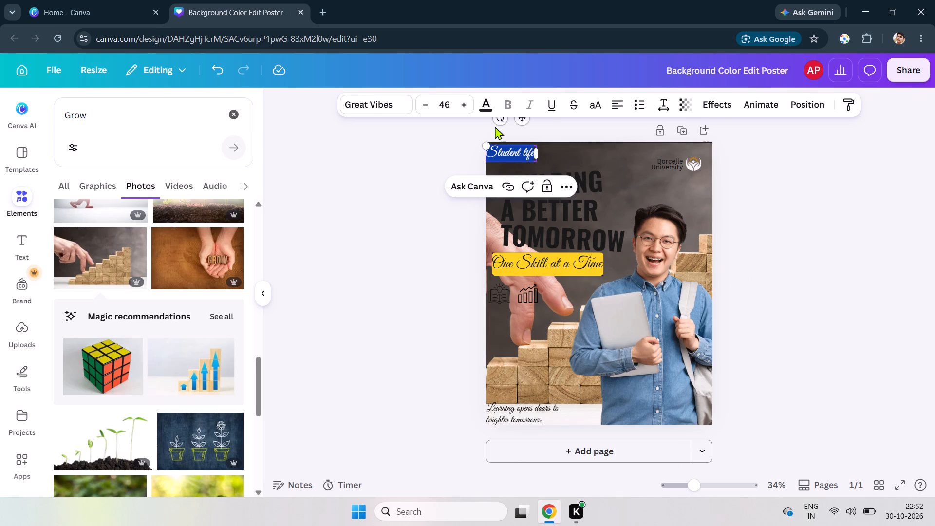
{"action": "left_click", "coordinate": [484, 104]}
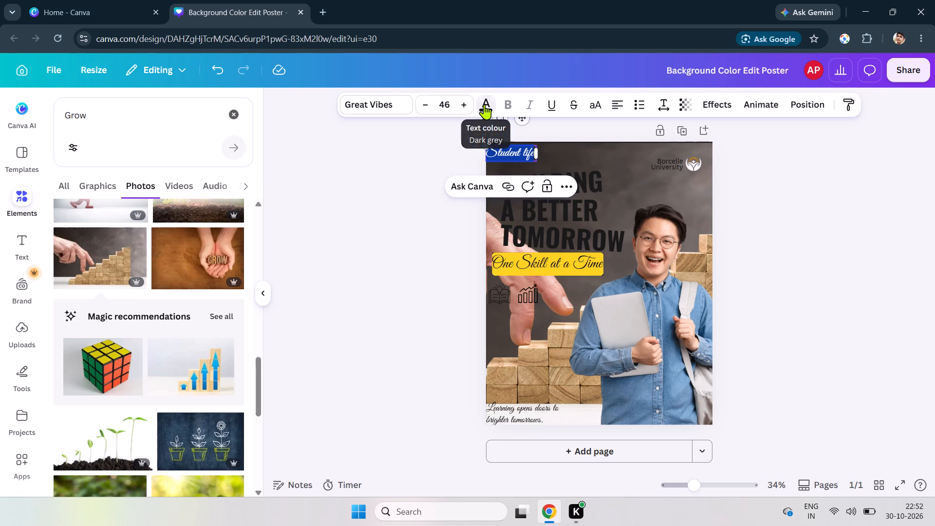
{"action": "left_click", "coordinate": [113, 231]}
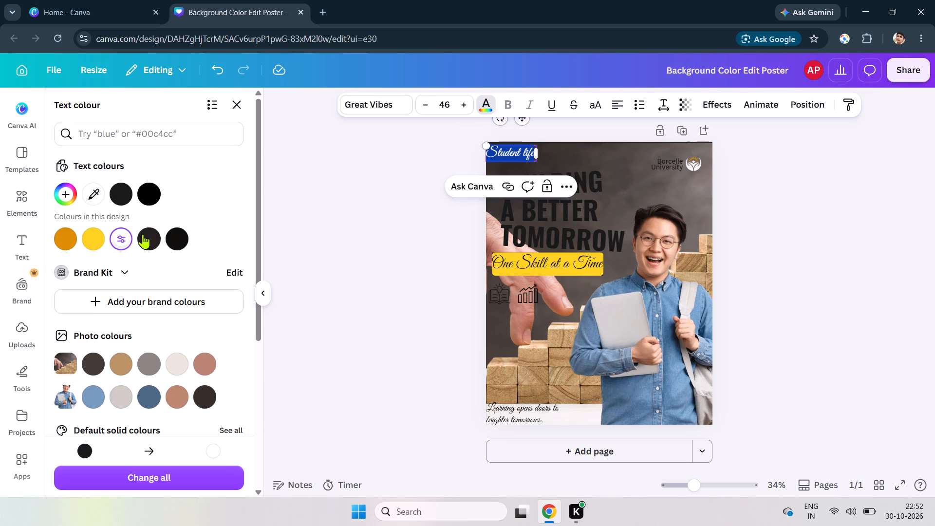
{"action": "left_click", "coordinate": [604, 161]}
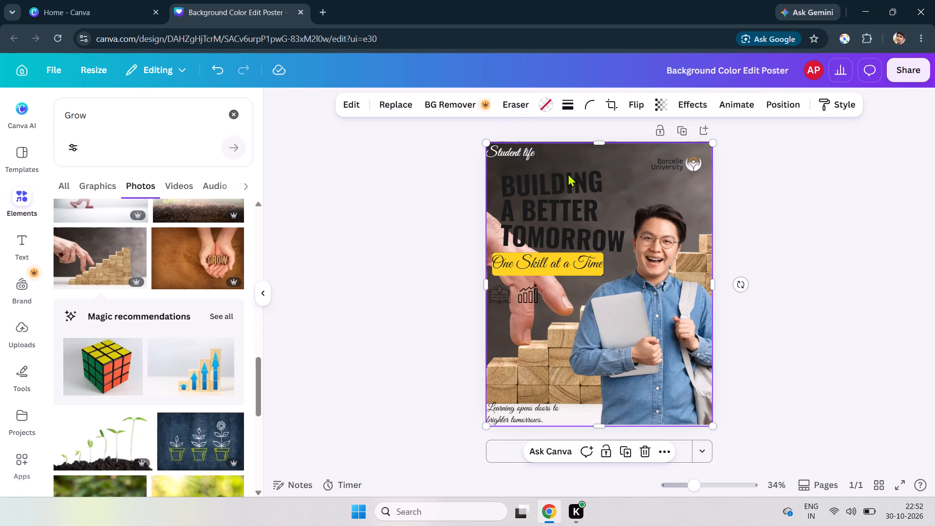
Change the "BUILDING" headline line's text colour to white.
{"action": "double_click", "coordinate": [548, 179]}
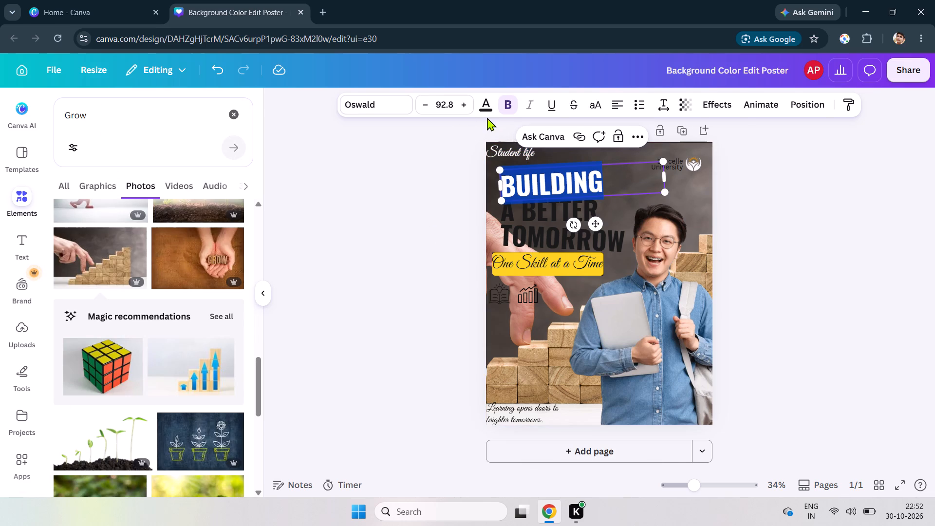
{"action": "left_click", "coordinate": [487, 113]}
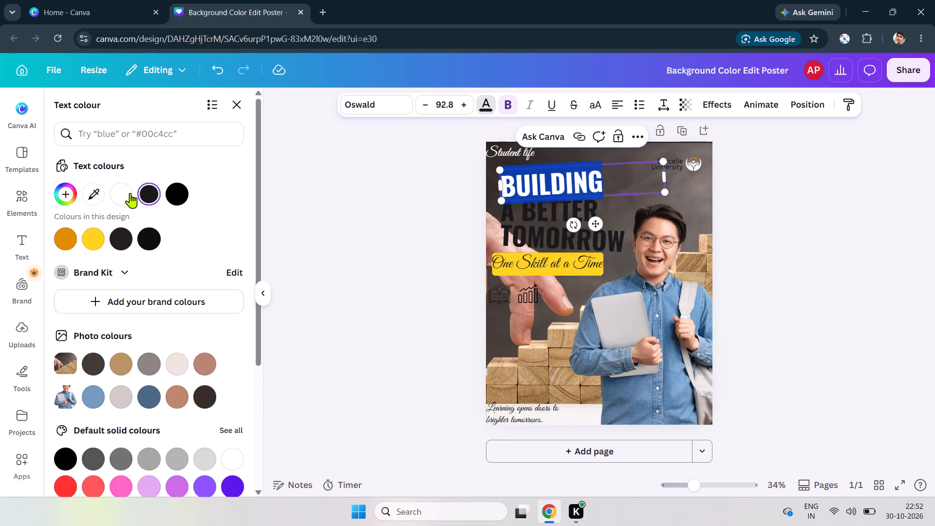
{"action": "left_click", "coordinate": [122, 192]}
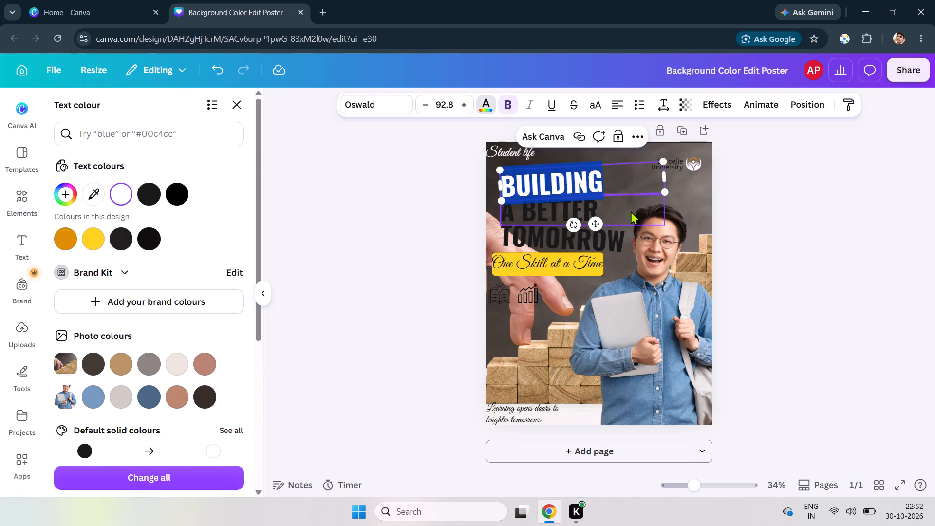
Change the "A BETTER" headline line's text colour to white.
{"action": "left_click", "coordinate": [631, 211]}
{"action": "triple_click", "coordinate": [556, 206]}
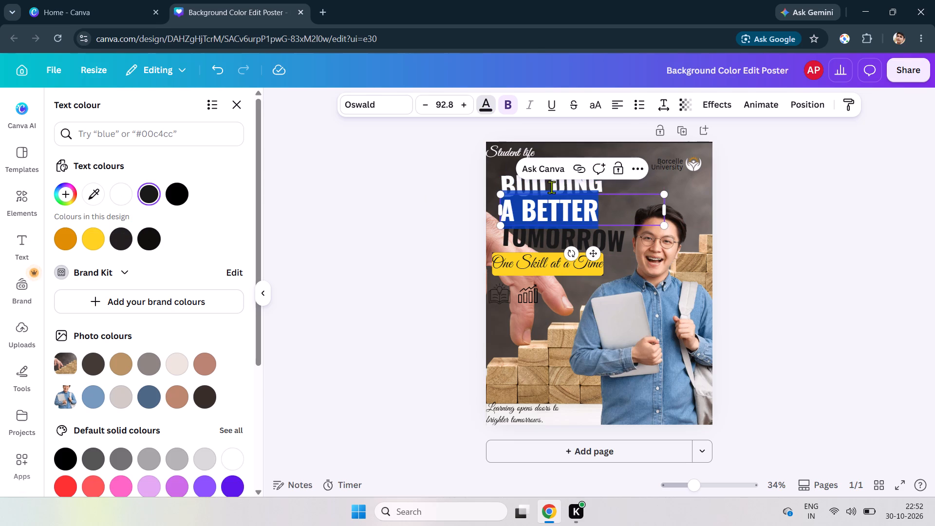
{"action": "left_click", "coordinate": [486, 106]}
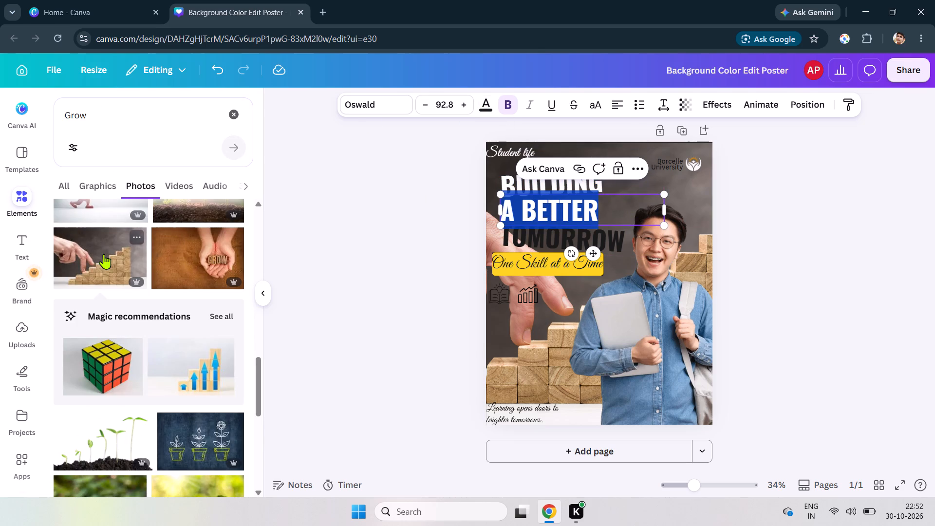
{"action": "left_click", "coordinate": [487, 108]}
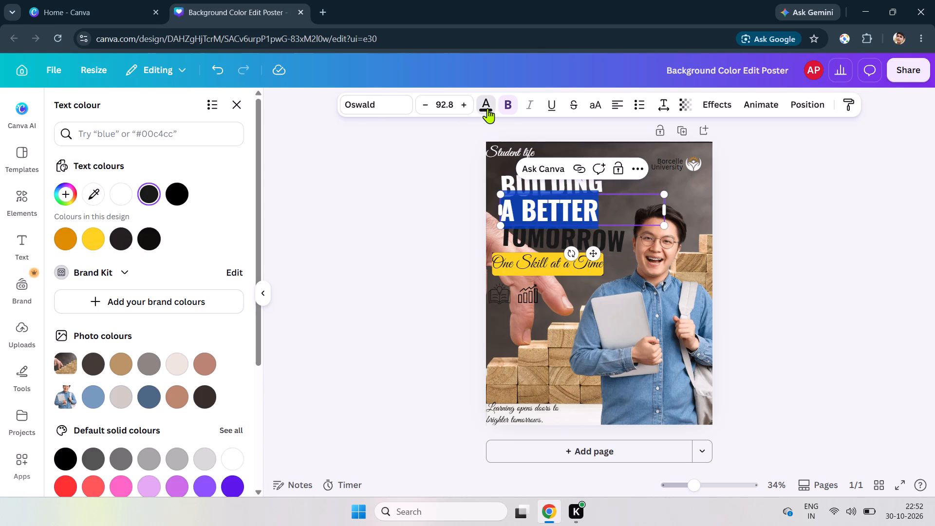
{"action": "left_click", "coordinate": [113, 203]}
{"action": "left_click", "coordinate": [118, 199]}
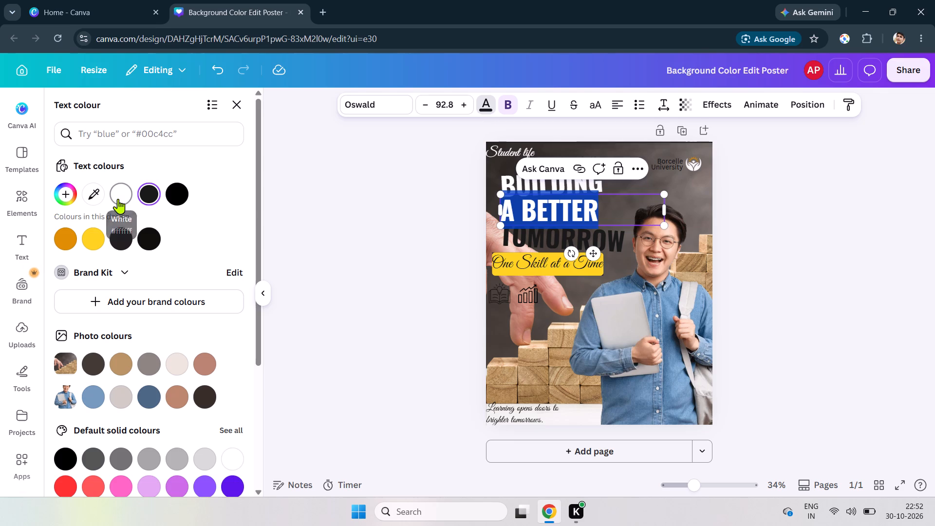
{"action": "left_click", "coordinate": [635, 217]}
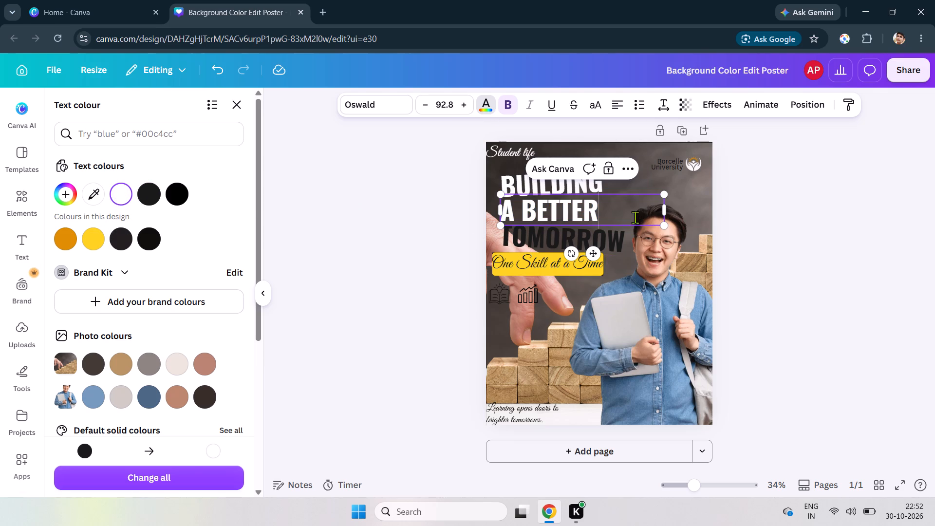
Change the "TOMORROW" headline line's text colour to white.
{"action": "triple_click", "coordinate": [572, 240]}
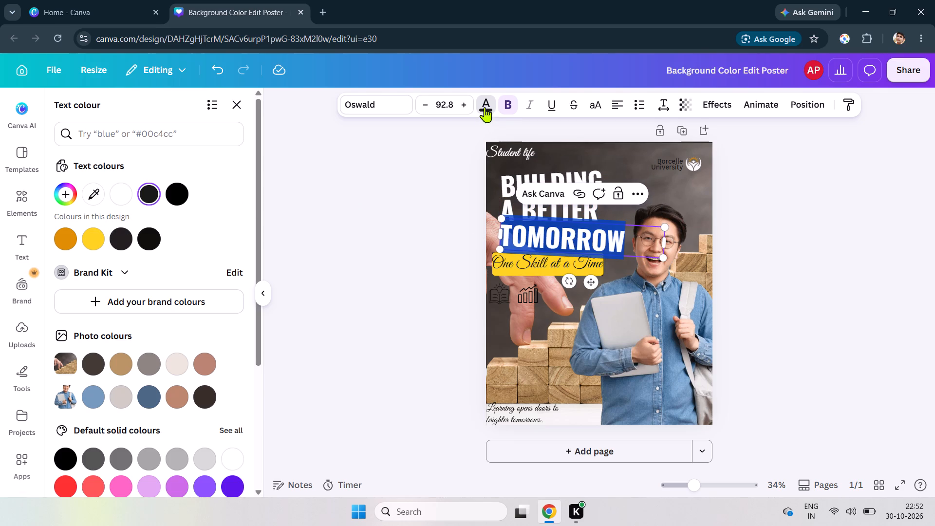
{"action": "left_click", "coordinate": [485, 108]}
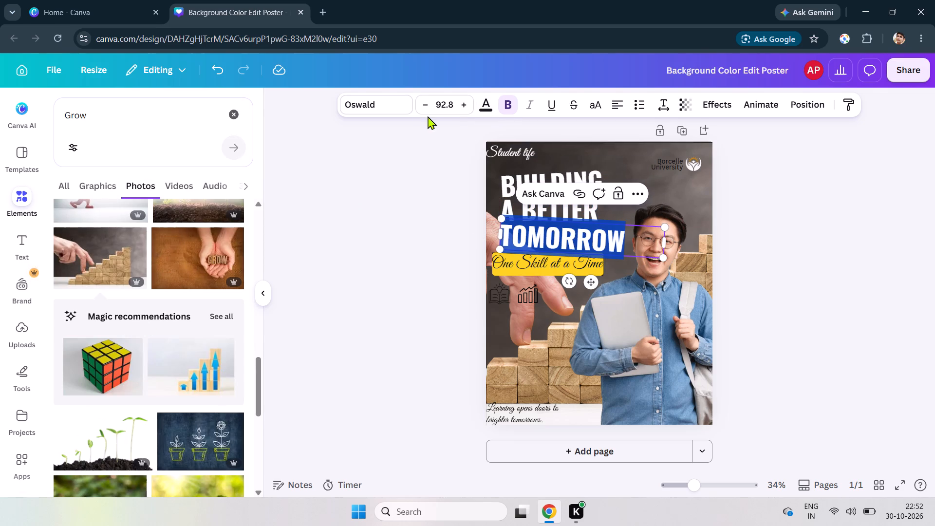
{"action": "left_click", "coordinate": [486, 107]}
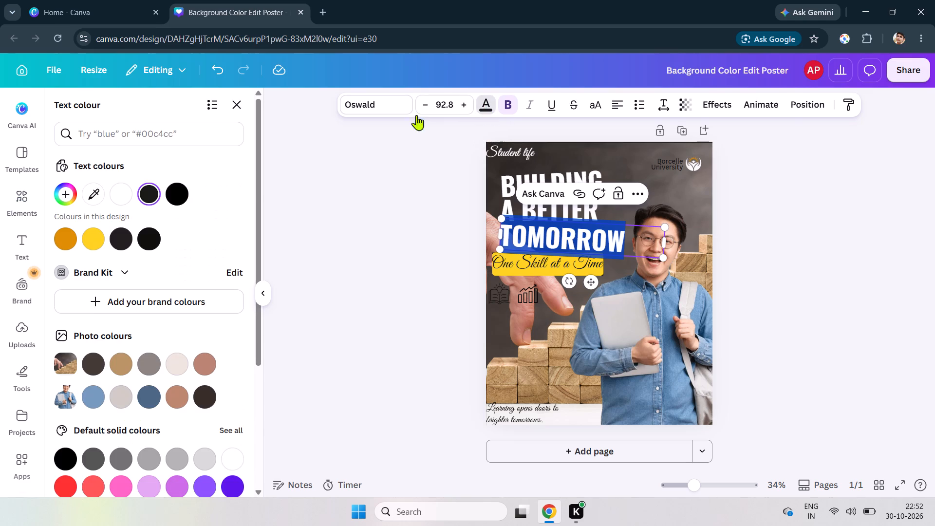
{"action": "left_click", "coordinate": [122, 193]}
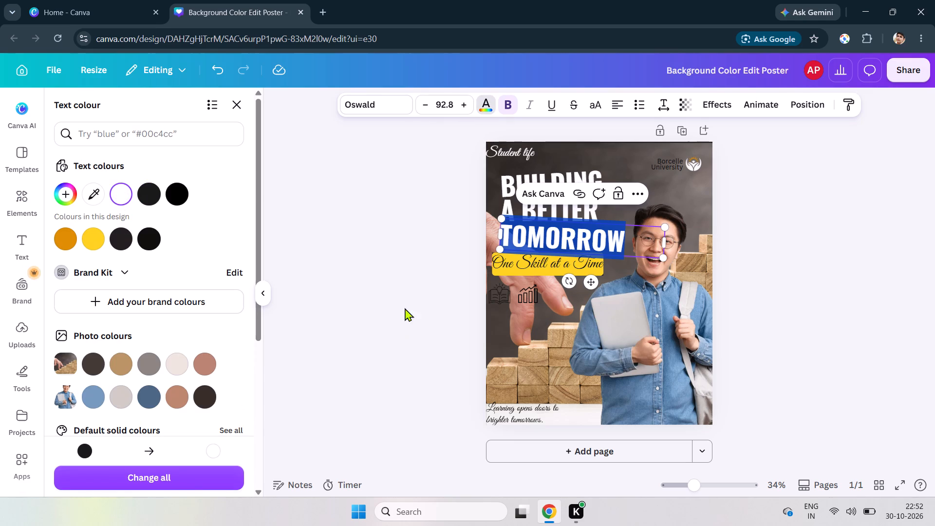
{"action": "left_click", "coordinate": [422, 272]}
{"action": "left_click", "coordinate": [644, 160]}
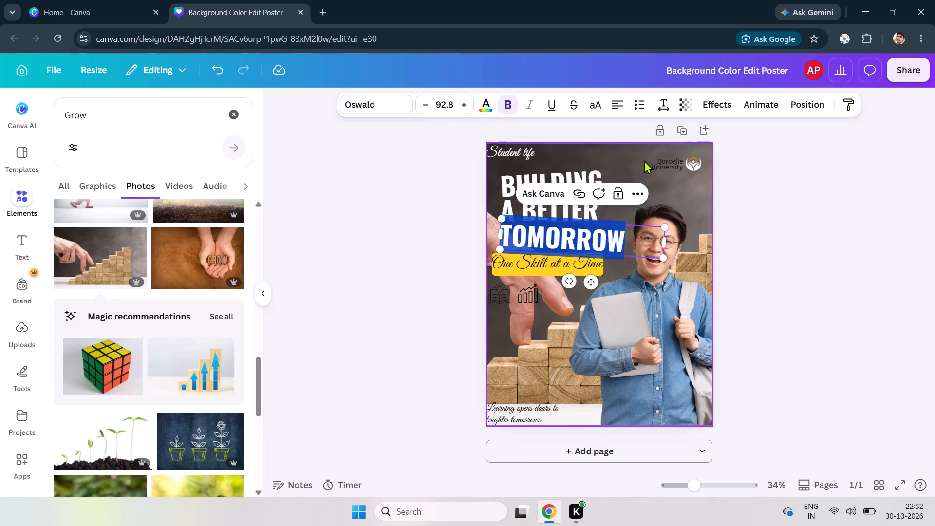
Change the open-book icon's colour to white, below the "One Skill at a Time" text.
{"action": "left_click", "coordinate": [499, 294]}
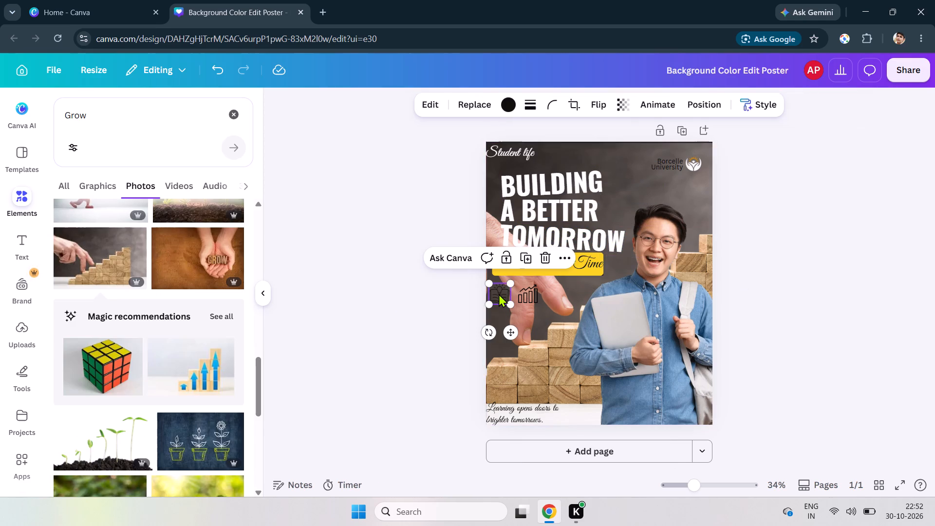
{"action": "double_click", "coordinate": [500, 291]}
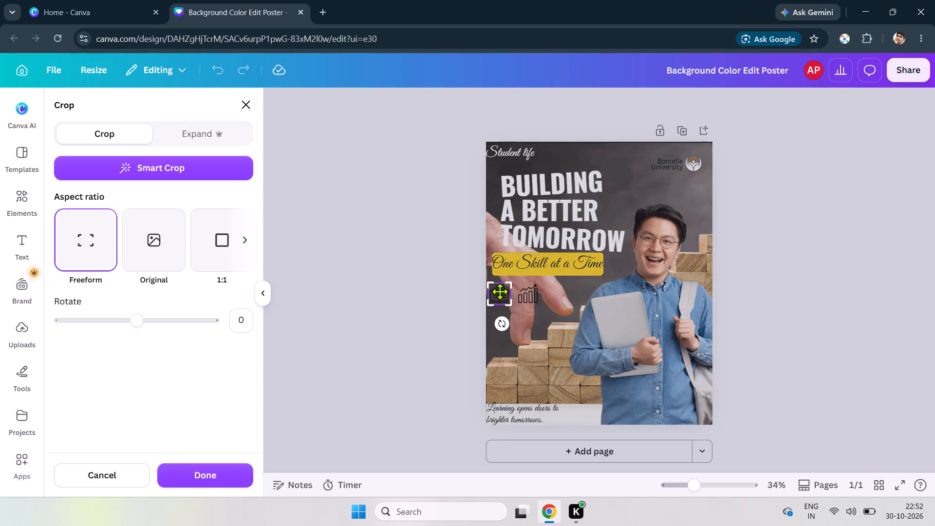
{"action": "left_click", "coordinate": [500, 291]}
{"action": "left_click", "coordinate": [455, 276]}
{"action": "left_click", "coordinate": [515, 109]}
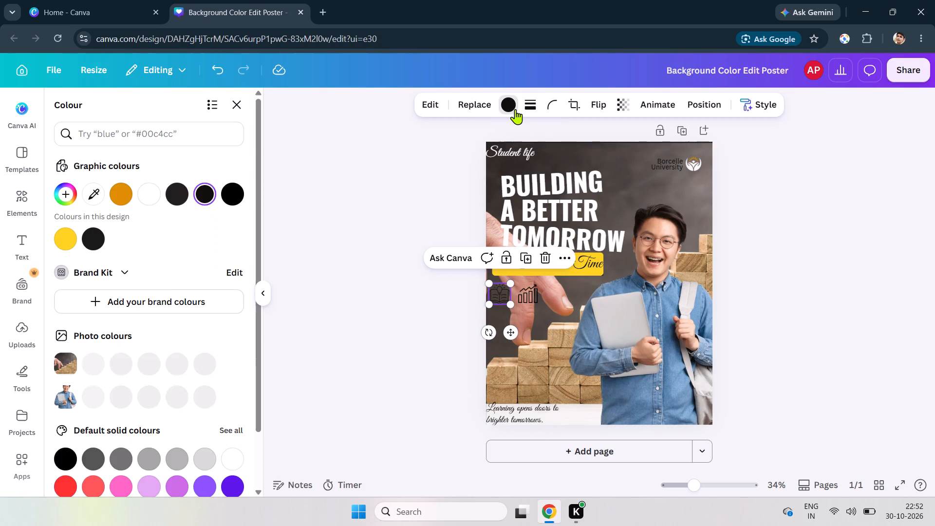
{"action": "left_click", "coordinate": [141, 196]}
{"action": "left_click", "coordinate": [341, 317]}
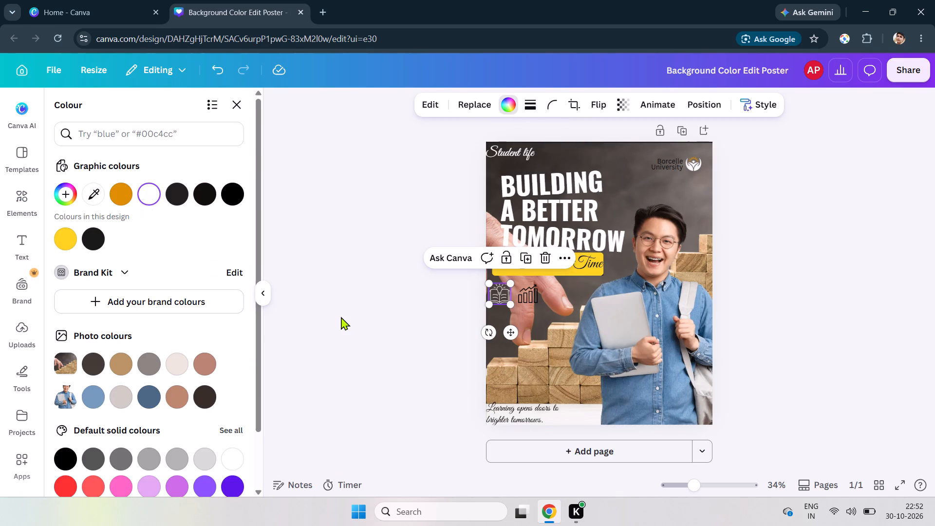
{"action": "left_click", "coordinate": [564, 305]}
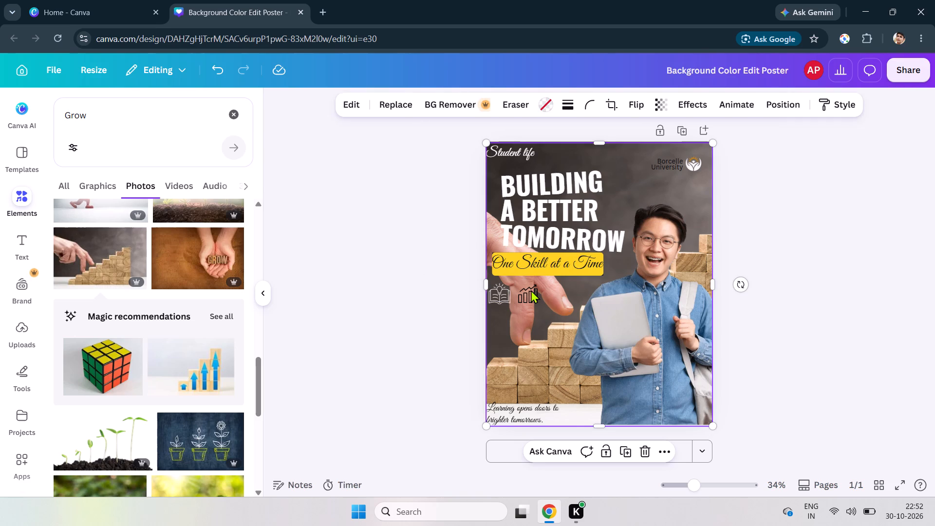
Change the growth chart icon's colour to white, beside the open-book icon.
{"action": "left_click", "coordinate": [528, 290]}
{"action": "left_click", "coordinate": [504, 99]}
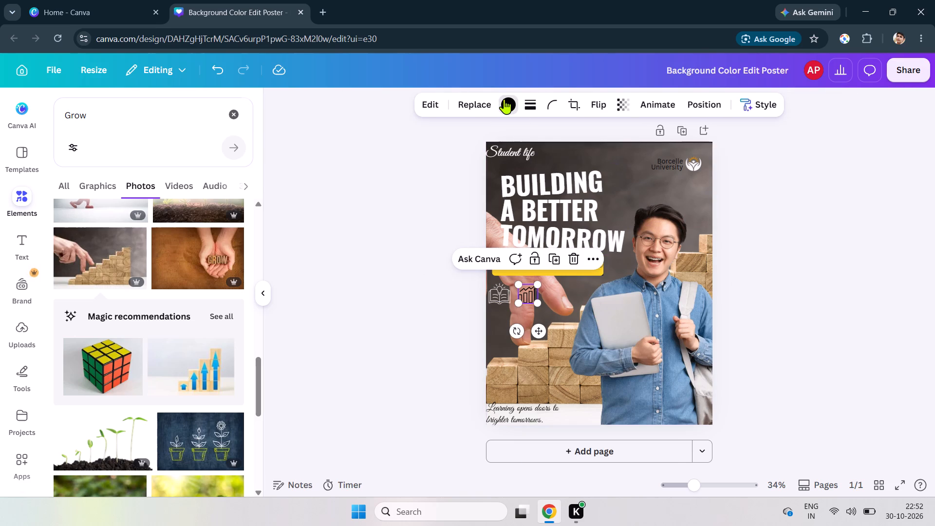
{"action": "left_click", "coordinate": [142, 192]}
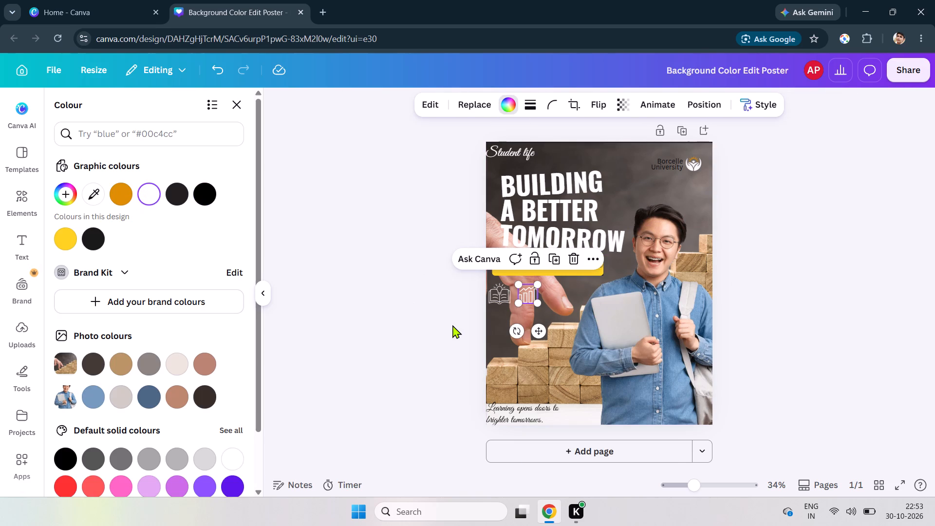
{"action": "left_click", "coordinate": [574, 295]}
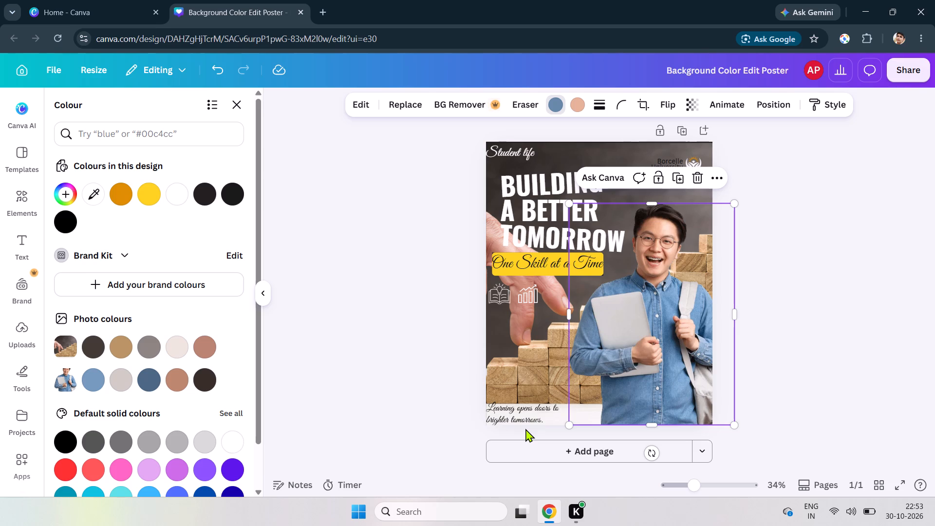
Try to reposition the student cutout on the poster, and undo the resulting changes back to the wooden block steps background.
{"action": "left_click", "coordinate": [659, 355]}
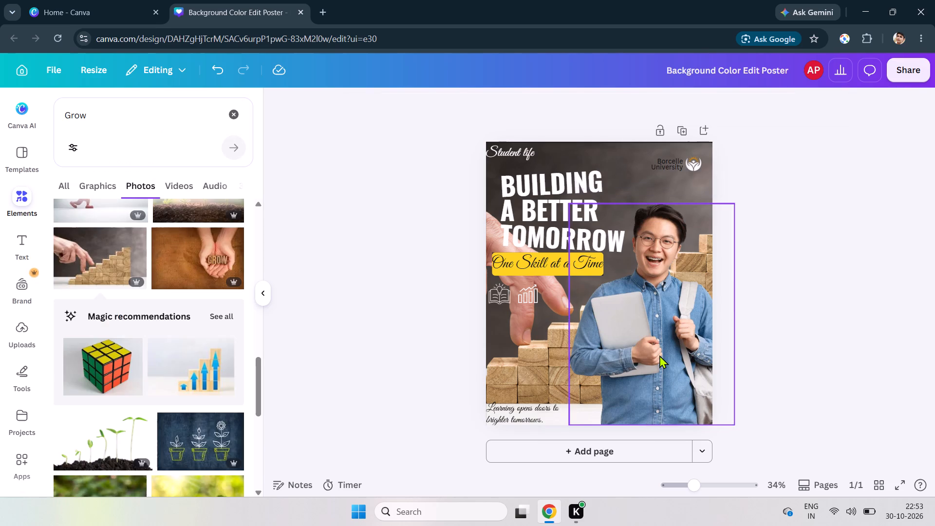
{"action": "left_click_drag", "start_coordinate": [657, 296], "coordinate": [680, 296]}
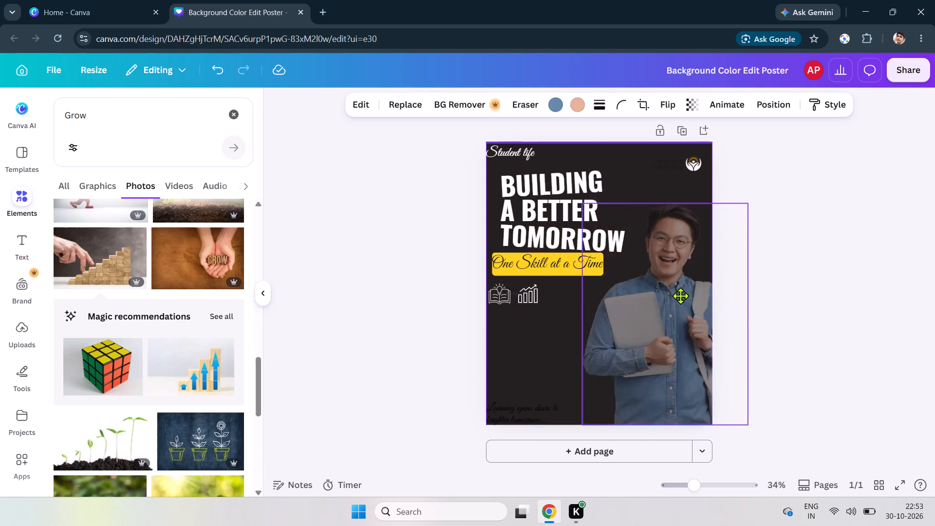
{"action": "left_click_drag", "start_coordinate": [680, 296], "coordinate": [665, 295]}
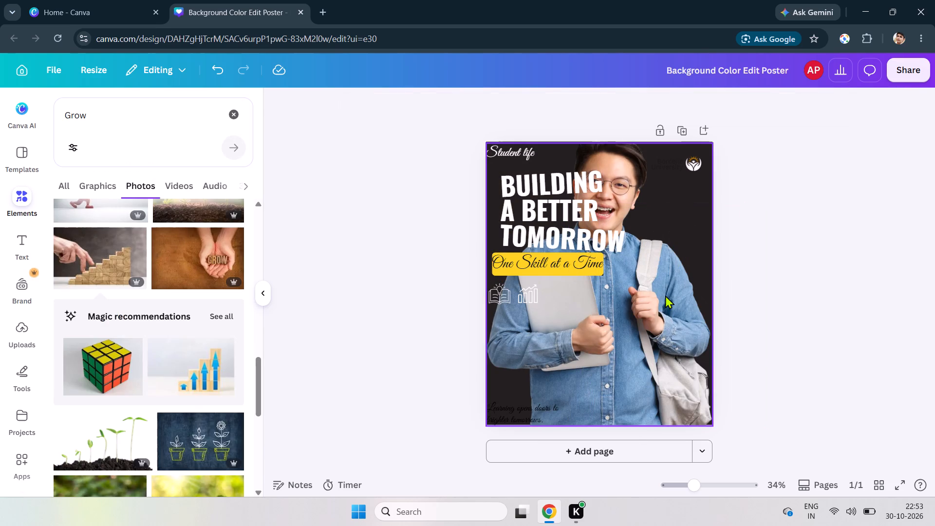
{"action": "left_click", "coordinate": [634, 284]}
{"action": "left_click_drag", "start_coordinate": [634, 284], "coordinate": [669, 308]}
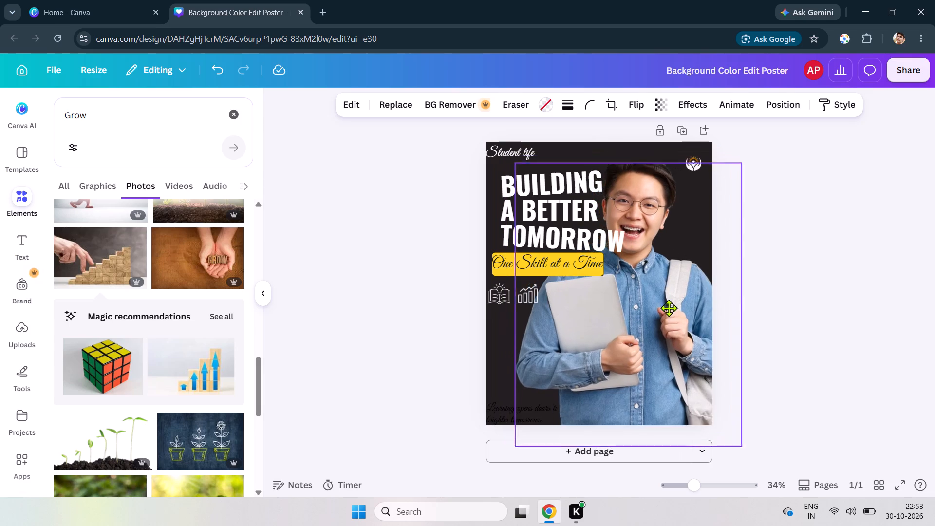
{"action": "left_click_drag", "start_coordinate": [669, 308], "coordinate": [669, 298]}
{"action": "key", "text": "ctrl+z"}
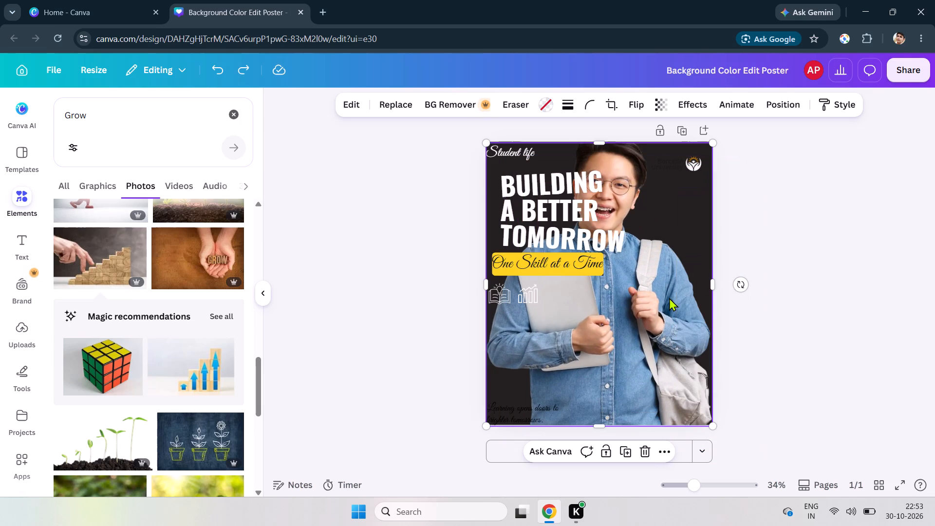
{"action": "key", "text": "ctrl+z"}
Shift the wooden block steps background photo slightly to the left and down on the page.
{"action": "left_click_drag", "start_coordinate": [669, 298], "coordinate": [645, 285]}
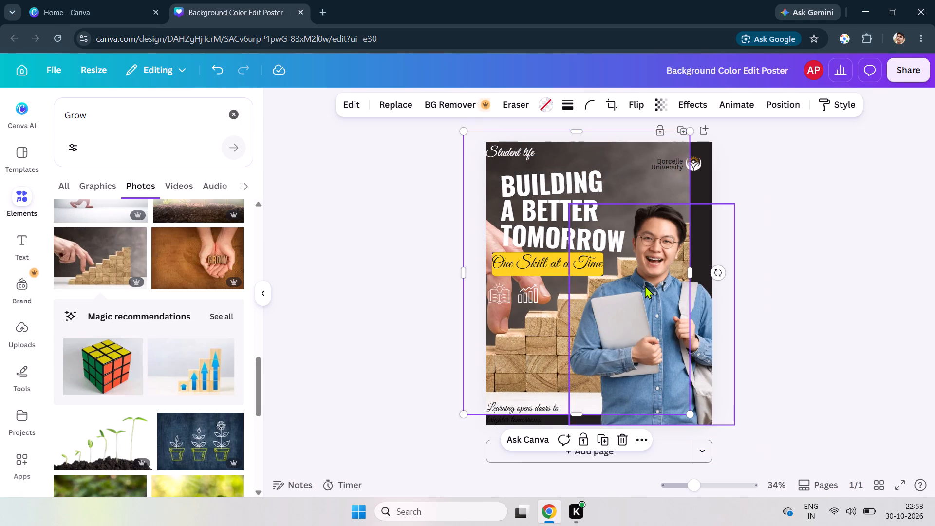
{"action": "left_click_drag", "start_coordinate": [624, 263], "coordinate": [639, 279]}
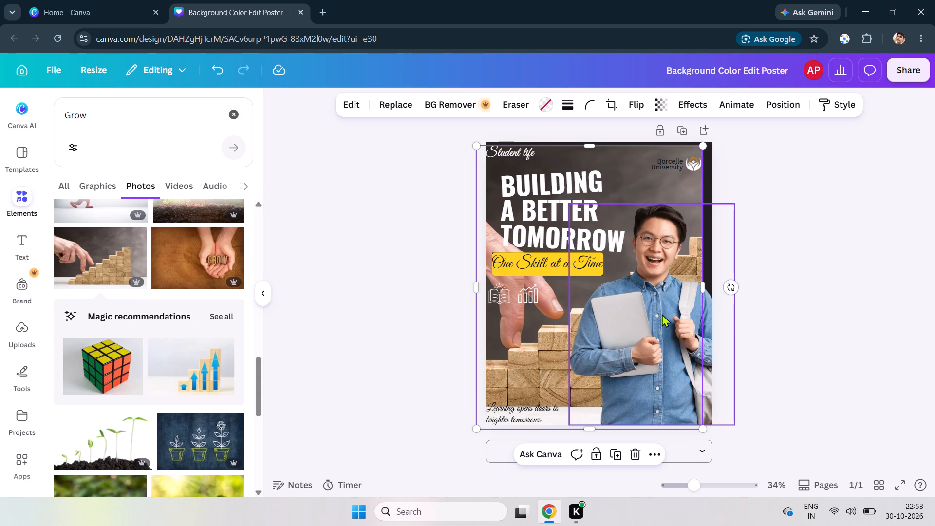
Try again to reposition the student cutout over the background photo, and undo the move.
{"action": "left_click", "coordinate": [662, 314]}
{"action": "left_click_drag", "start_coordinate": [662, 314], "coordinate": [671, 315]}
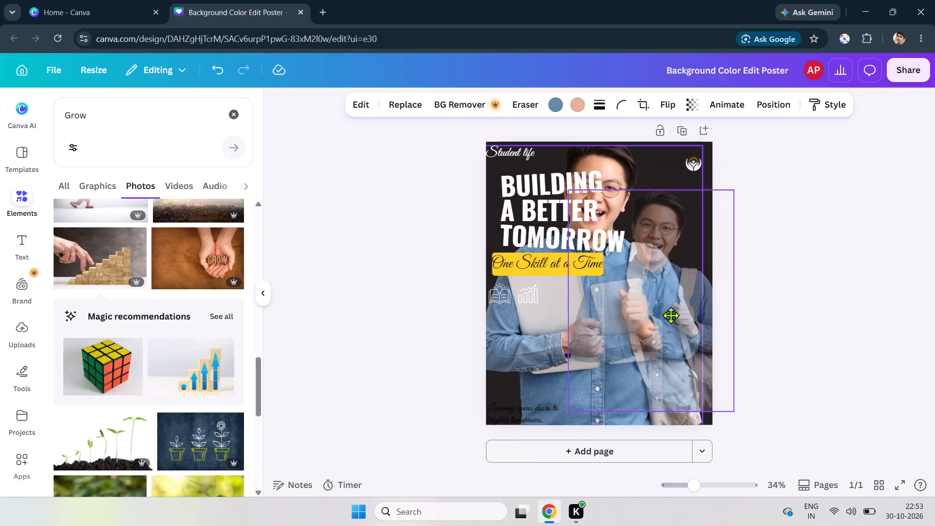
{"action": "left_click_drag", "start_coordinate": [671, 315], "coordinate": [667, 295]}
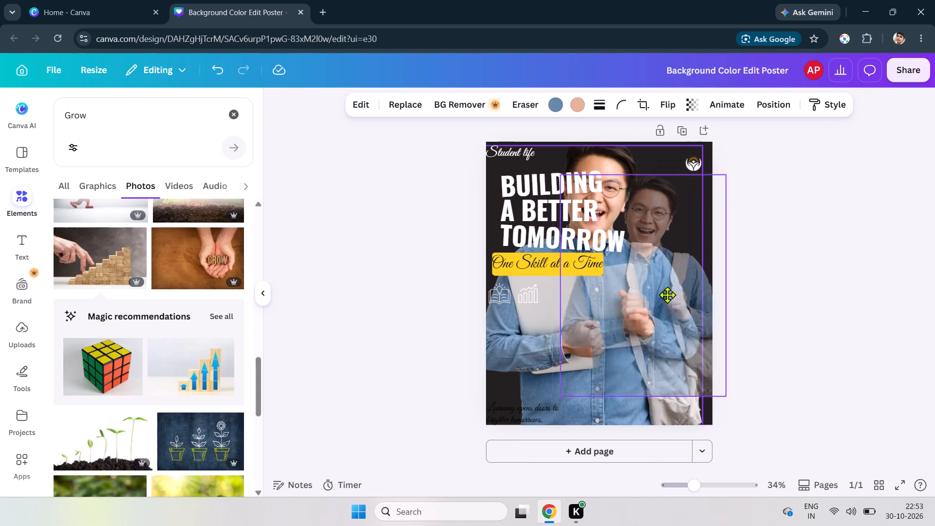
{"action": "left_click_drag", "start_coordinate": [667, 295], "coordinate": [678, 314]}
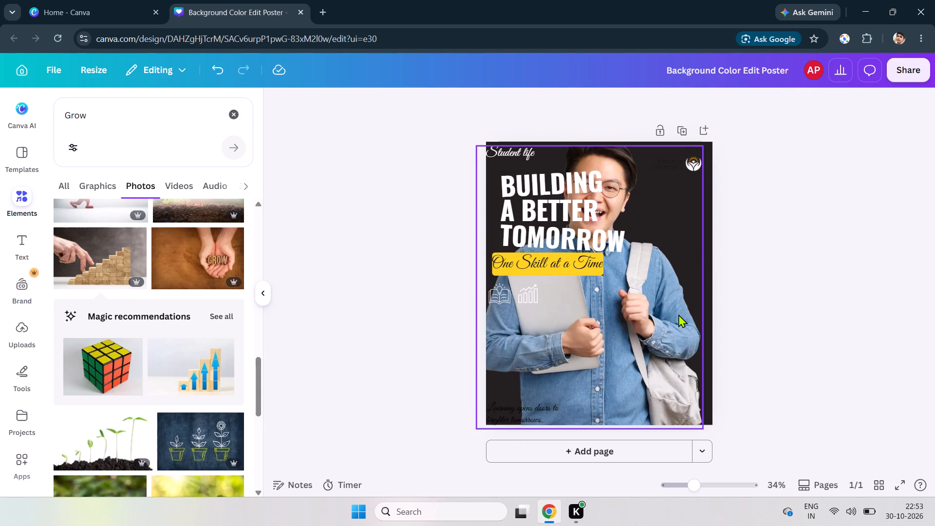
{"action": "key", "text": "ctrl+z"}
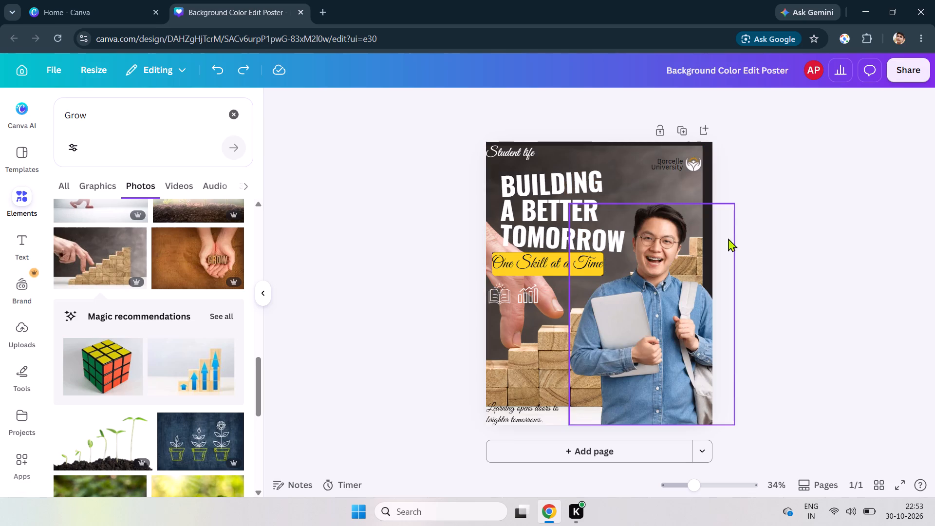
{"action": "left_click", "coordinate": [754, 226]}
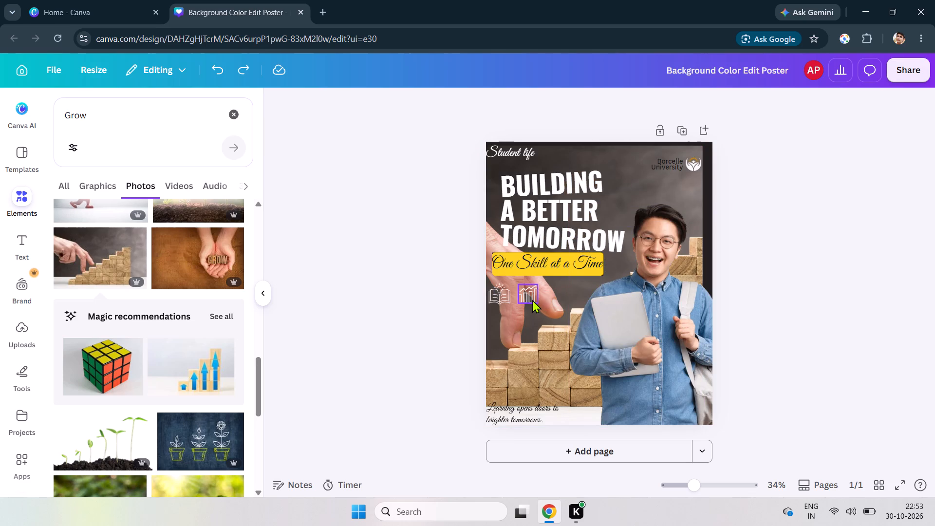
Recolour the growth chart icon with the light brown skin tone from the student photo's colours.
{"action": "left_click", "coordinate": [532, 300]}
{"action": "left_click", "coordinate": [506, 105]}
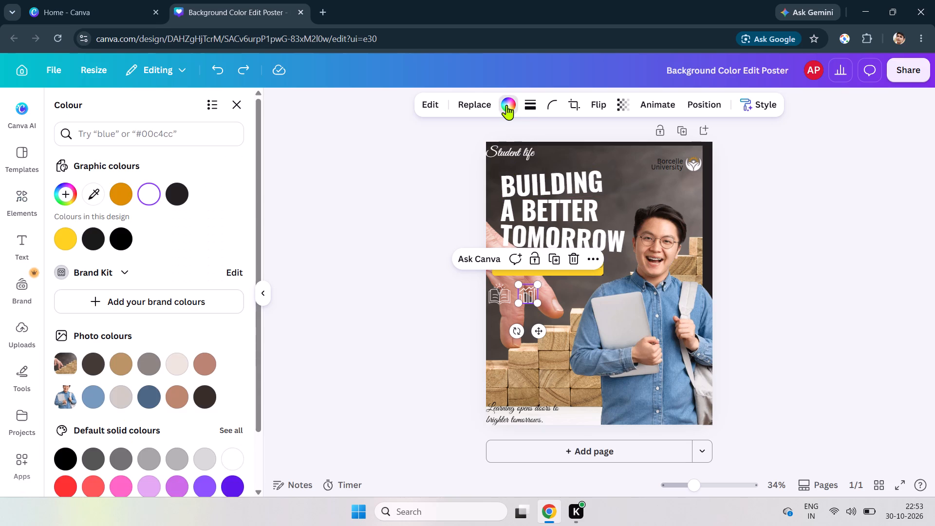
{"action": "scroll", "coordinate": [166, 382], "scroll_direction": "down", "scroll_amount": 1}
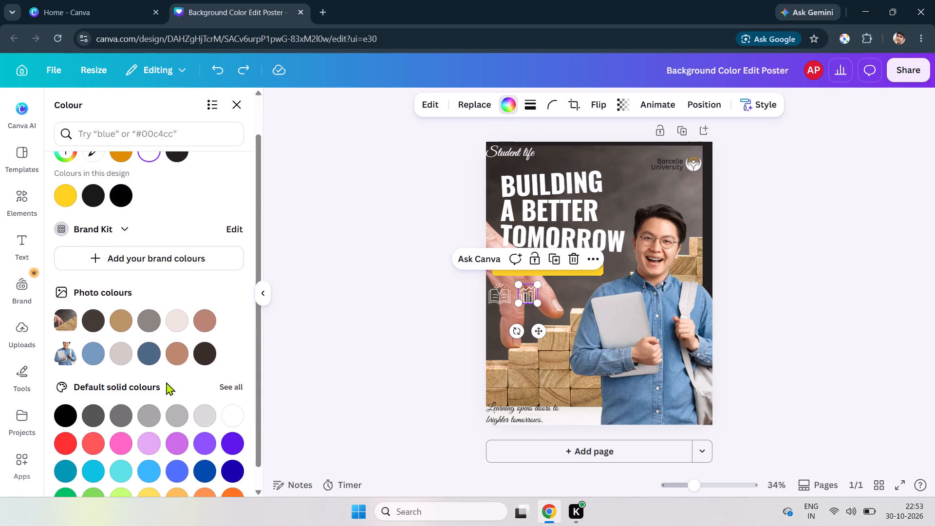
{"action": "scroll", "coordinate": [166, 382], "scroll_direction": "down", "scroll_amount": 1}
{"action": "left_click", "coordinate": [175, 324]}
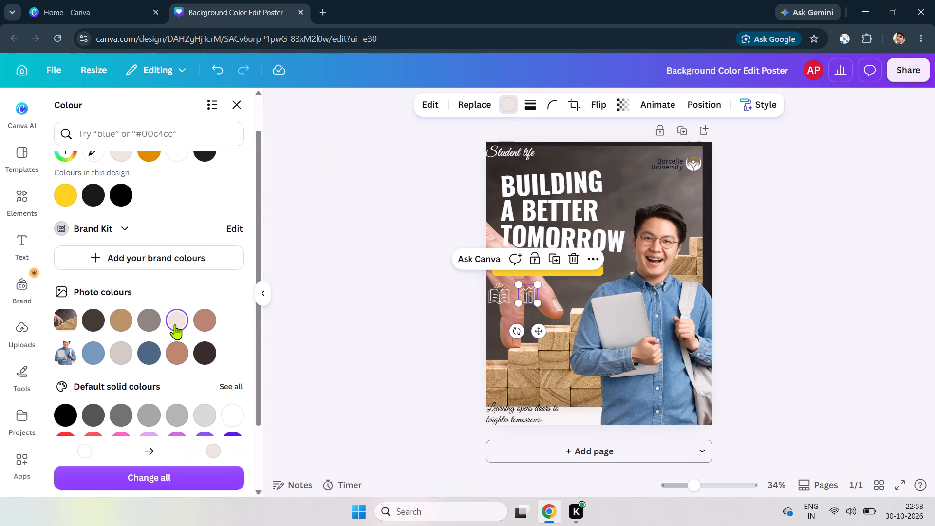
{"action": "scroll", "coordinate": [155, 367], "scroll_direction": "down", "scroll_amount": 1}
{"action": "left_click", "coordinate": [182, 309]}
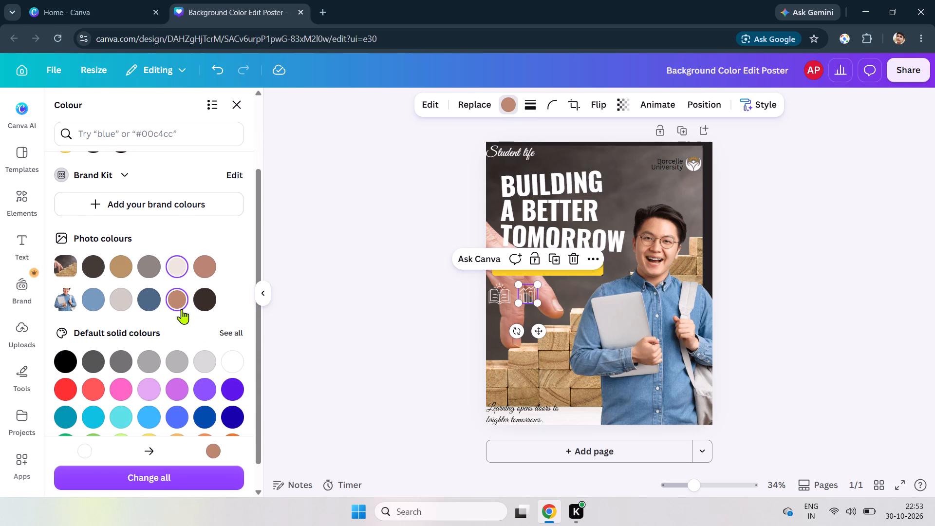
Try dark brown, two orange tones, red and black on the growth chart icon, and finally set it to white.
{"action": "left_click", "coordinate": [211, 298]}
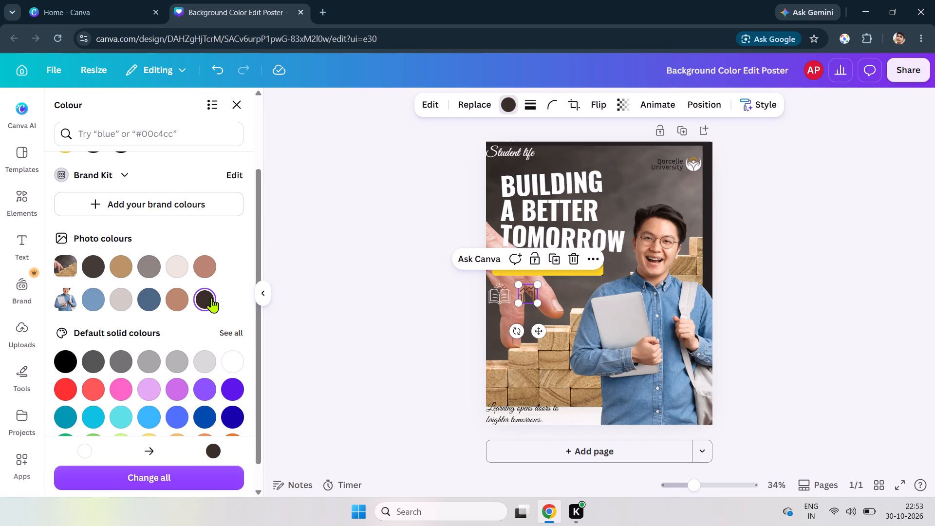
{"action": "scroll", "coordinate": [183, 339], "scroll_direction": "down", "scroll_amount": 1}
{"action": "left_click", "coordinate": [231, 381]}
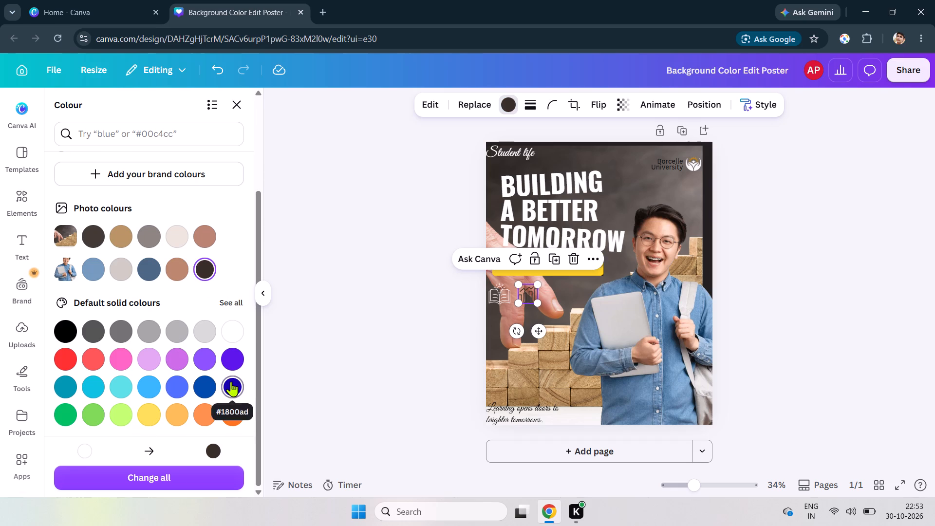
{"action": "left_click", "coordinate": [232, 416]}
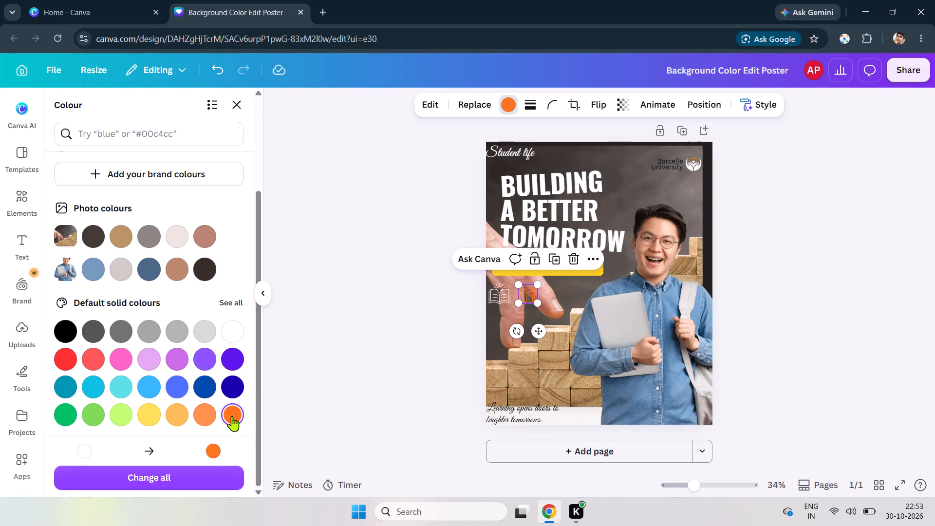
{"action": "left_click", "coordinate": [197, 417]}
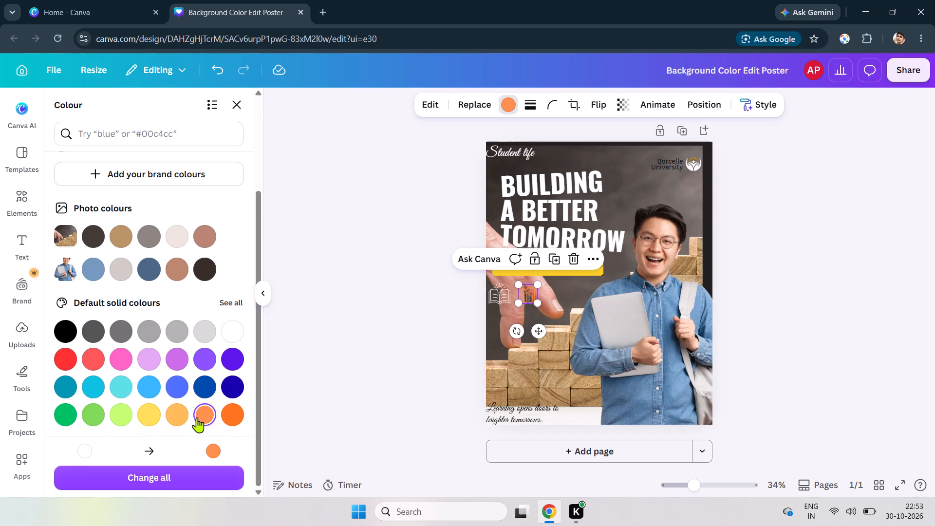
{"action": "left_click", "coordinate": [63, 359]}
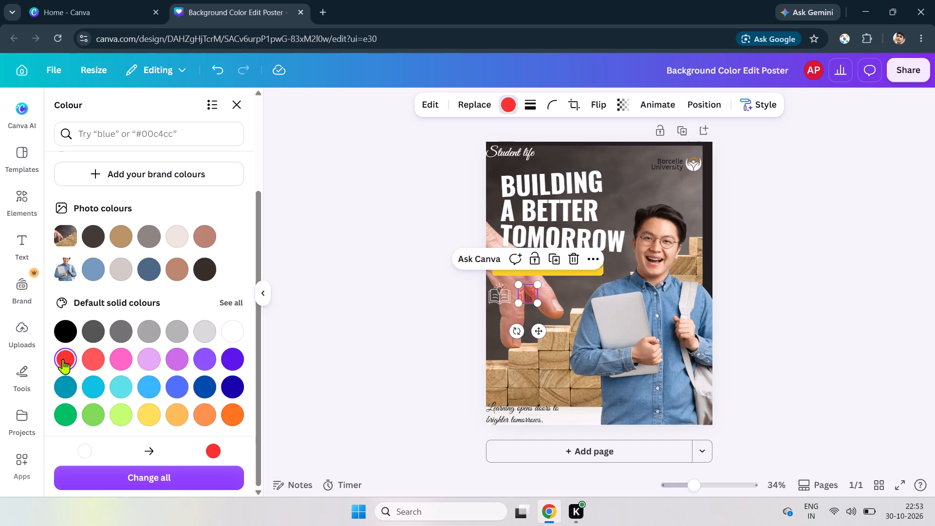
{"action": "left_click", "coordinate": [63, 326]}
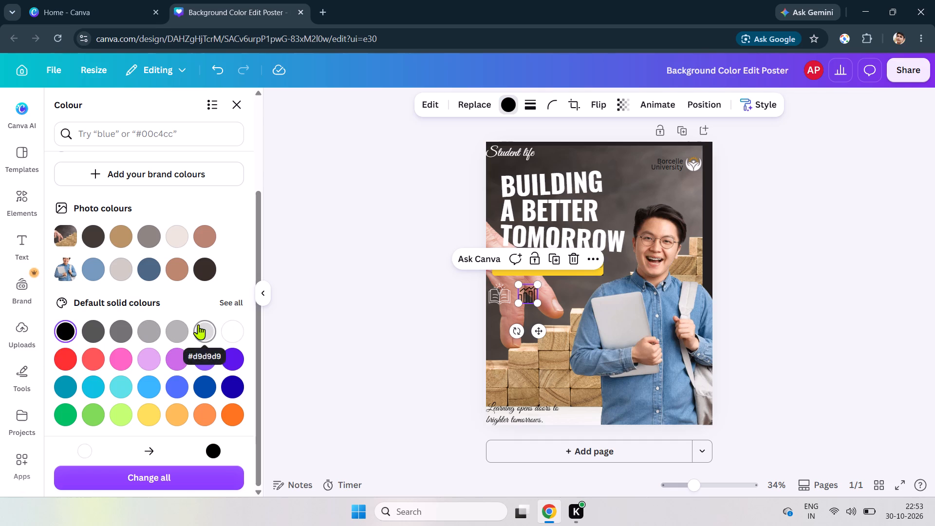
{"action": "left_click", "coordinate": [231, 325]}
{"action": "left_click", "coordinate": [351, 260]}
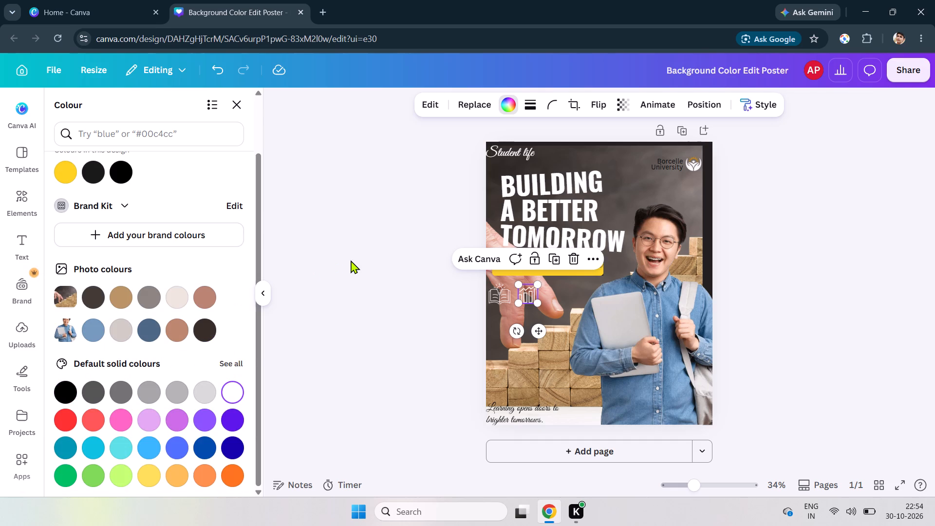
Examine the eraser, stroke and effects options for the wooden block steps background photo without applying any.
{"action": "left_click", "coordinate": [563, 290]}
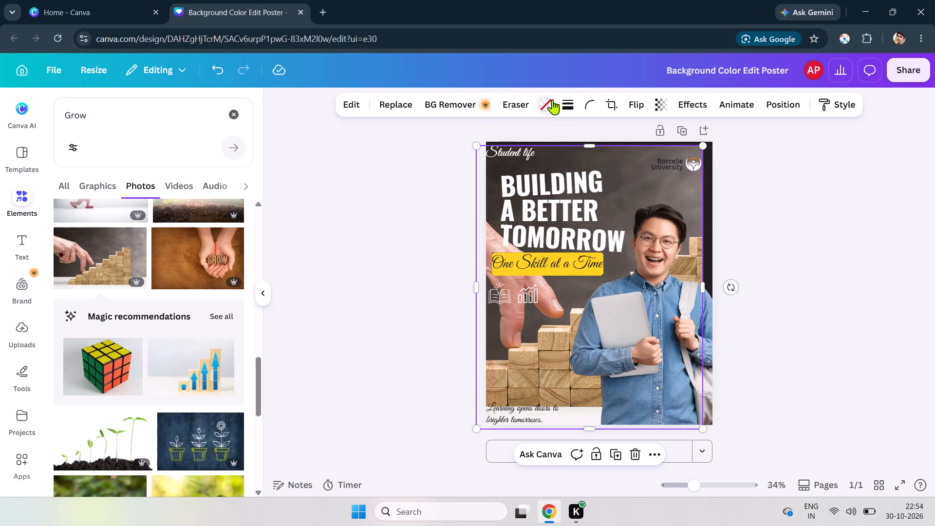
{"action": "left_click", "coordinate": [516, 110]}
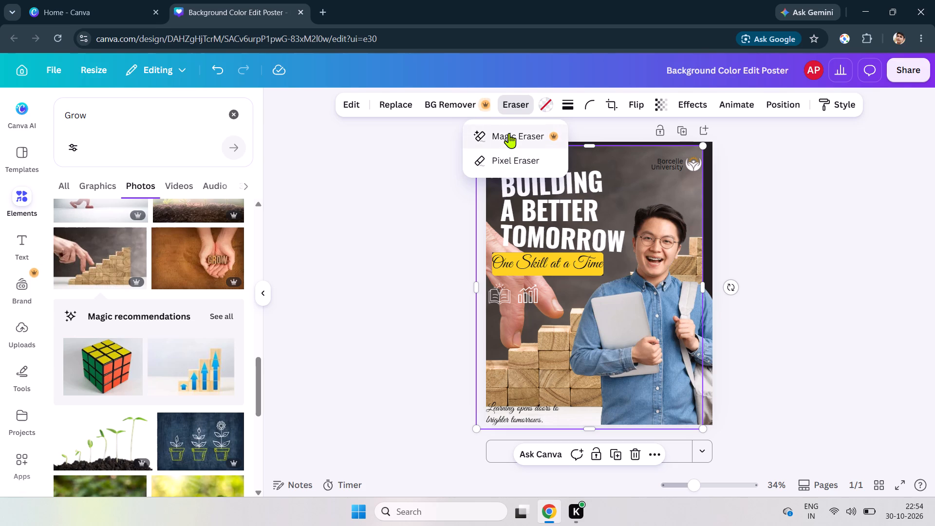
{"action": "left_click", "coordinate": [509, 133]}
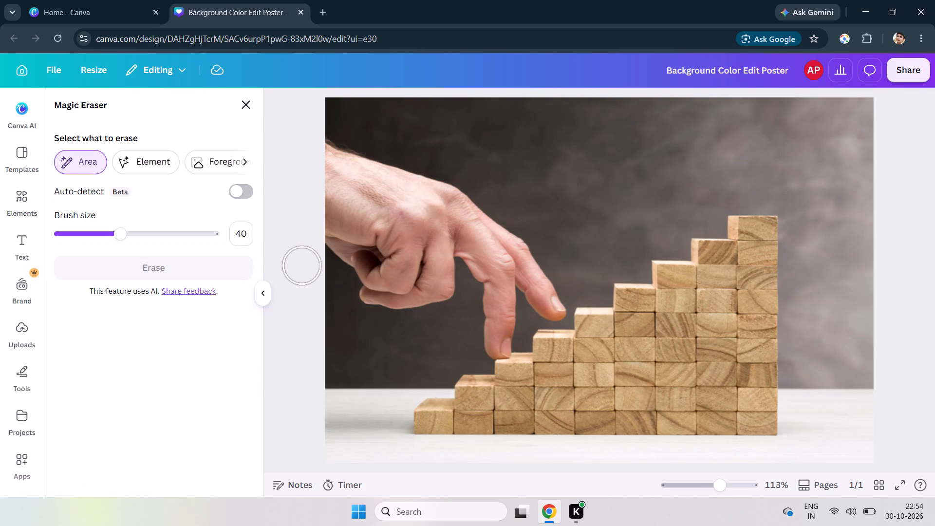
{"action": "left_click", "coordinate": [244, 112]}
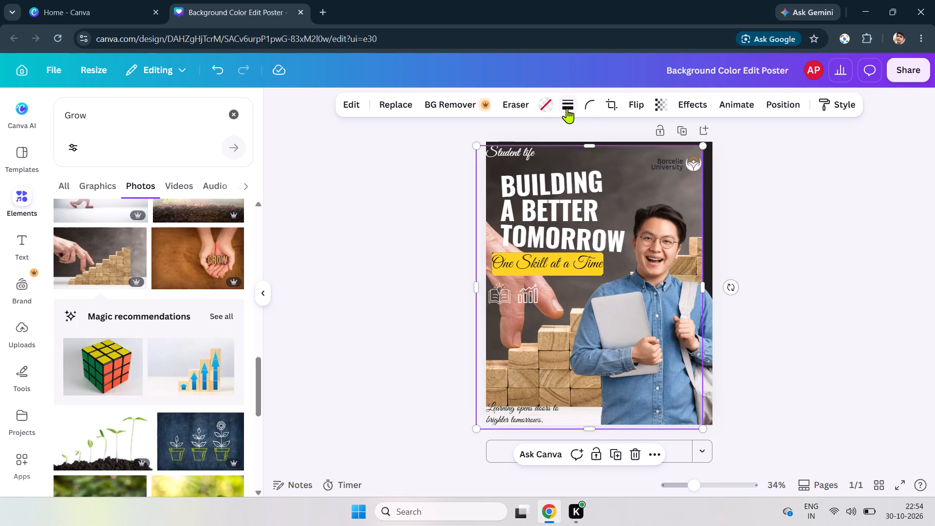
{"action": "left_click", "coordinate": [567, 108]}
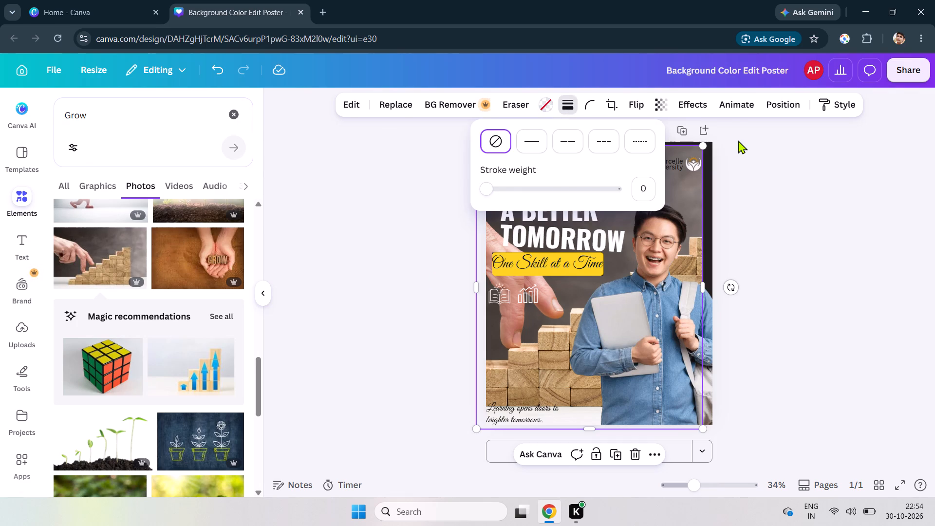
{"action": "left_click", "coordinate": [691, 101]}
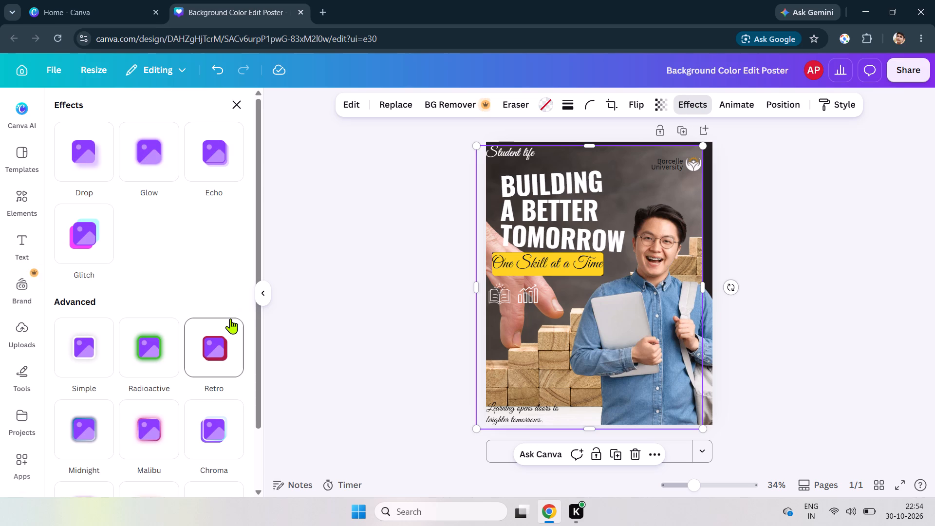
{"action": "scroll", "coordinate": [191, 252], "scroll_direction": "down", "scroll_amount": 1}
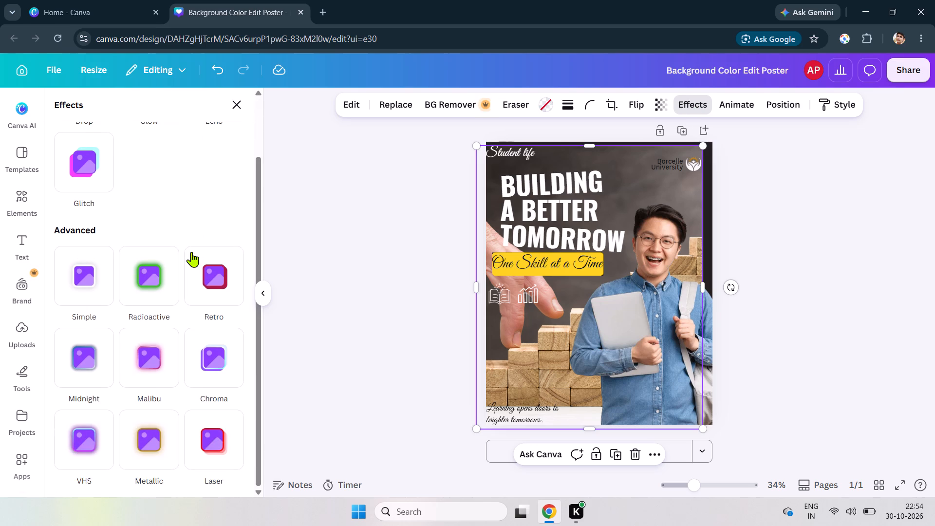
{"action": "scroll", "coordinate": [191, 252], "scroll_direction": "down", "scroll_amount": 1}
{"action": "scroll", "coordinate": [191, 252], "scroll_direction": "up", "scroll_amount": 2}
{"action": "left_click", "coordinate": [240, 103]}
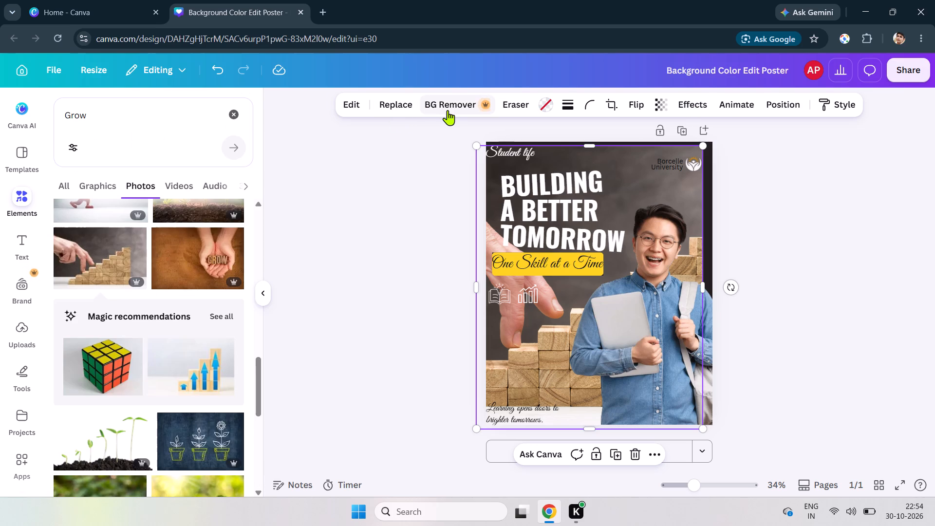
{"action": "left_click", "coordinate": [515, 108]}
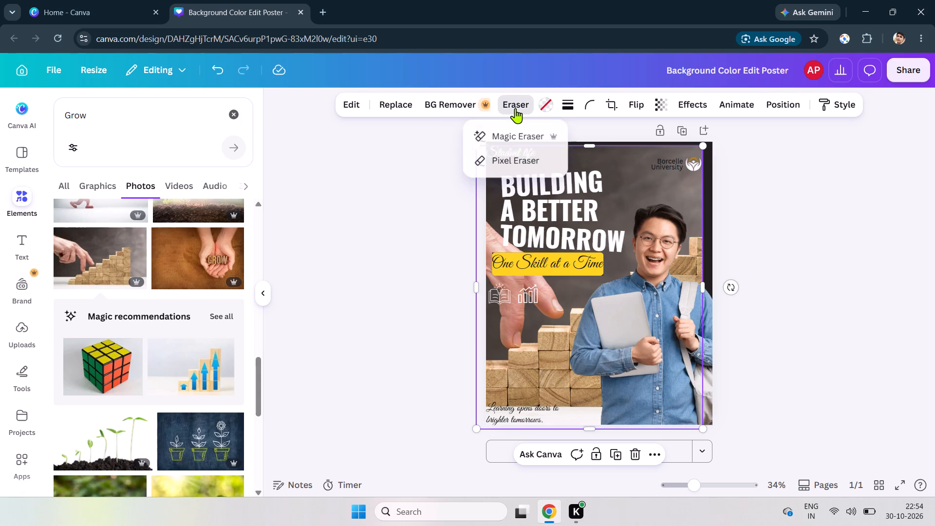
{"action": "left_click", "coordinate": [404, 168]}
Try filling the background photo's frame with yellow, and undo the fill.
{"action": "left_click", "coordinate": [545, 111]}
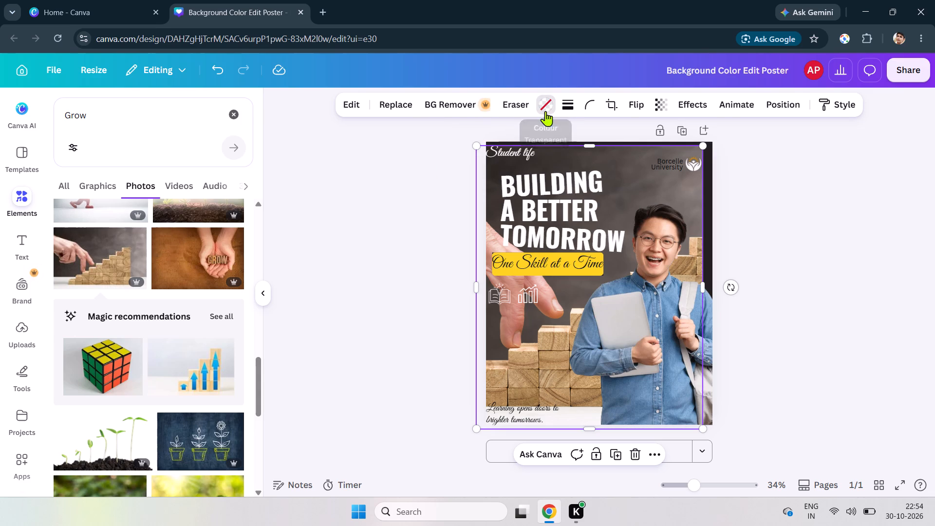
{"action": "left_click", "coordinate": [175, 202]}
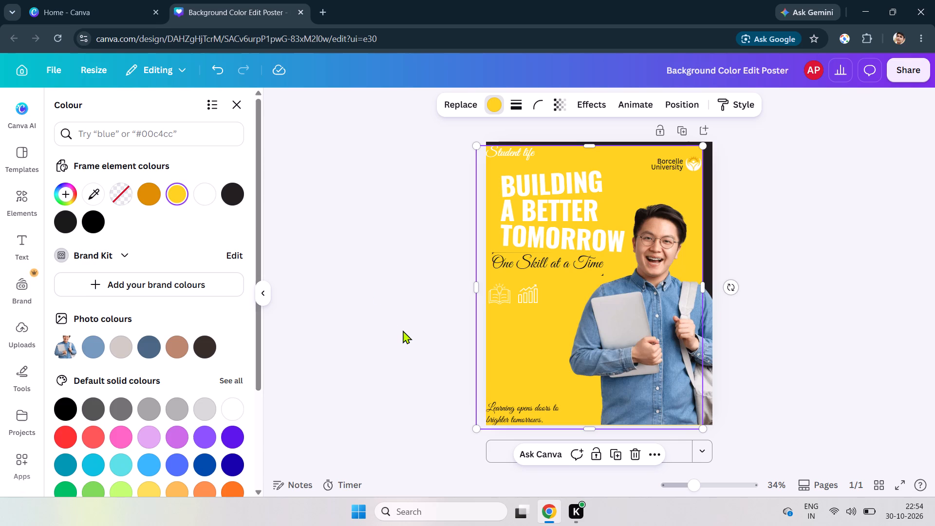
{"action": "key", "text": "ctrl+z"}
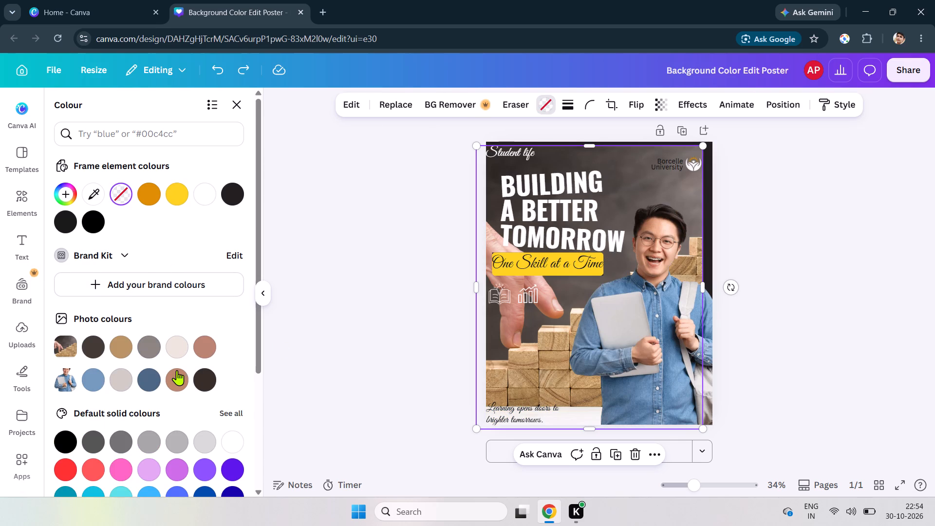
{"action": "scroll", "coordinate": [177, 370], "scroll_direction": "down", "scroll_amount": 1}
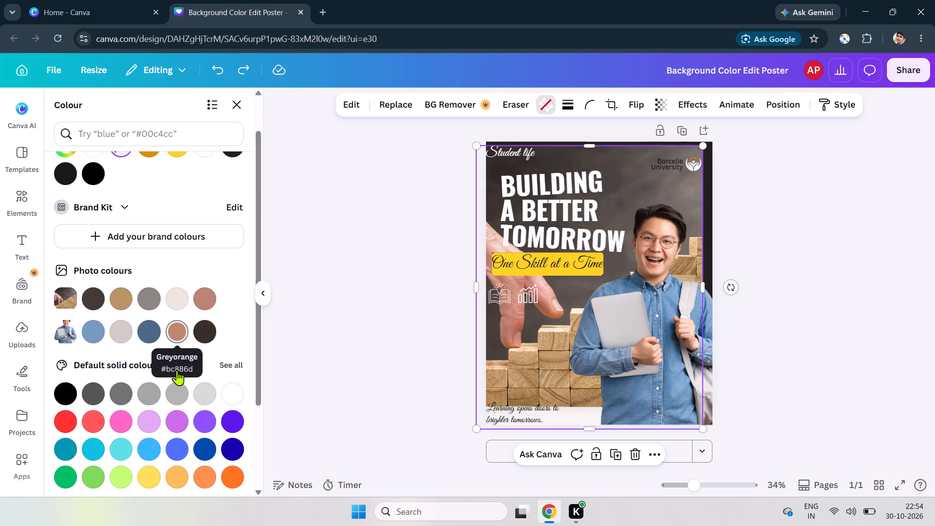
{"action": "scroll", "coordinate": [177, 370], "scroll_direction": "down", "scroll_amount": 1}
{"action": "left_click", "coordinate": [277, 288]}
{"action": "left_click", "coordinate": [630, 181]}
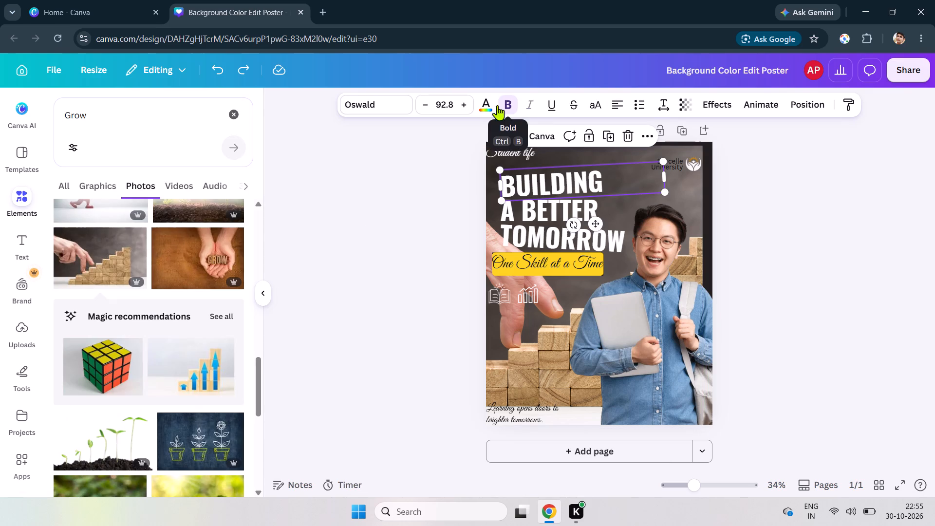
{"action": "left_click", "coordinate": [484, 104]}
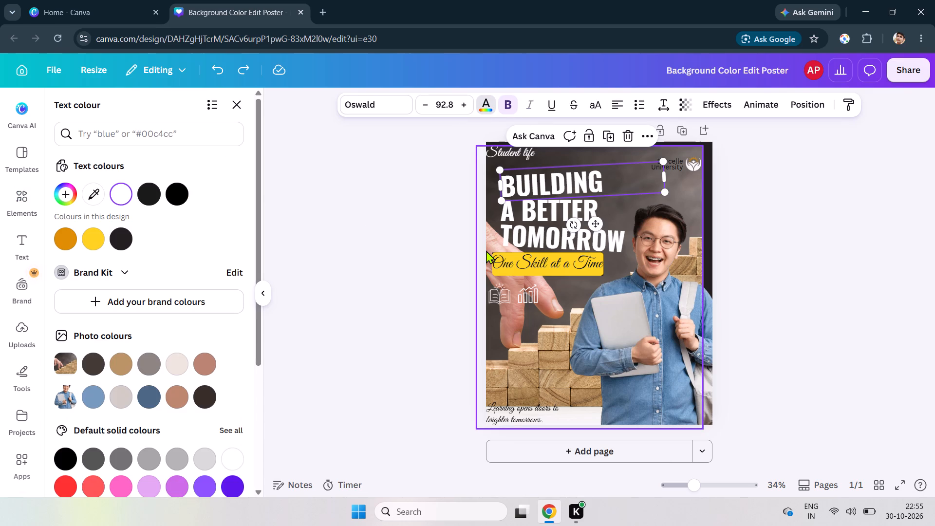
Move the "Learning opens doors to brighter tomorrows." text slightly right and down at the page's bottom-left corner.
{"action": "left_click", "coordinate": [507, 408]}
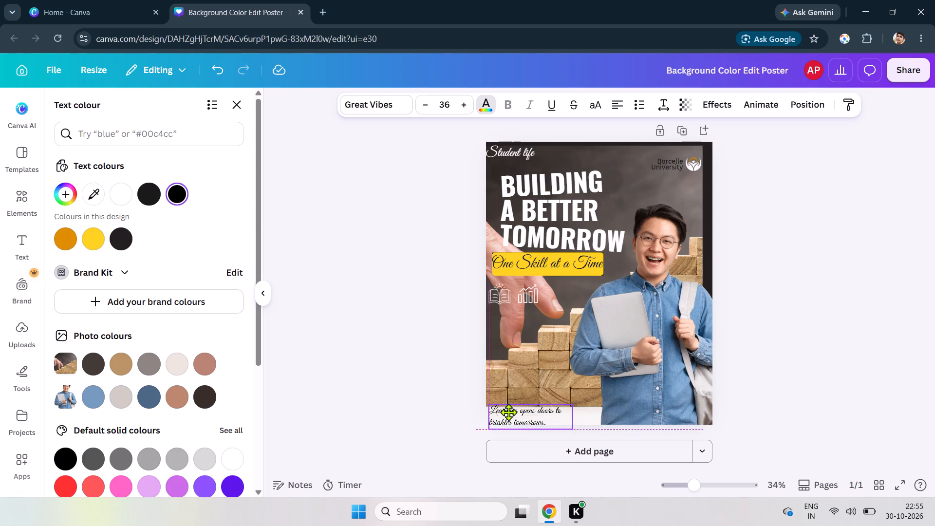
{"action": "left_click", "coordinate": [451, 362]}
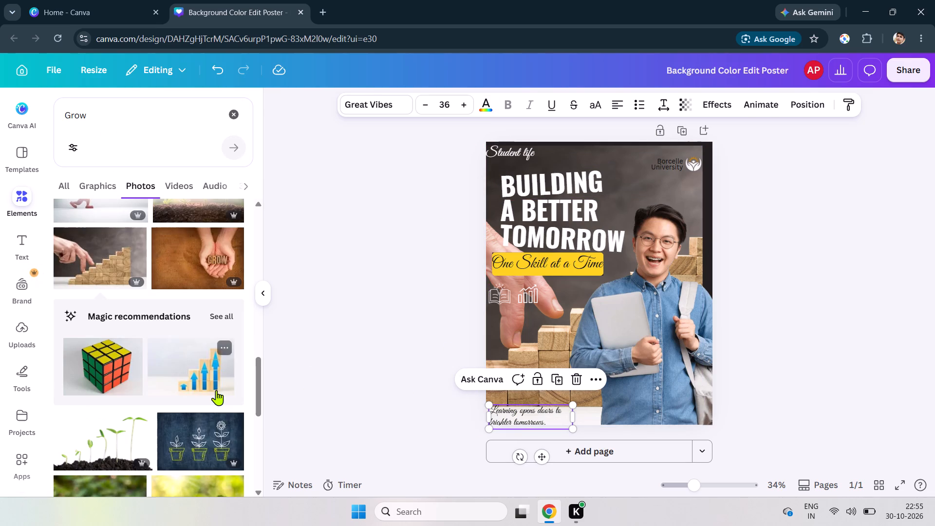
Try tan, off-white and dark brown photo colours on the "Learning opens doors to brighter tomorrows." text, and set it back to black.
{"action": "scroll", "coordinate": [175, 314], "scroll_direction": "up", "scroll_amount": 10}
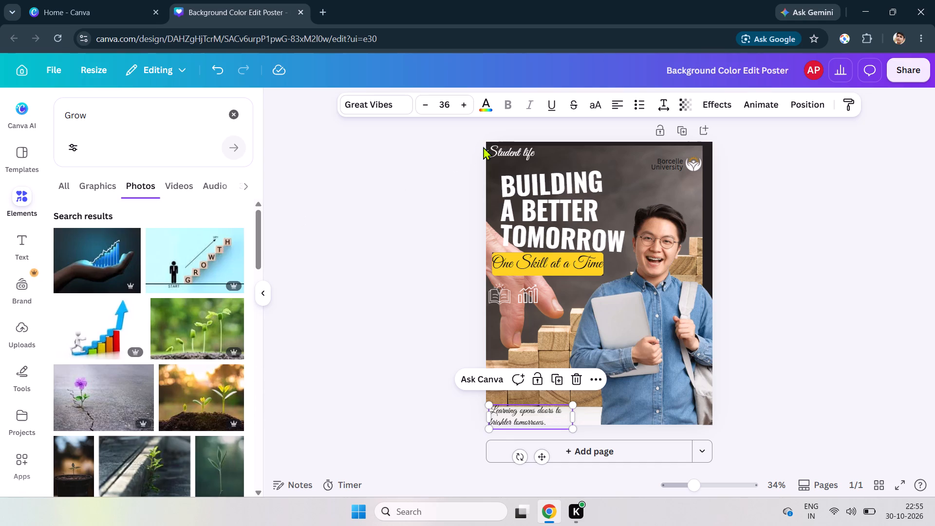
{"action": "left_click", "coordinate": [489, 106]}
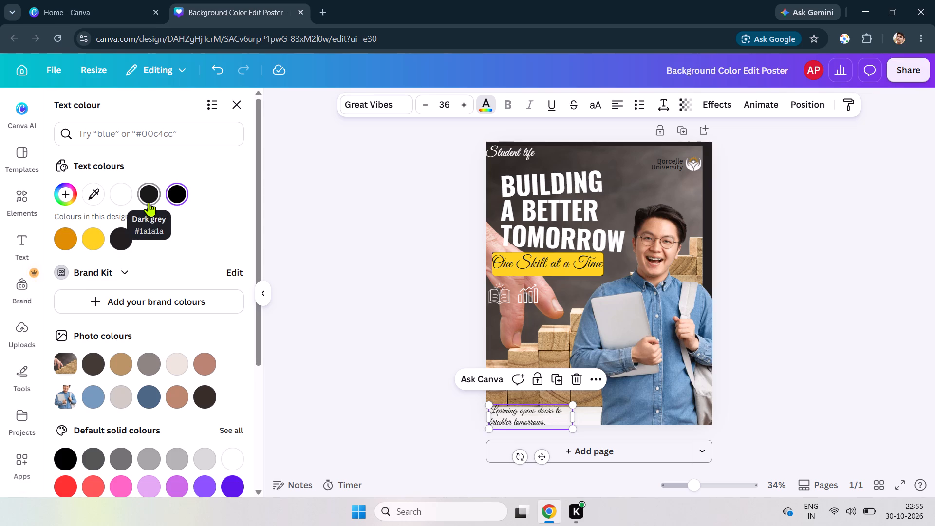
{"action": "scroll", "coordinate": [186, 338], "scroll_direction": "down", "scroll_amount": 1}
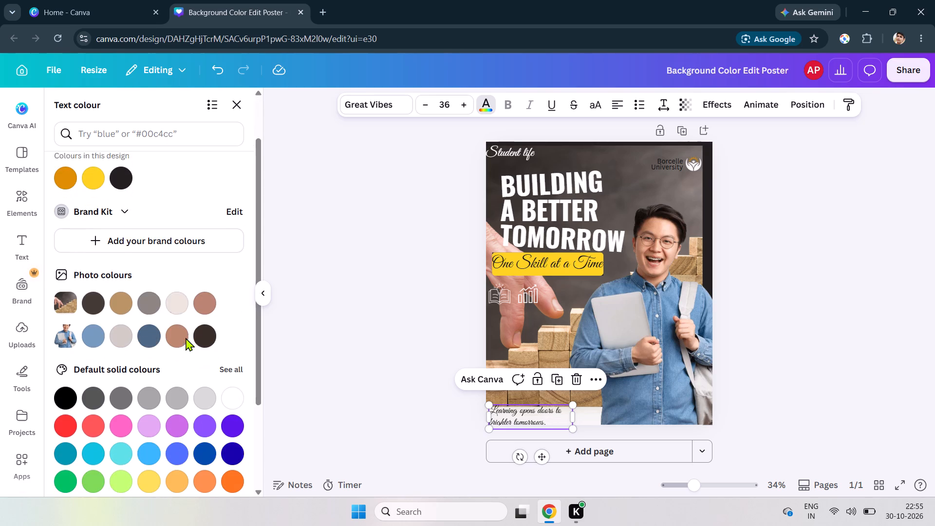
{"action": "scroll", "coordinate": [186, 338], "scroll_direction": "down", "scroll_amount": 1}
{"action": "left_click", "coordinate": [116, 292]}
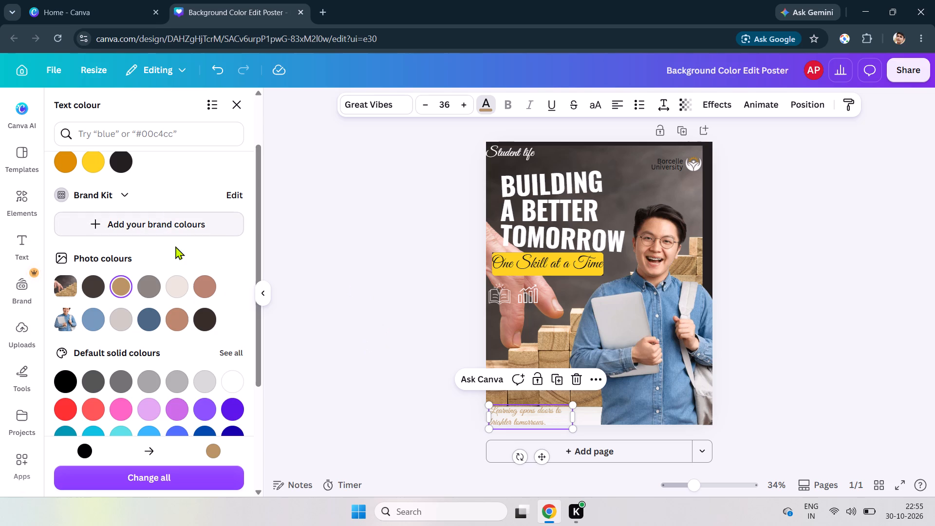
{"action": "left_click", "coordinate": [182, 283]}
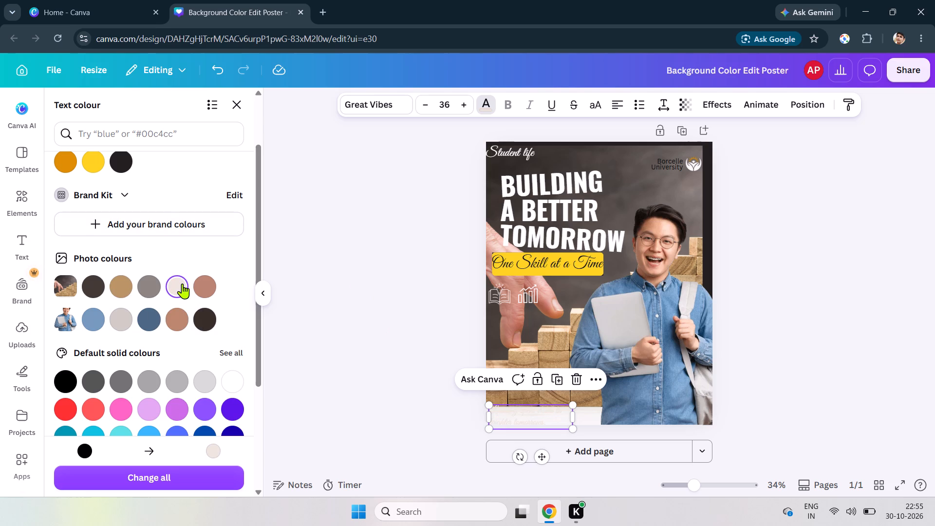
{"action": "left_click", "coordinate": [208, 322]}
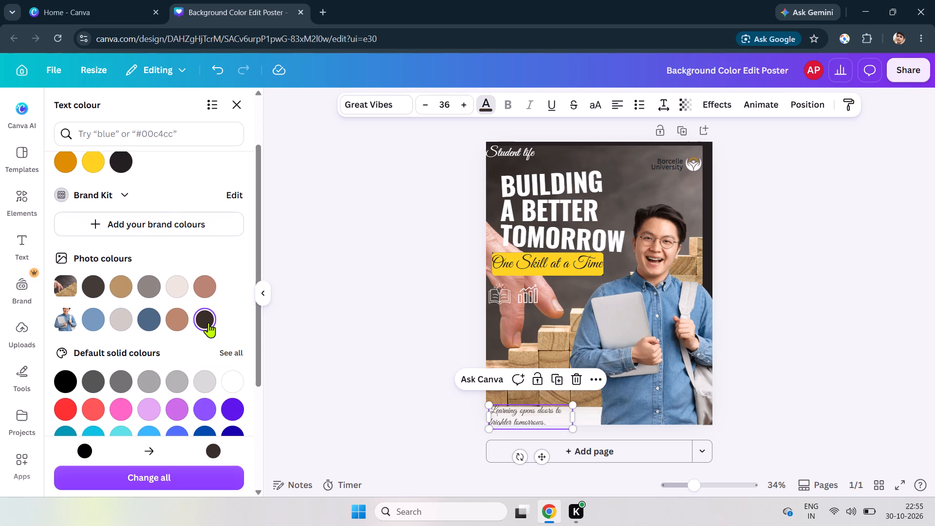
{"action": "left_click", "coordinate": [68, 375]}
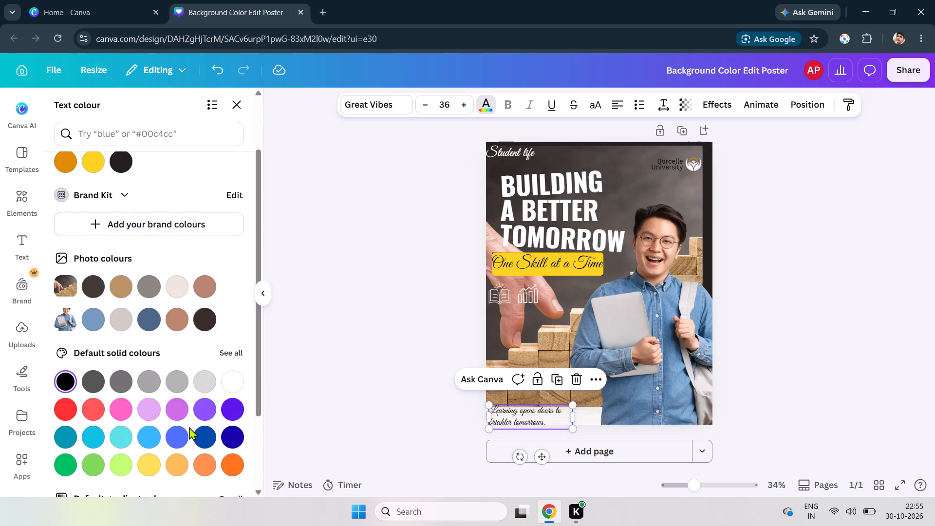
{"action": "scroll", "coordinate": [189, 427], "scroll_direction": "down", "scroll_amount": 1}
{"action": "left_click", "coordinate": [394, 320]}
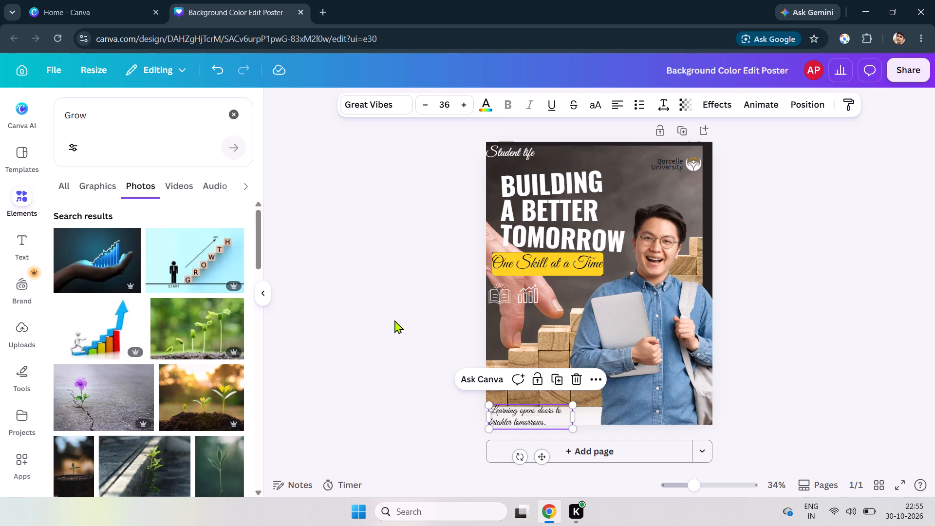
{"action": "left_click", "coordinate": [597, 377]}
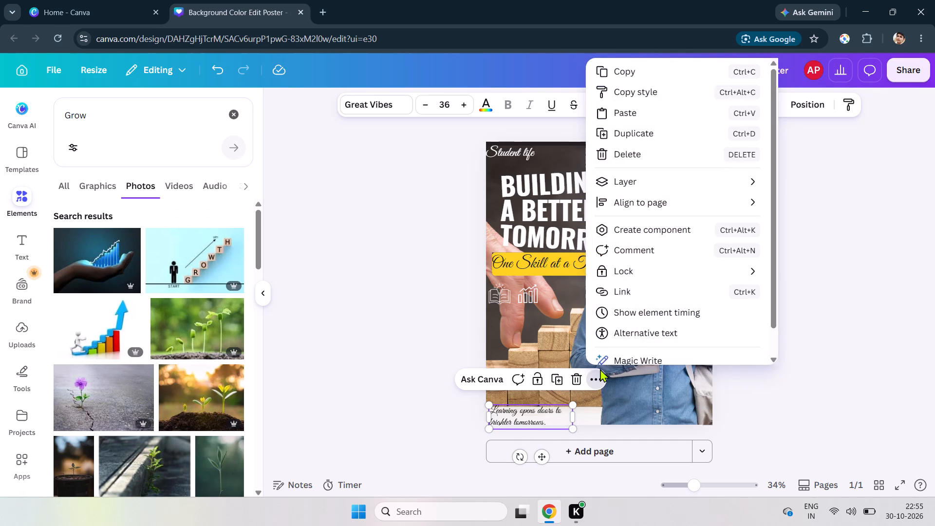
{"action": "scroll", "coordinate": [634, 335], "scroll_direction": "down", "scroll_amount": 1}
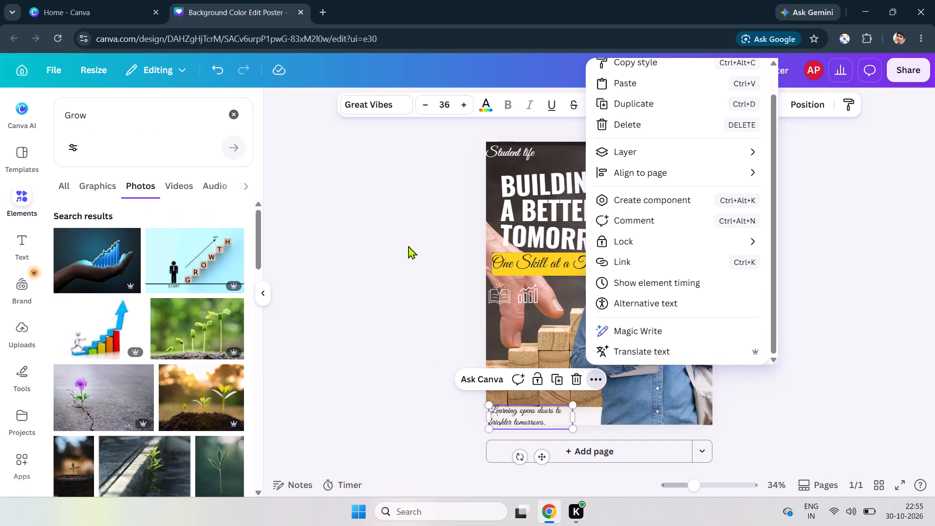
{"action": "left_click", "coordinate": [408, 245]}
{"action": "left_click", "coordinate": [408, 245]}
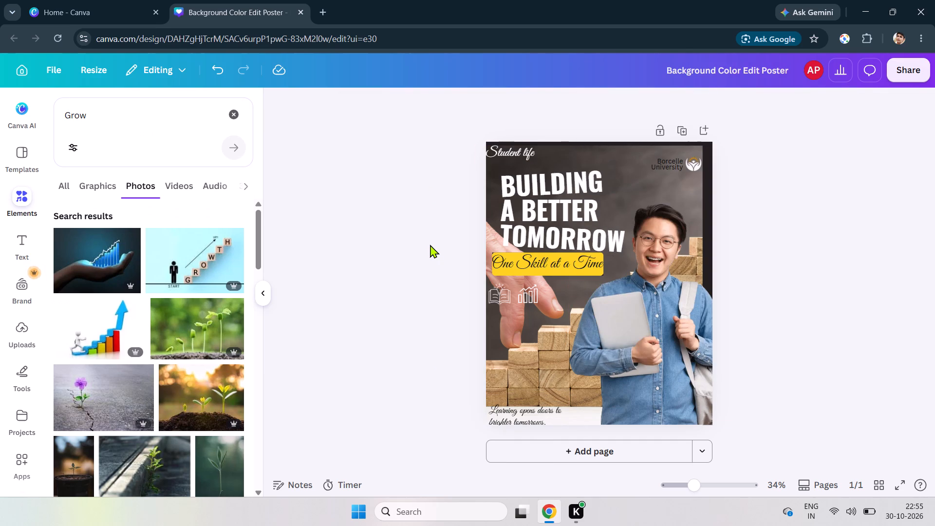
Try the 70s and Cosmic text effects on "Learning opens doors to brighter tomorrows." and apply the Pixel effect.
{"action": "left_click", "coordinate": [430, 244]}
{"action": "scroll", "coordinate": [430, 244], "scroll_direction": "up", "scroll_amount": 2}
{"action": "left_click", "coordinate": [550, 236]}
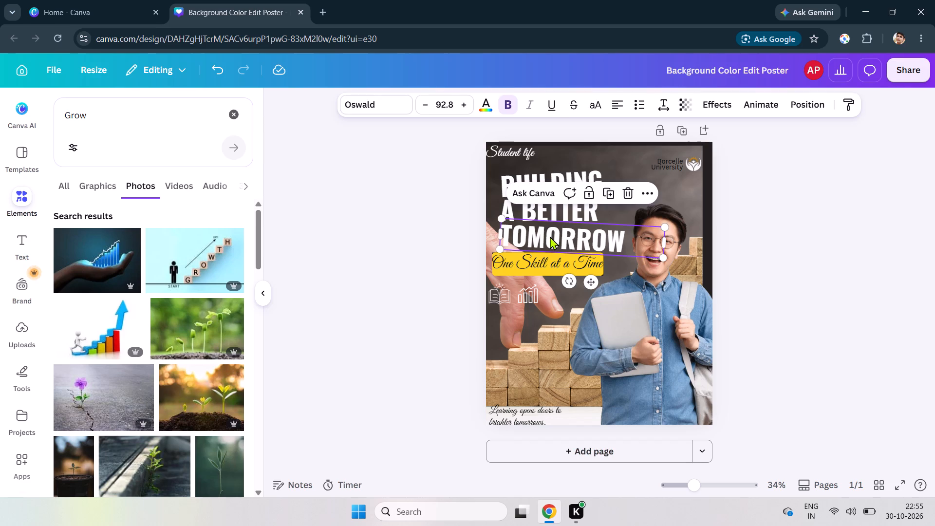
{"action": "left_click", "coordinate": [518, 410]}
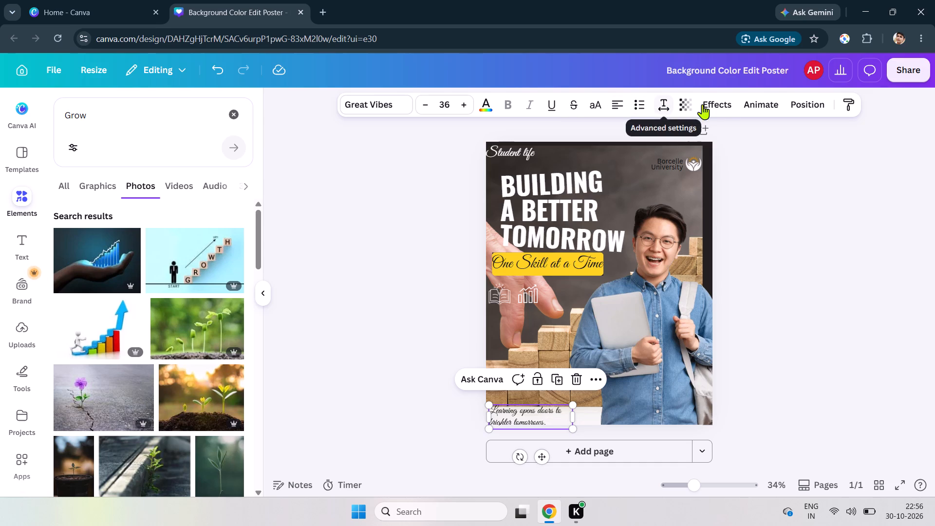
{"action": "left_click", "coordinate": [720, 103]}
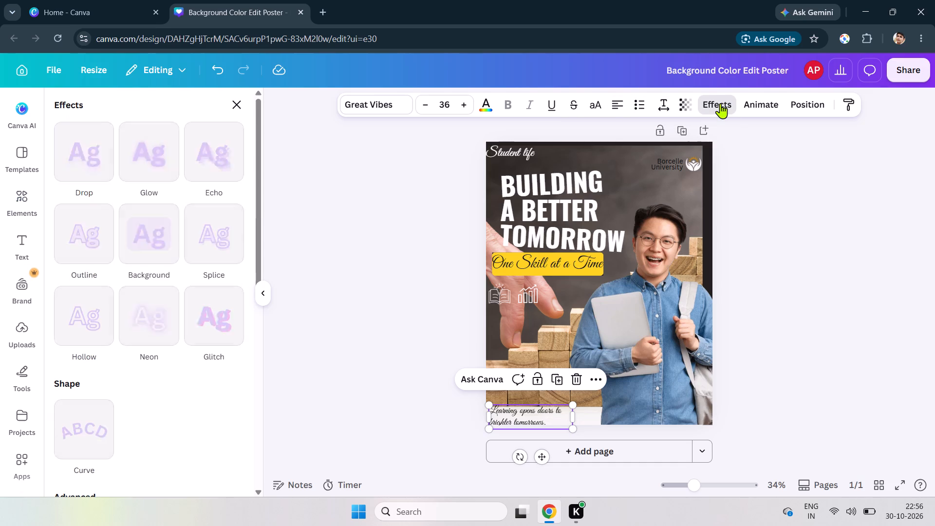
{"action": "scroll", "coordinate": [189, 368], "scroll_direction": "down", "scroll_amount": 2}
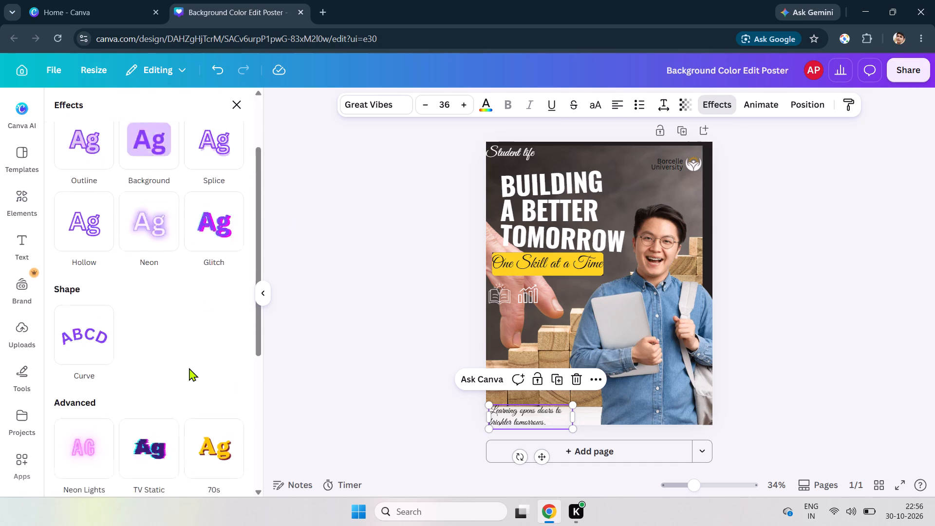
{"action": "scroll", "coordinate": [189, 368], "scroll_direction": "down", "scroll_amount": 4}
{"action": "left_click", "coordinate": [207, 209]}
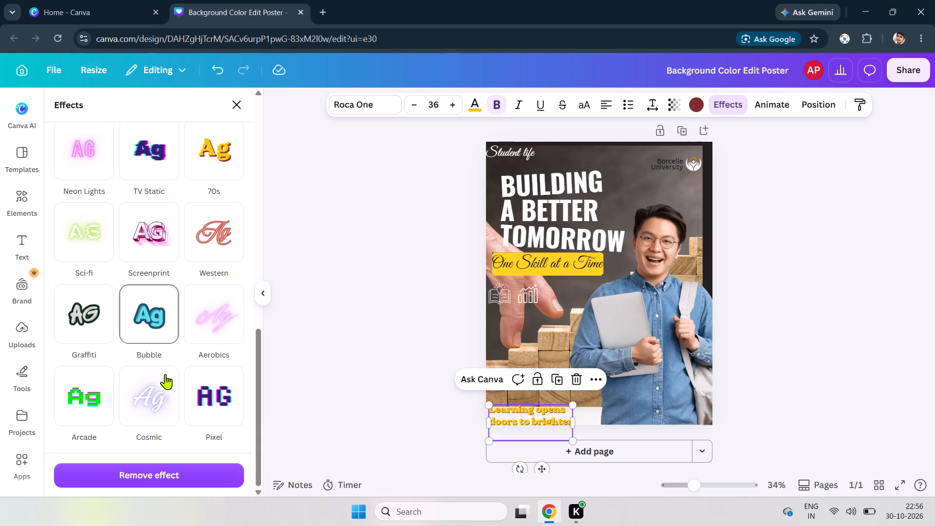
{"action": "left_click", "coordinate": [159, 389]}
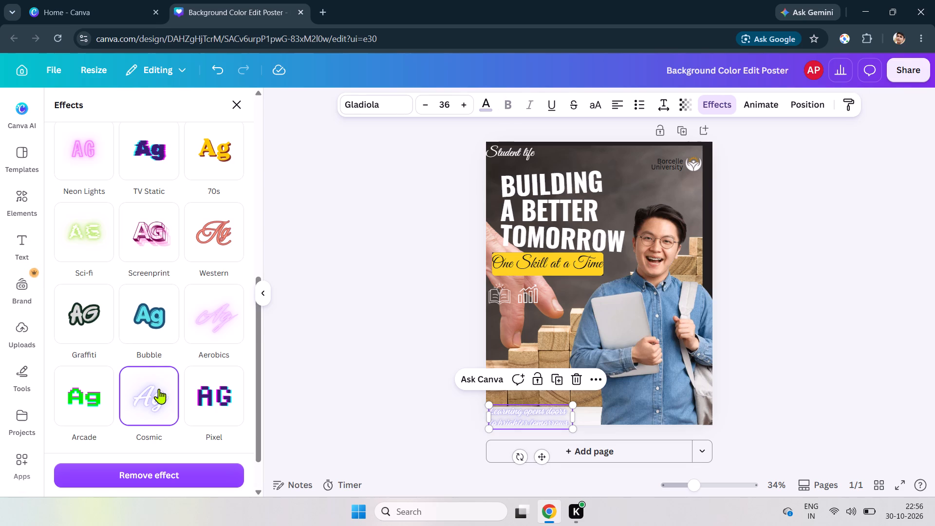
{"action": "left_click", "coordinate": [197, 389]}
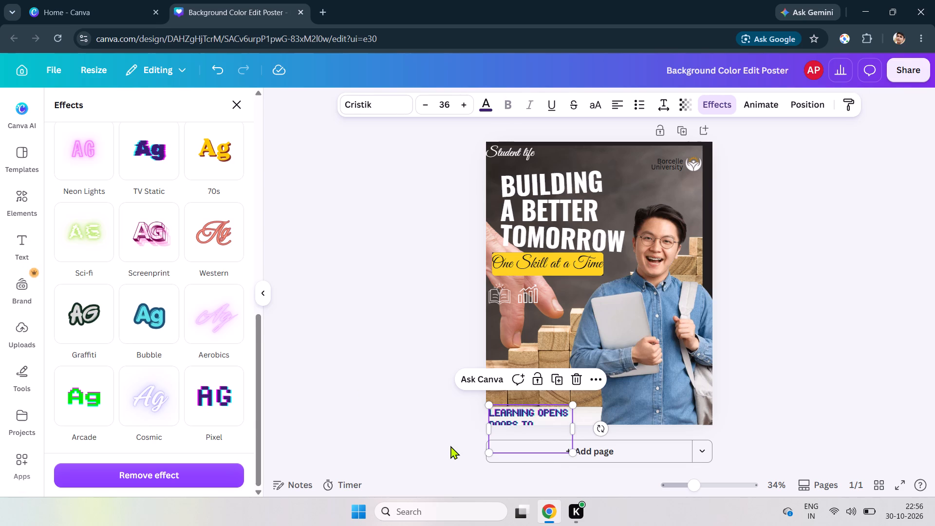
Move the Pixel-styled "Learning opens doors to brighter tomorrows." text up at the page's bottom-left corner so all four lines sit on the page.
{"action": "left_click_drag", "start_coordinate": [509, 414], "coordinate": [511, 413]}
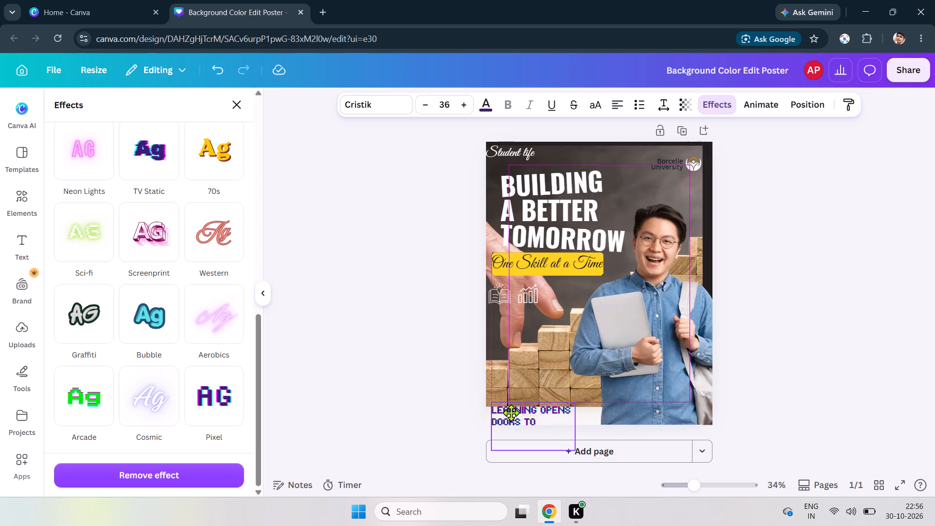
{"action": "left_click_drag", "start_coordinate": [511, 413], "coordinate": [510, 407]}
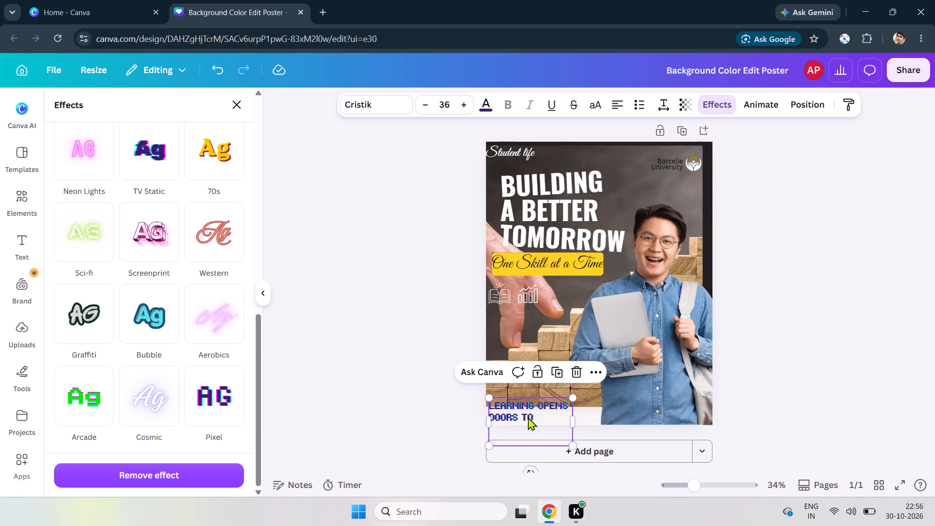
{"action": "left_click_drag", "start_coordinate": [528, 407], "coordinate": [530, 390]}
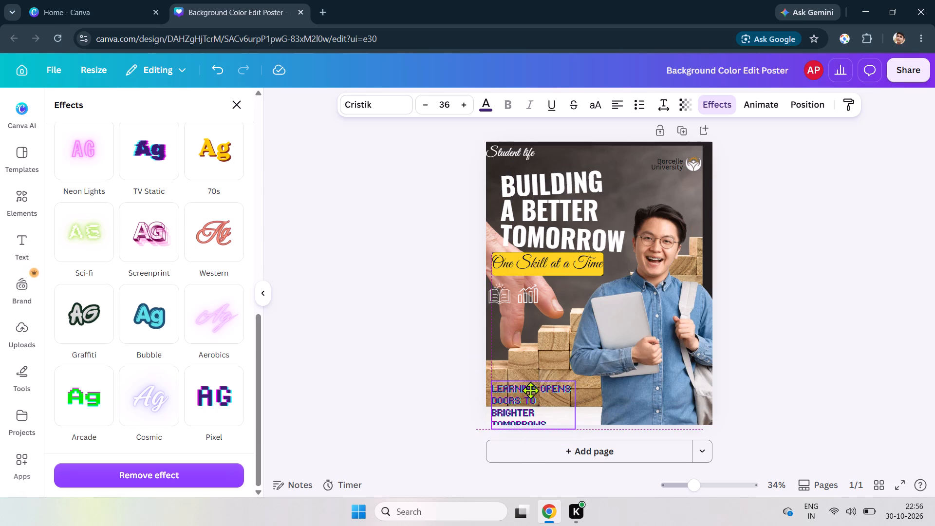
{"action": "left_click_drag", "start_coordinate": [530, 390], "coordinate": [524, 385]}
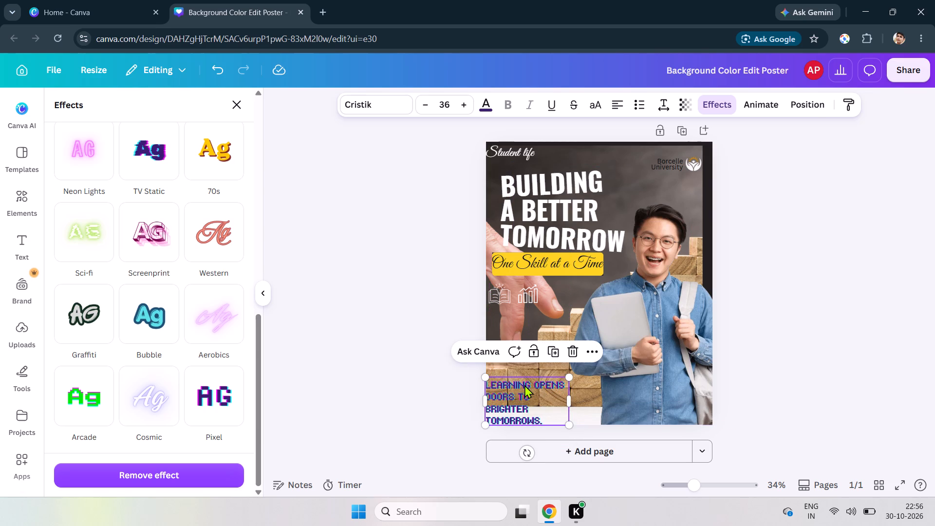
{"action": "left_click", "coordinate": [427, 345]}
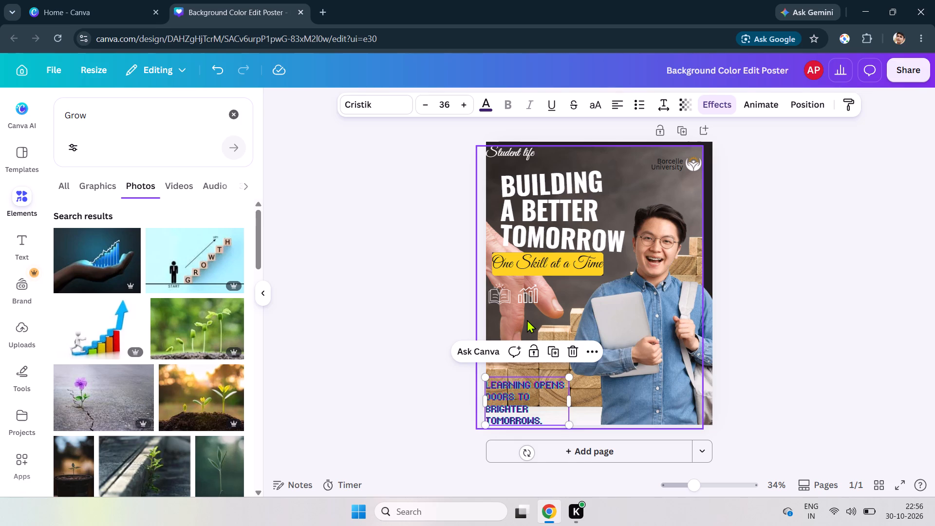
{"action": "left_click", "coordinate": [527, 319]}
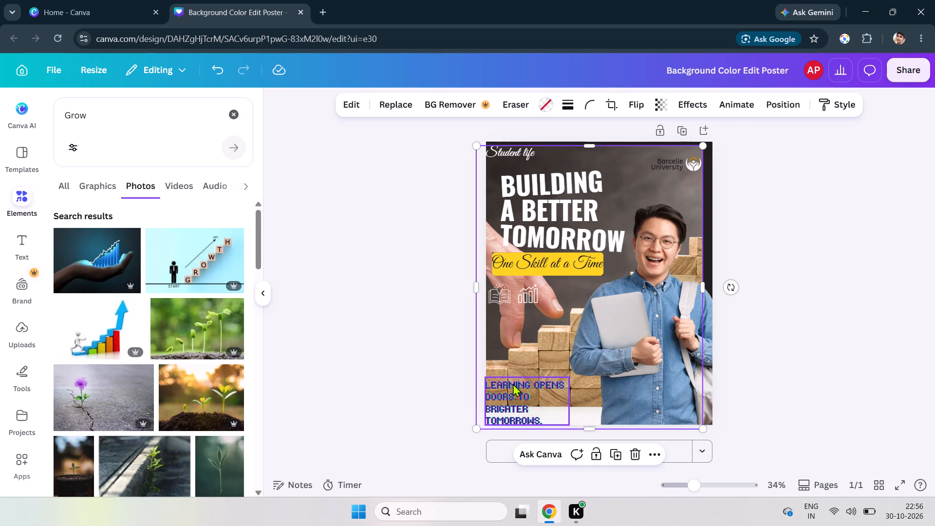
{"action": "left_click", "coordinate": [513, 383]}
{"action": "left_click", "coordinate": [525, 383]}
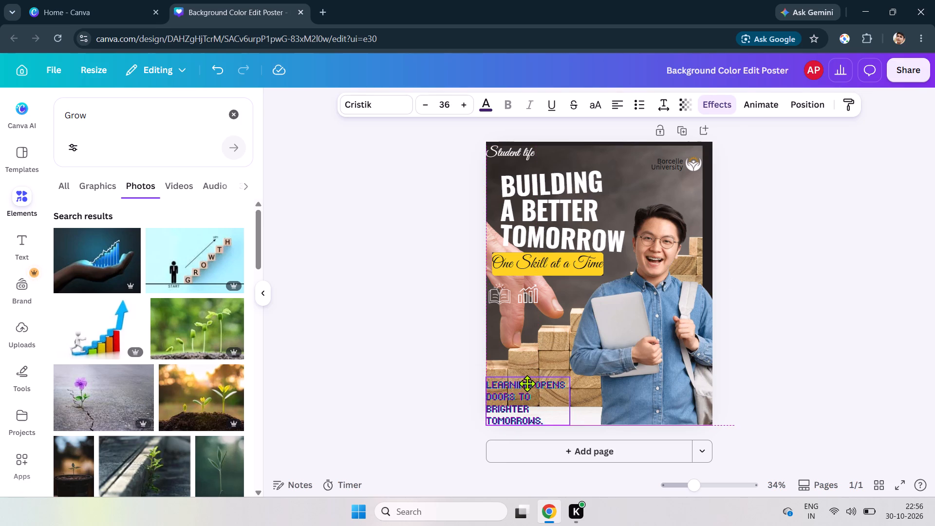
{"action": "left_click", "coordinate": [457, 336]}
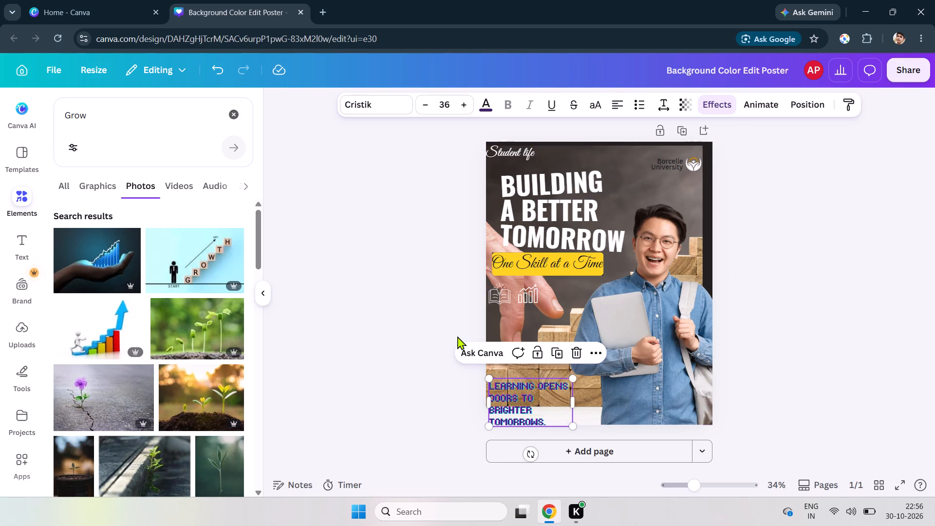
Search the photos for "bulb light" and look through the results for a suitable image.
{"action": "scroll", "coordinate": [170, 368], "scroll_direction": "down", "scroll_amount": 2}
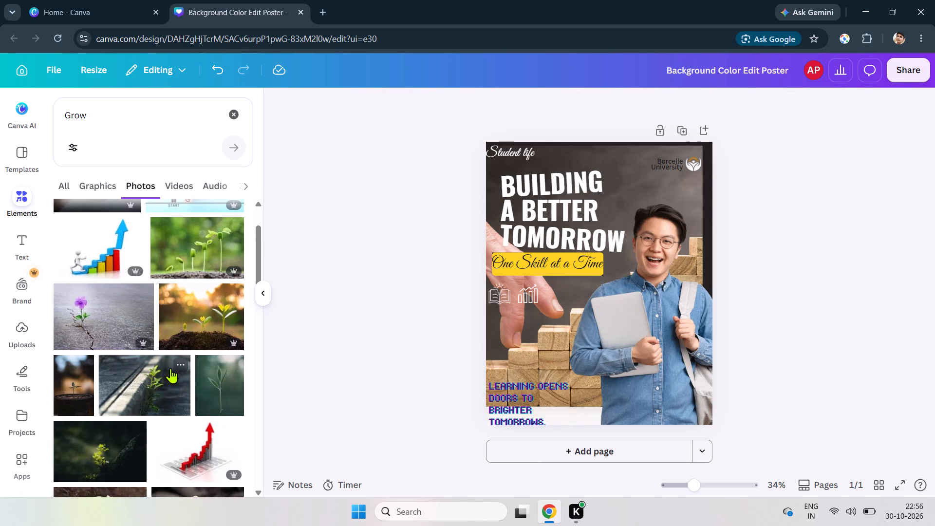
{"action": "scroll", "coordinate": [170, 368], "scroll_direction": "down", "scroll_amount": 2}
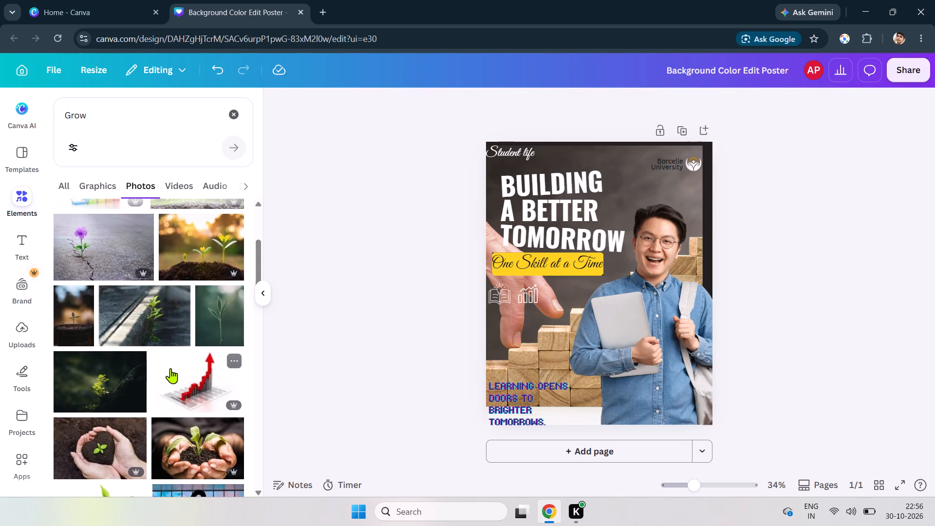
{"action": "scroll", "coordinate": [170, 368], "scroll_direction": "down", "scroll_amount": 1}
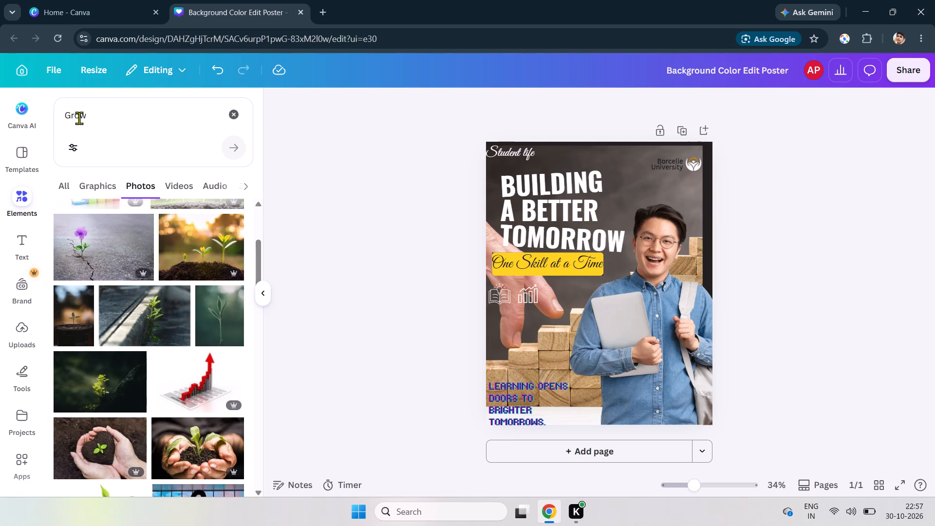
{"action": "left_click", "coordinate": [93, 114]}
{"action": "left_click_drag", "start_coordinate": [93, 114], "coordinate": [50, 127]}
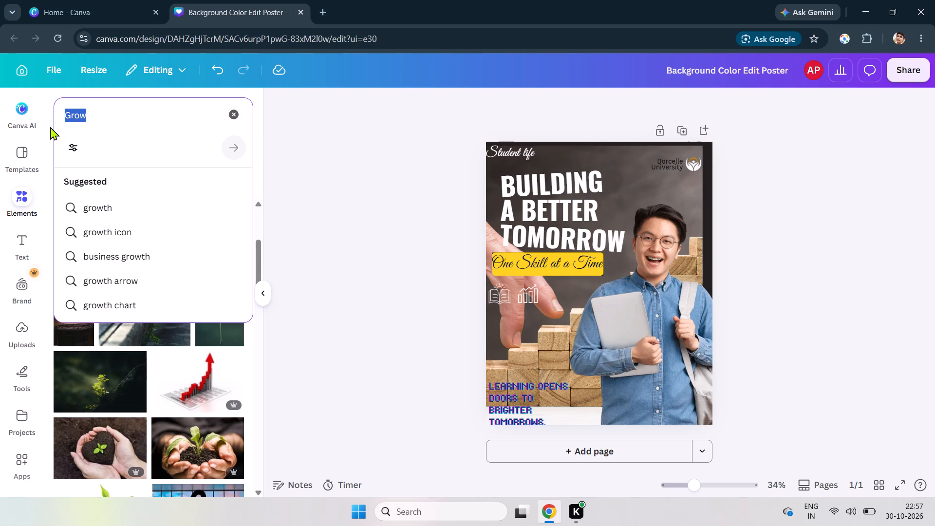
{"action": "type", "text": "light"}
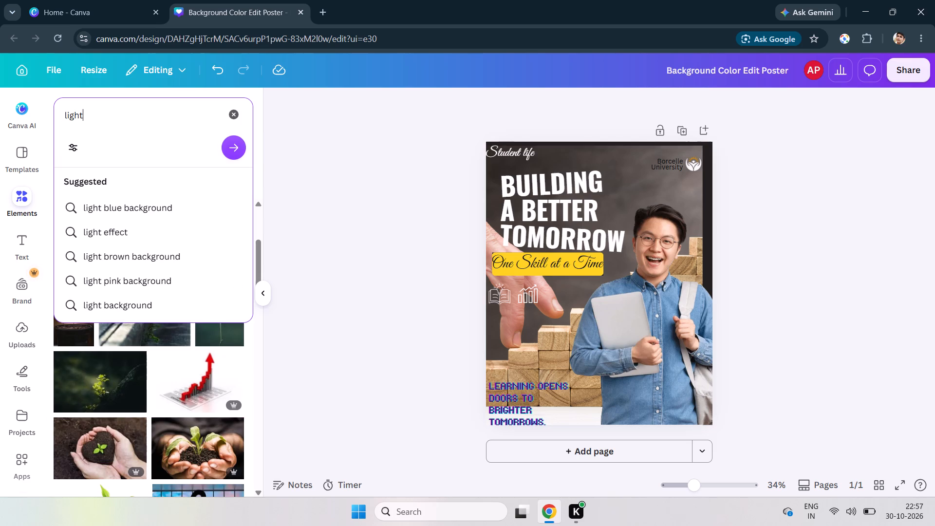
{"action": "key", "text": "BackSpace"}
{"action": "key", "text": "BackSpace"}
{"action": "key", "text": "BackSpace"}
{"action": "key", "text": "BackSpace"}
{"action": "key", "text": "BackSpace"}
{"action": "key", "text": "BackSpace"}
{"action": "key", "text": "BackSpace"}
{"action": "key", "text": "BackSpace"}
{"action": "key", "text": "BackSpace"}
{"action": "key", "text": "BackSpace"}
{"action": "key", "text": "BackSpace"}
{"action": "key", "text": "BackSpace"}
{"action": "type", "text": "bulb"}
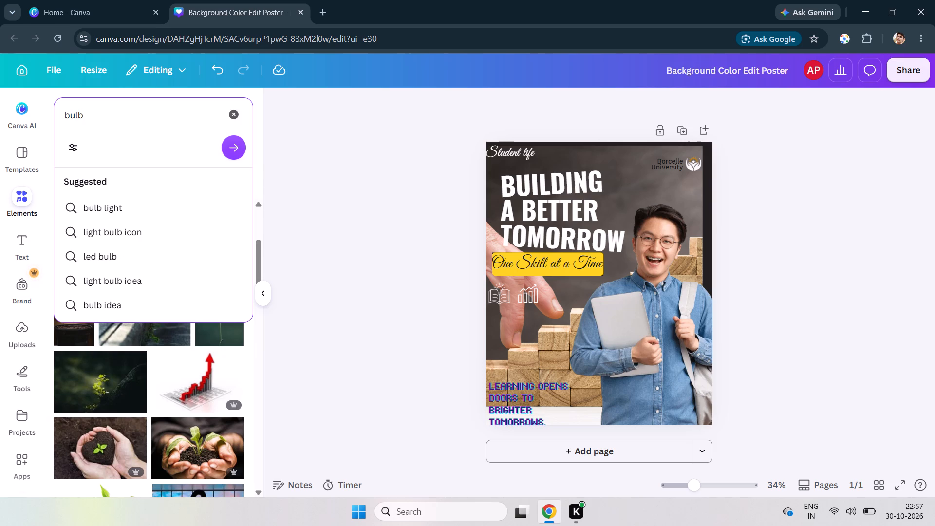
{"action": "left_click", "coordinate": [98, 207]}
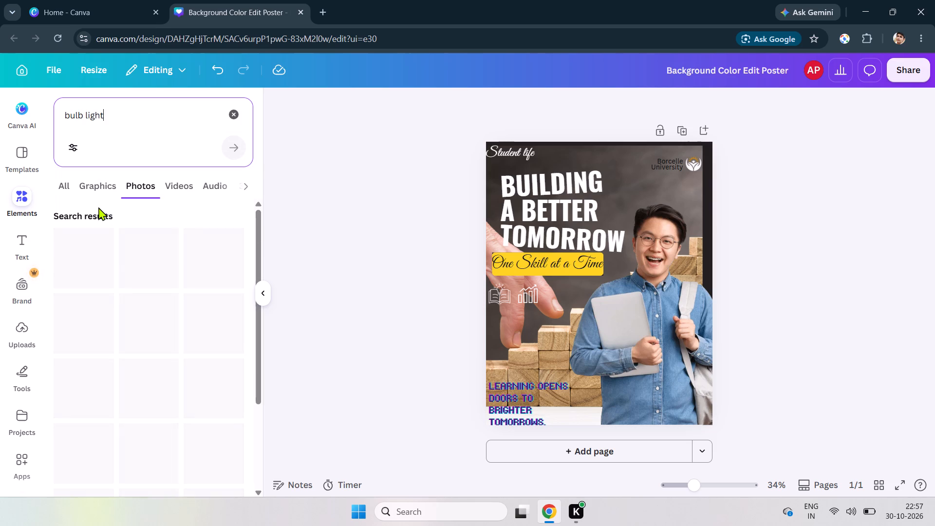
{"action": "scroll", "coordinate": [142, 361], "scroll_direction": "down", "scroll_amount": 1}
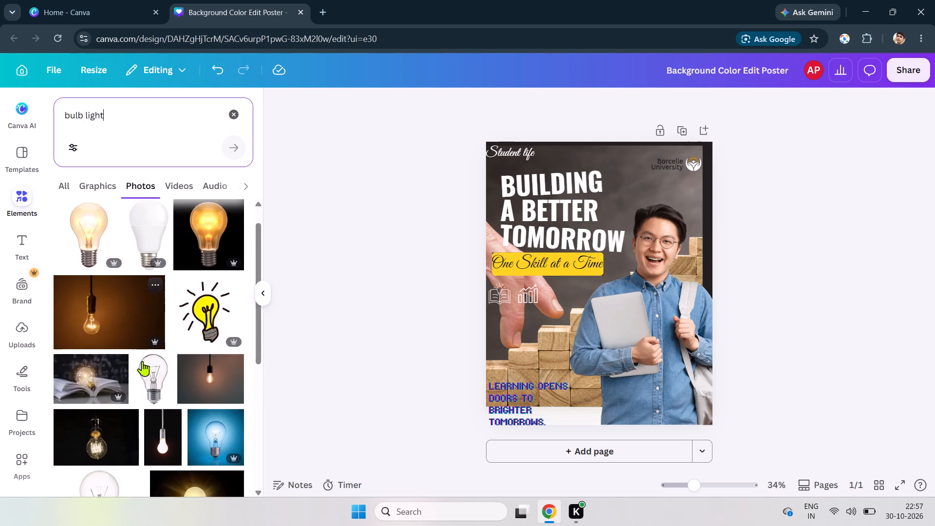
{"action": "scroll", "coordinate": [142, 361], "scroll_direction": "down", "scroll_amount": 1}
{"action": "scroll", "coordinate": [208, 289], "scroll_direction": "down", "scroll_amount": 1}
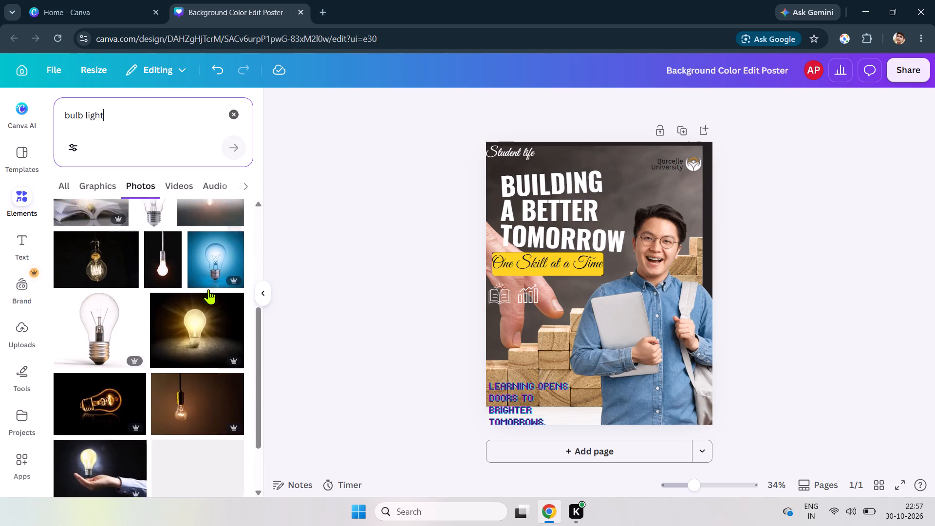
{"action": "scroll", "coordinate": [208, 289], "scroll_direction": "down", "scroll_amount": 1}
Search the photos for "light bulb idea".
{"action": "left_click", "coordinate": [153, 127]}
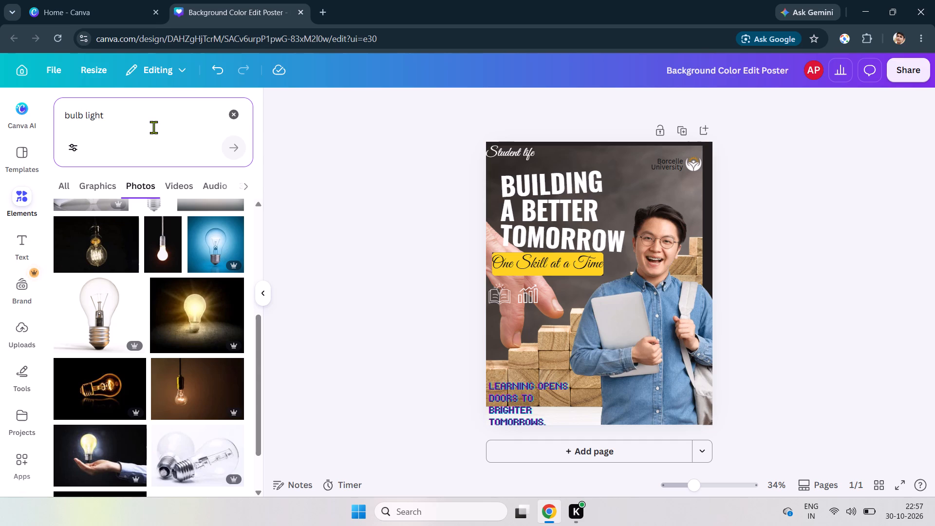
{"action": "left_click_drag", "start_coordinate": [153, 127], "coordinate": [110, 111]}
{"action": "left_click_drag", "start_coordinate": [110, 111], "coordinate": [90, 113]}
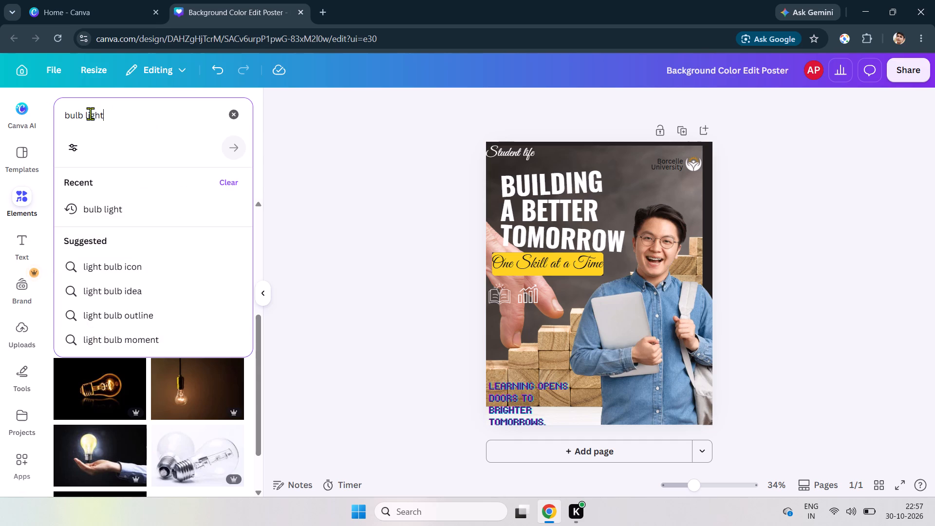
{"action": "left_click_drag", "start_coordinate": [90, 113], "coordinate": [81, 124]}
{"action": "left_click", "coordinate": [134, 287]}
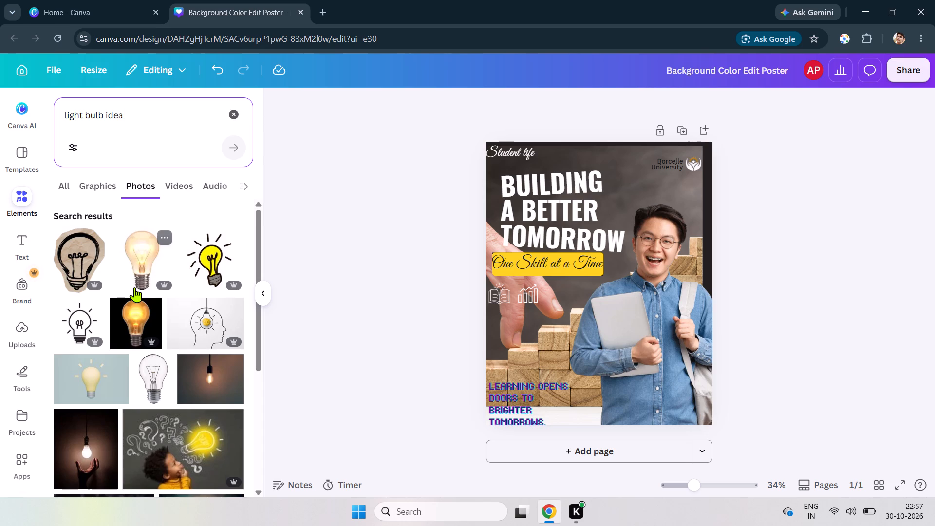
Look through the "light bulb idea" photos for an image that suits the student post.
{"action": "scroll", "coordinate": [169, 342], "scroll_direction": "down", "scroll_amount": 2}
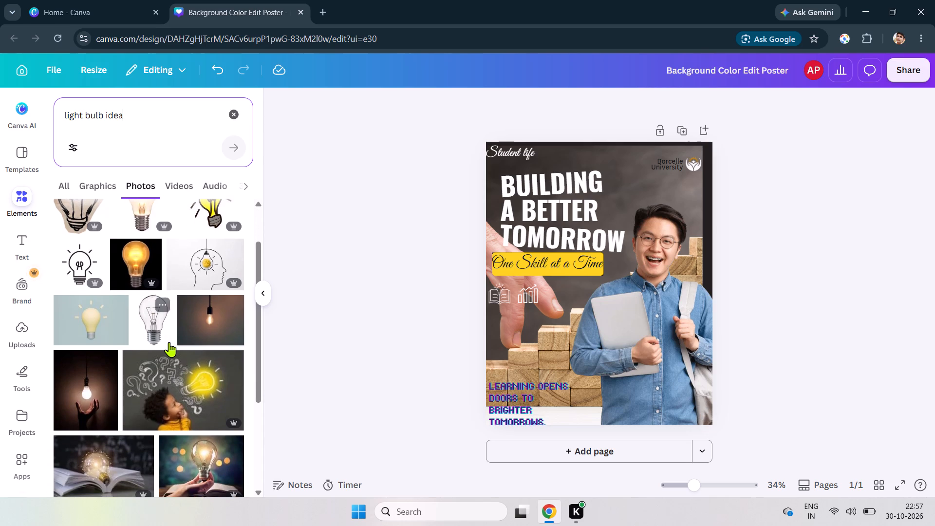
{"action": "scroll", "coordinate": [169, 342], "scroll_direction": "down", "scroll_amount": 4}
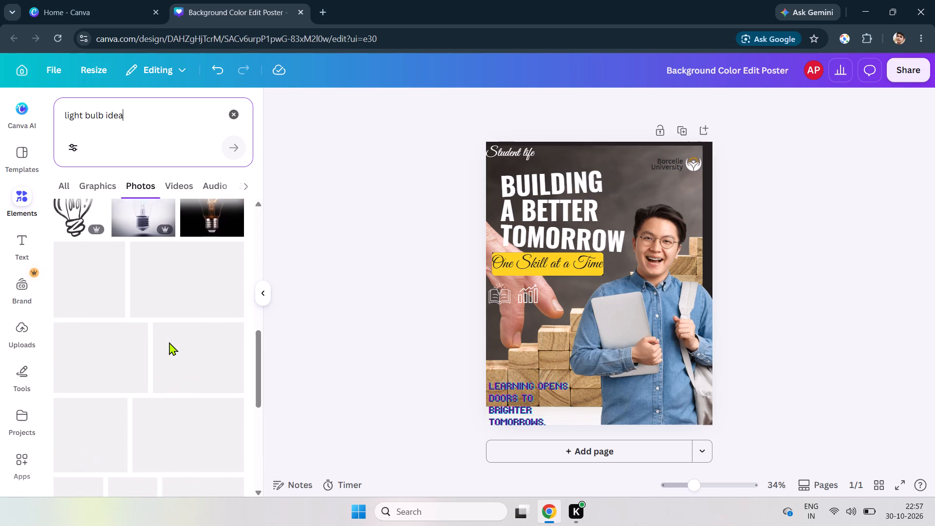
{"action": "scroll", "coordinate": [169, 342], "scroll_direction": "down", "scroll_amount": 1}
{"action": "scroll", "coordinate": [169, 342], "scroll_direction": "up", "scroll_amount": 6}
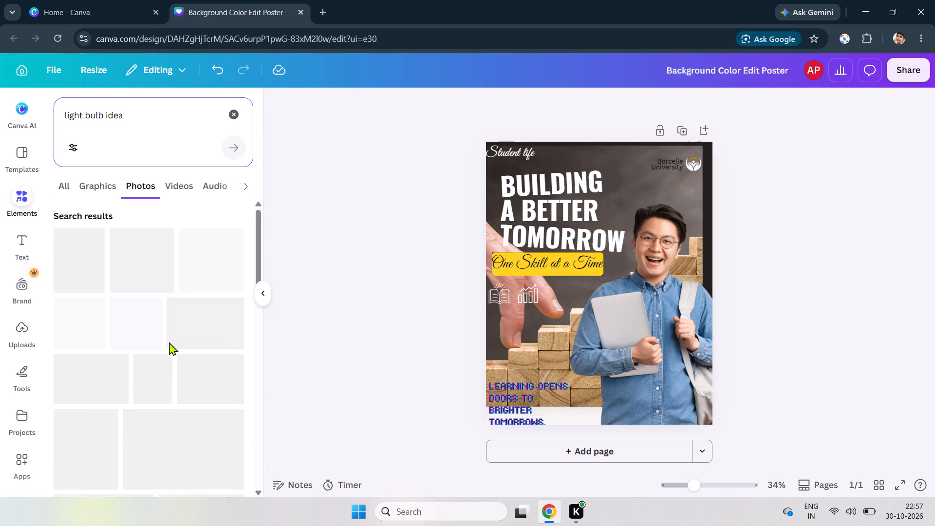
{"action": "scroll", "coordinate": [169, 342], "scroll_direction": "up", "scroll_amount": 1}
{"action": "scroll", "coordinate": [169, 342], "scroll_direction": "down", "scroll_amount": 1}
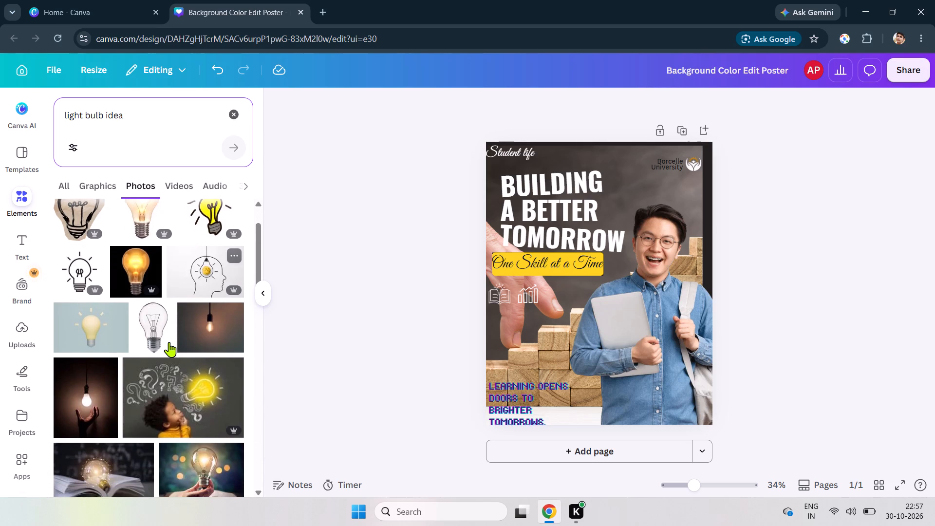
{"action": "scroll", "coordinate": [169, 342], "scroll_direction": "down", "scroll_amount": 2}
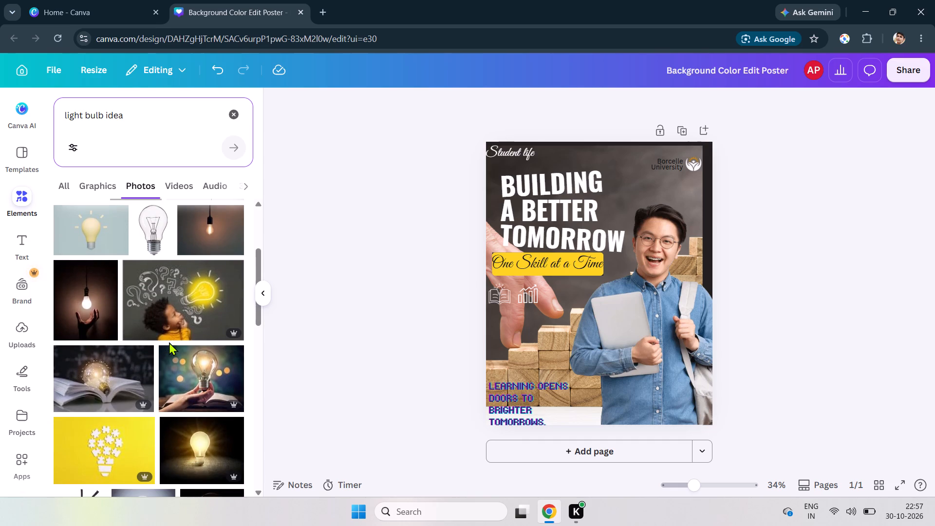
{"action": "scroll", "coordinate": [169, 342], "scroll_direction": "down", "scroll_amount": 1}
{"action": "scroll", "coordinate": [169, 342], "scroll_direction": "up", "scroll_amount": 2}
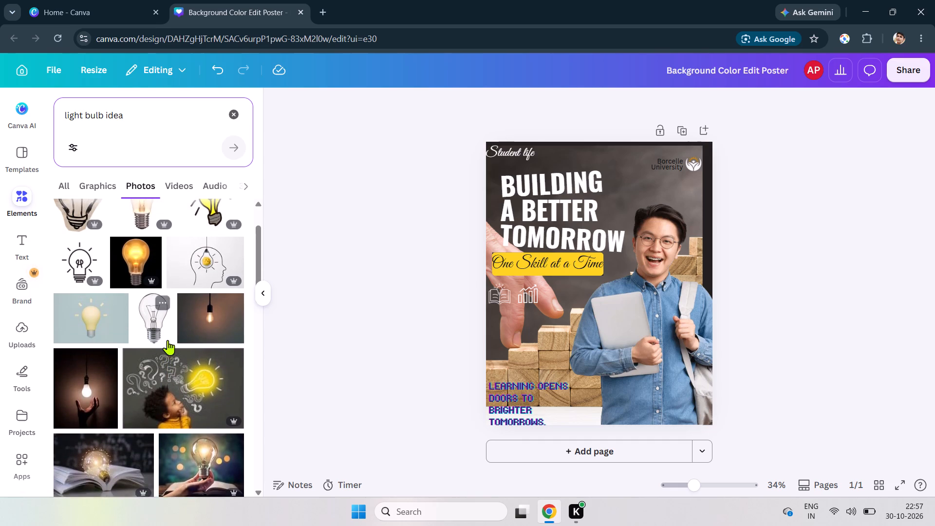
{"action": "scroll", "coordinate": [168, 340], "scroll_direction": "up", "scroll_amount": 1}
{"action": "scroll", "coordinate": [170, 324], "scroll_direction": "down", "scroll_amount": 1}
{"action": "scroll", "coordinate": [167, 330], "scroll_direction": "up", "scroll_amount": 1}
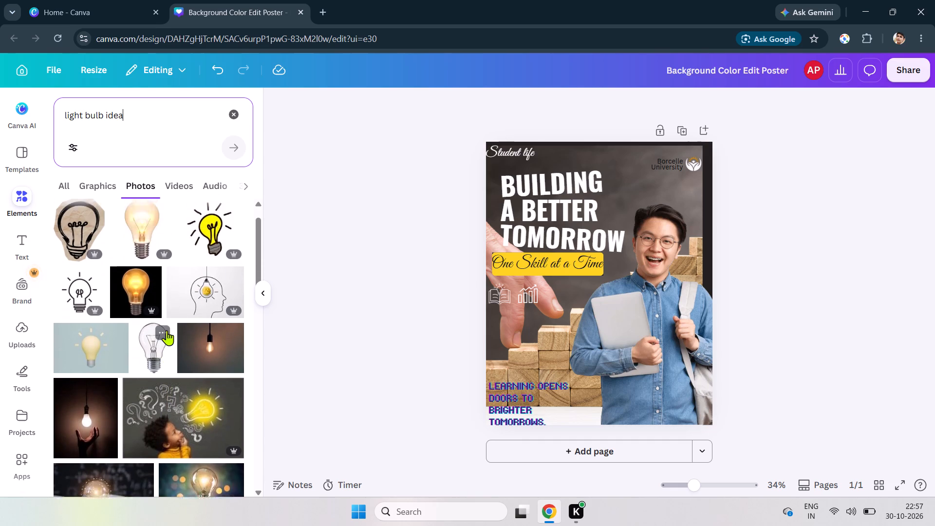
{"action": "scroll", "coordinate": [167, 330], "scroll_direction": "up", "scroll_amount": 1}
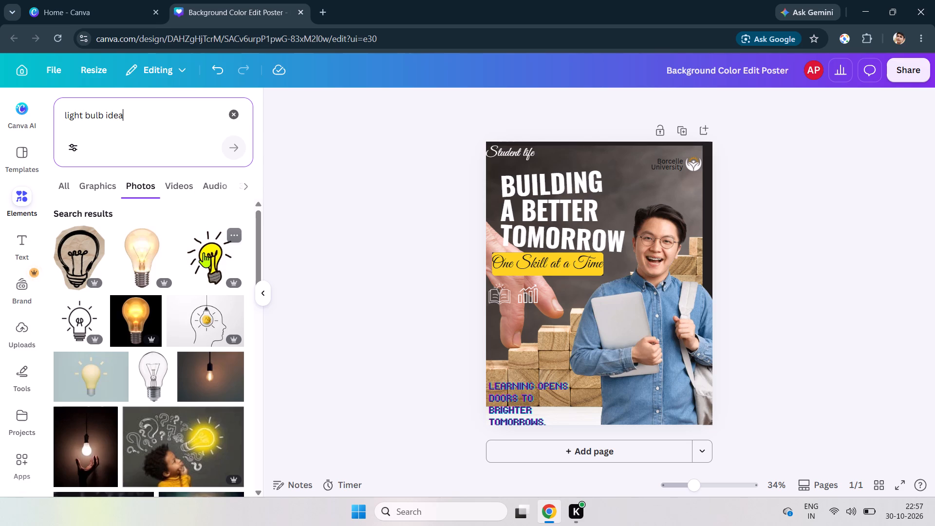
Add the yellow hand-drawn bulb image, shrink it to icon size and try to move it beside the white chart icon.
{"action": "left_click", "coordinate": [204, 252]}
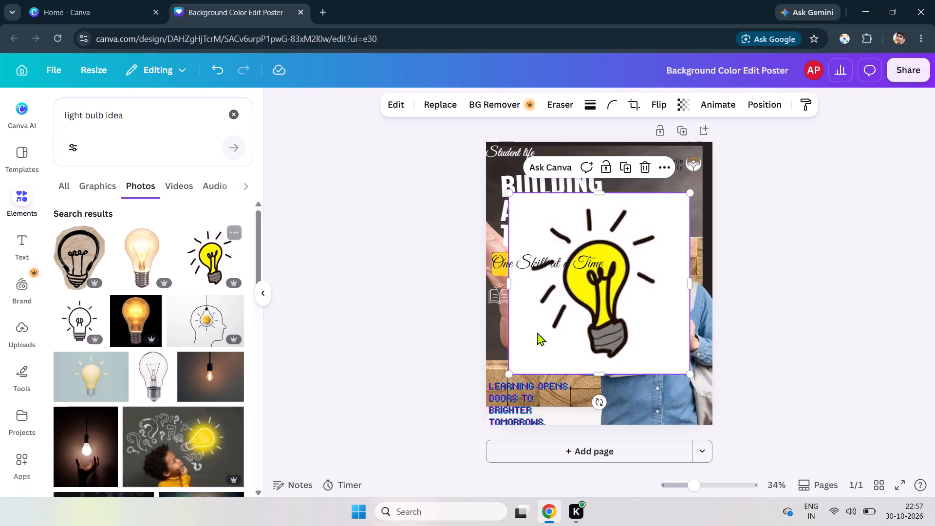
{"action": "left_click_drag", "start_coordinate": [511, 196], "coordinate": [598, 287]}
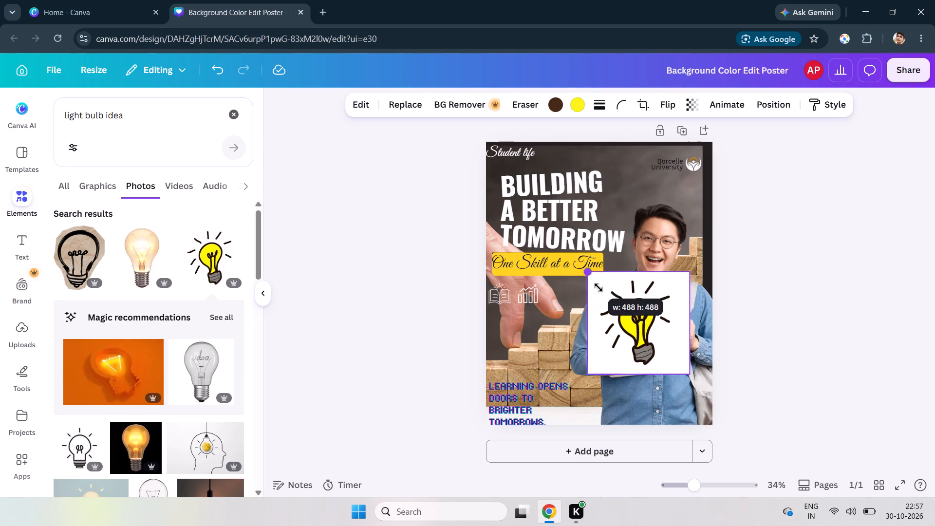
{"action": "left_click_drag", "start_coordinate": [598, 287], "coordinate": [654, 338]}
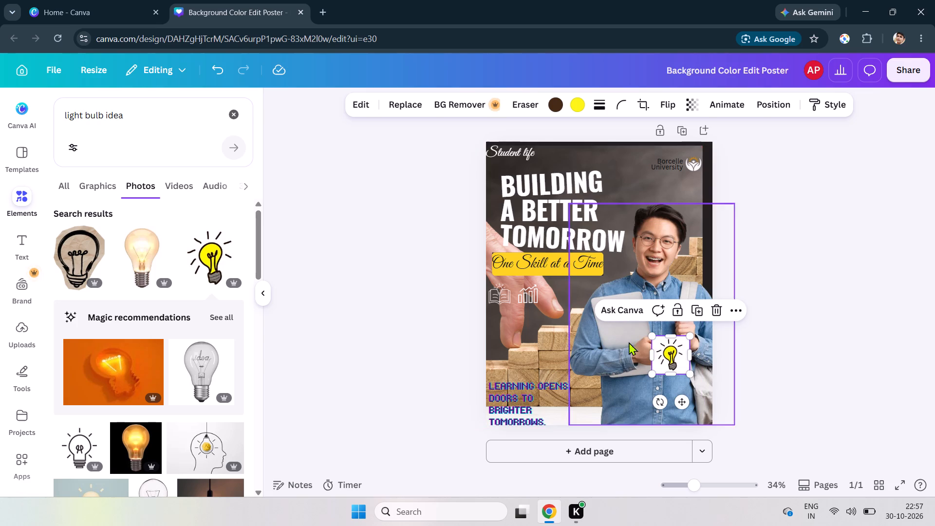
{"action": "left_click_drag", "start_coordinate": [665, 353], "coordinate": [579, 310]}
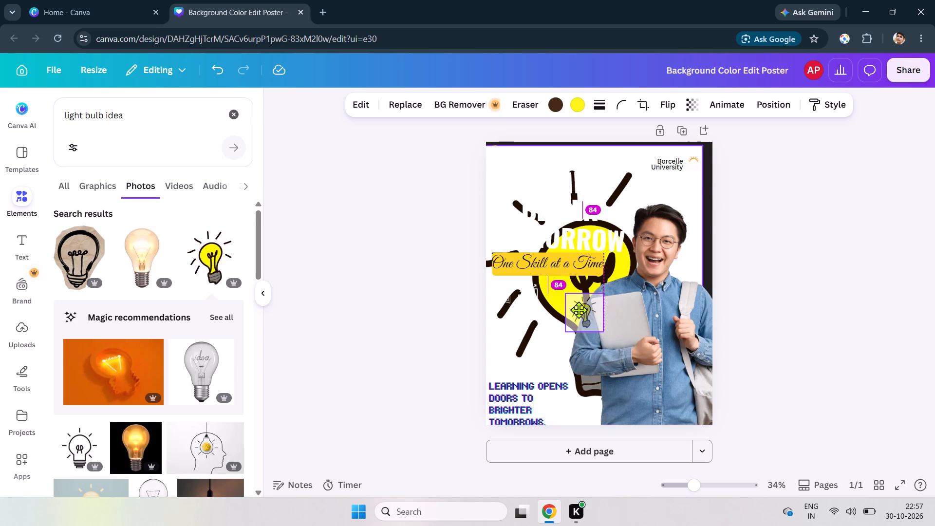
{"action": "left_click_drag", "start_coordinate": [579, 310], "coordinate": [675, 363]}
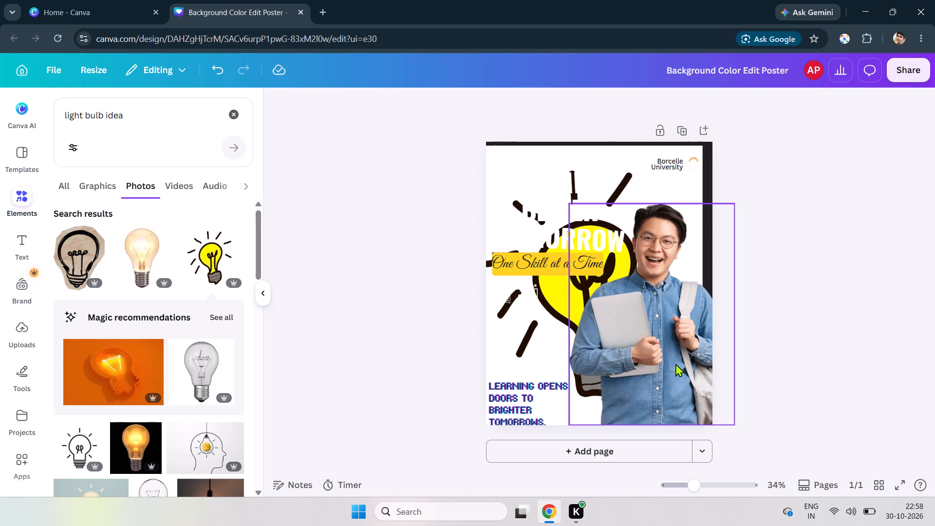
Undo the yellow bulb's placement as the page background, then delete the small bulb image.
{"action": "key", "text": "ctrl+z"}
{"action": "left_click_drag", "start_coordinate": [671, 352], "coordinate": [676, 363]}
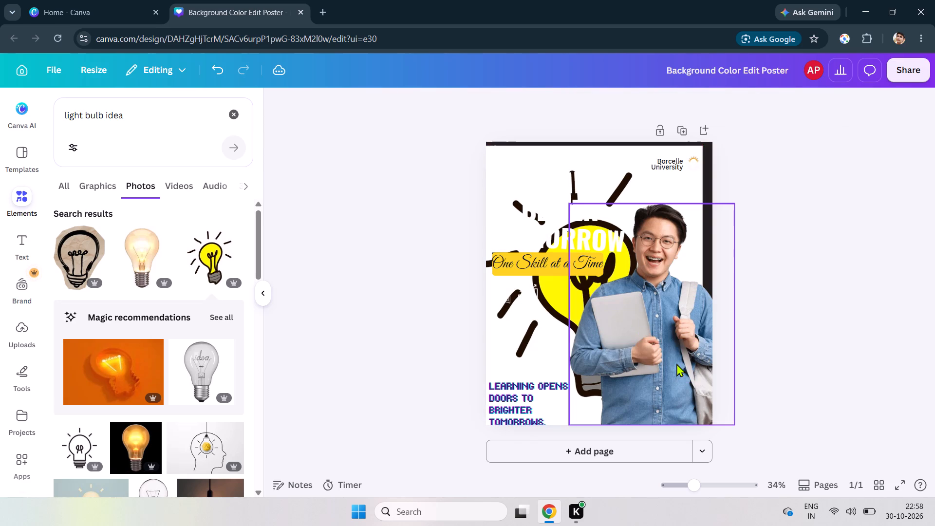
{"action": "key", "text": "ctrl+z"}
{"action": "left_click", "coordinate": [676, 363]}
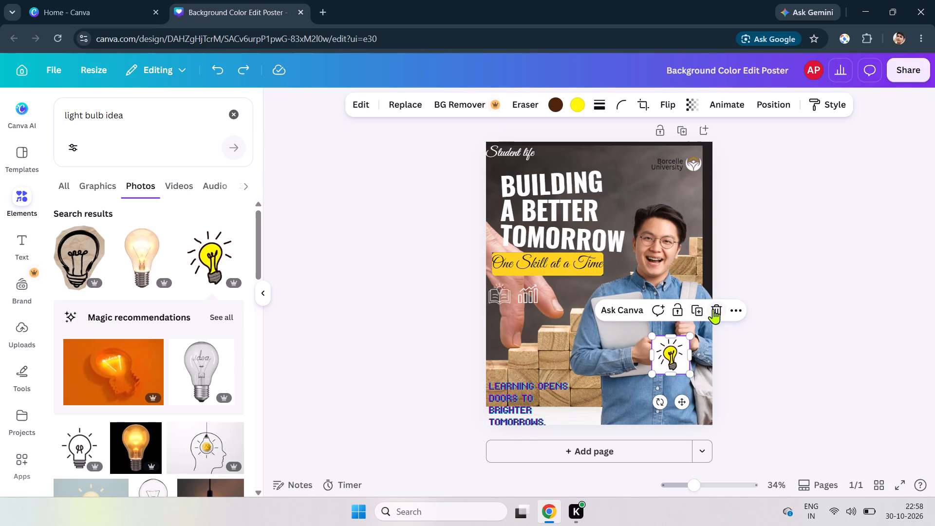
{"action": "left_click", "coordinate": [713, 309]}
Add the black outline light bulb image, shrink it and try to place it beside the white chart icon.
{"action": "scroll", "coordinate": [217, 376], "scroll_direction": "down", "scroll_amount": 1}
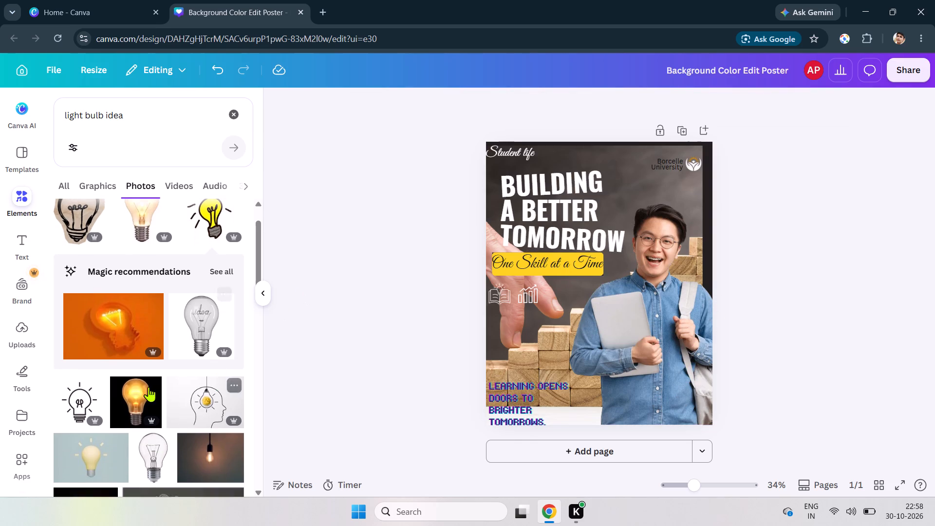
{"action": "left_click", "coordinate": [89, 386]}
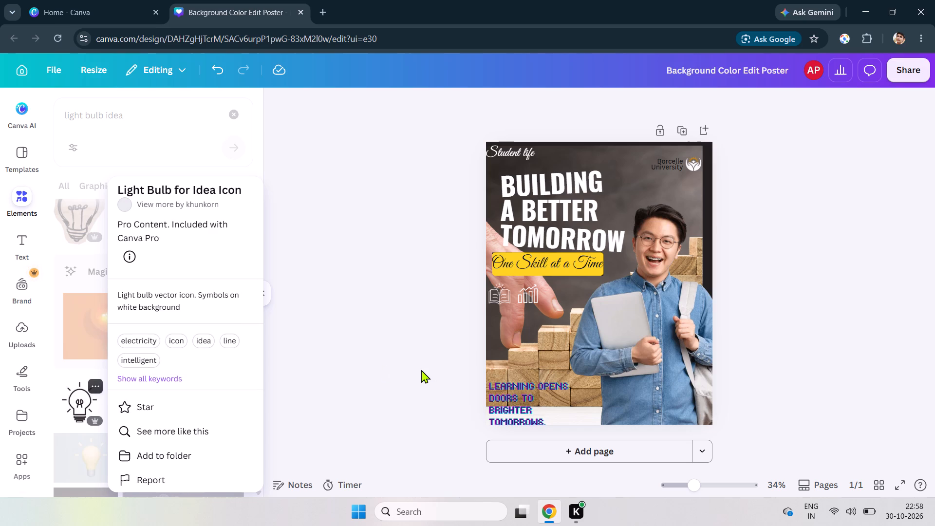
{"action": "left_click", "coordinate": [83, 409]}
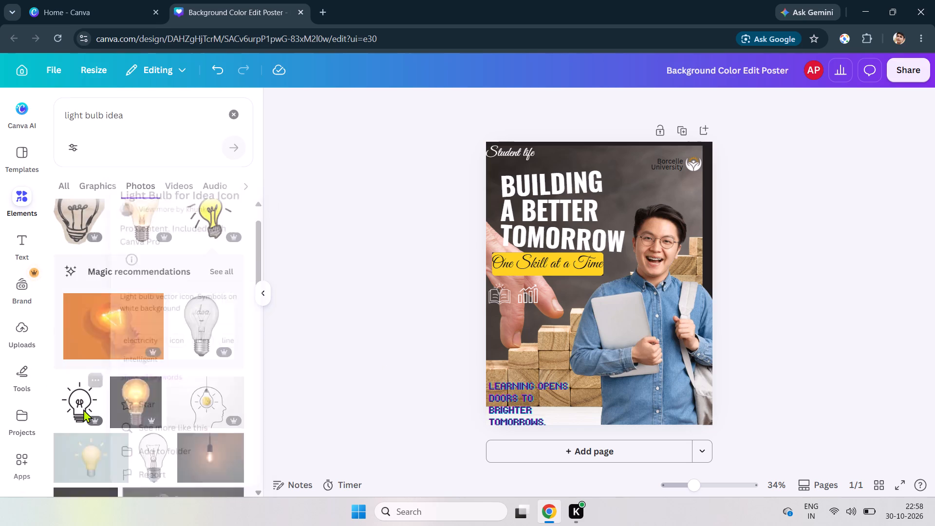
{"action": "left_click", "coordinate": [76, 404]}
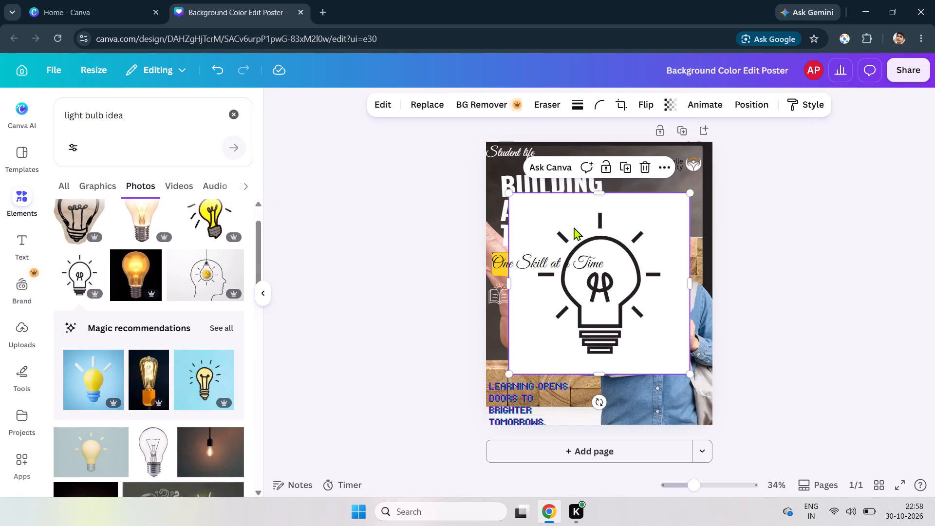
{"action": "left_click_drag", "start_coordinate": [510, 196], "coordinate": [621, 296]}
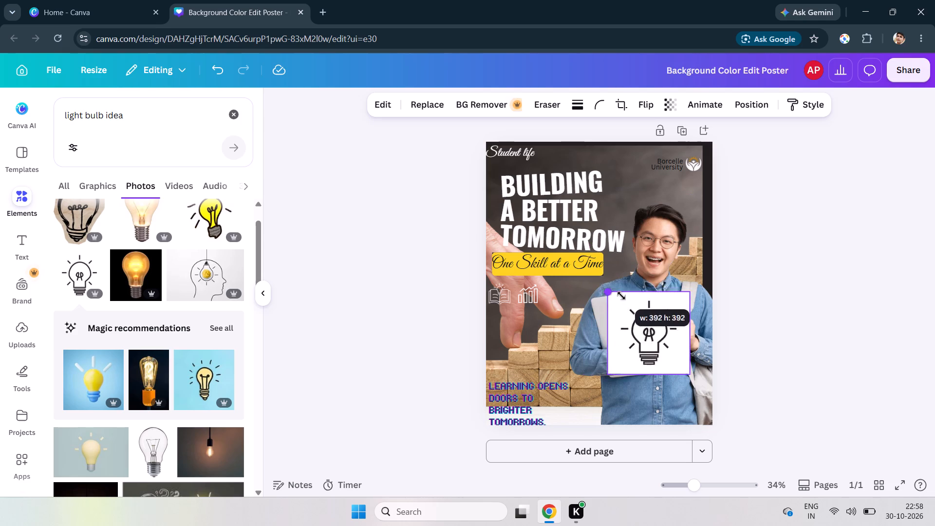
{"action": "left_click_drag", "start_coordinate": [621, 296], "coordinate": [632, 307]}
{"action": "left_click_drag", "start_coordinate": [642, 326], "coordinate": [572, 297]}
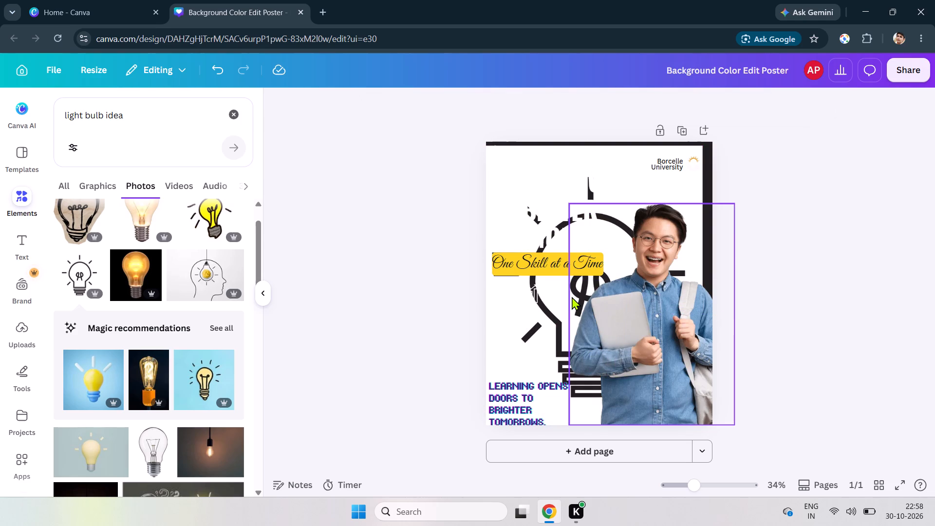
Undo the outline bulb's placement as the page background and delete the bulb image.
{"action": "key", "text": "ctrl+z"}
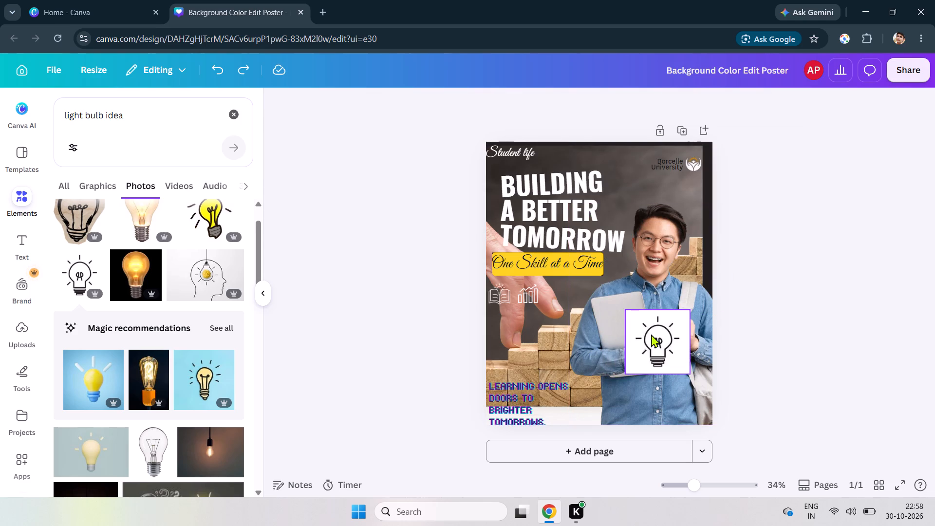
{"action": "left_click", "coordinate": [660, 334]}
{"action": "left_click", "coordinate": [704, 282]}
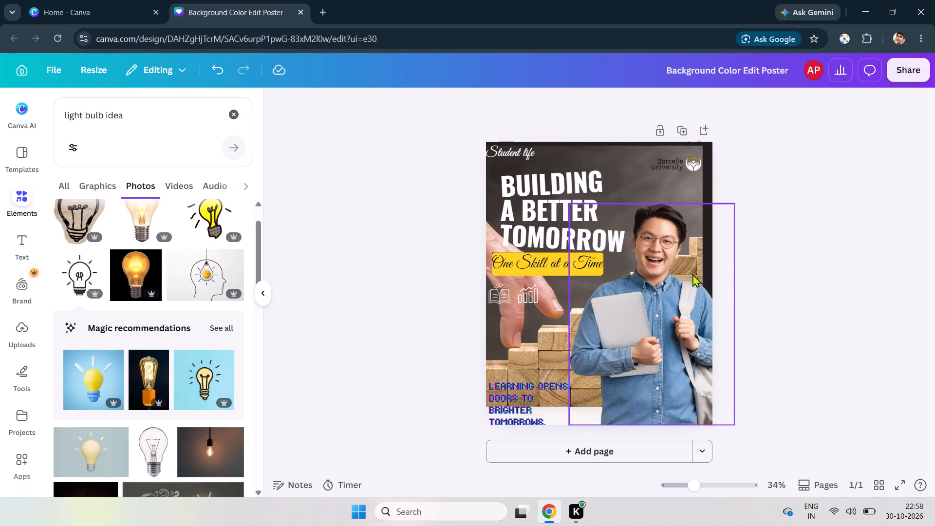
Look through the "light bulb idea" photos and related searches for a bulb that suits the icon row.
{"action": "scroll", "coordinate": [226, 293], "scroll_direction": "up", "scroll_amount": 1}
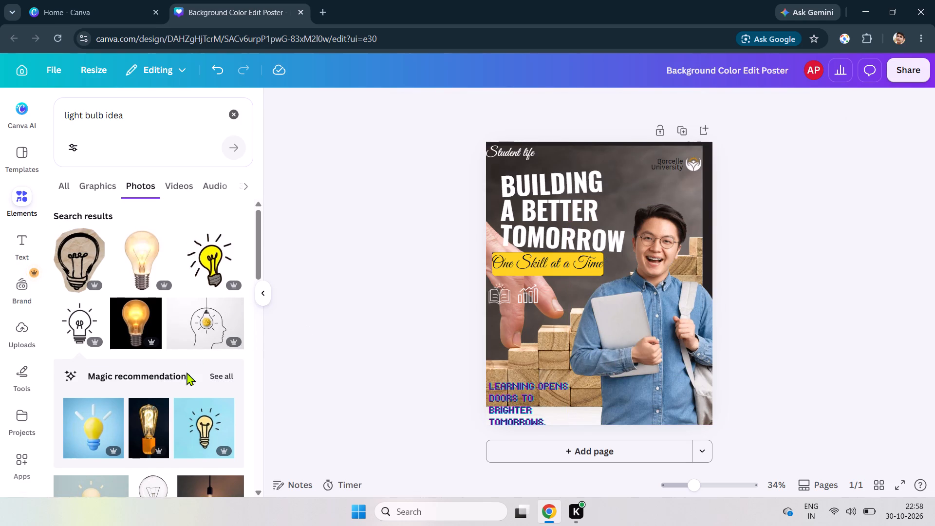
{"action": "scroll", "coordinate": [187, 372], "scroll_direction": "down", "scroll_amount": 3}
{"action": "scroll", "coordinate": [187, 372], "scroll_direction": "up", "scroll_amount": 2}
{"action": "scroll", "coordinate": [187, 372], "scroll_direction": "down", "scroll_amount": 5}
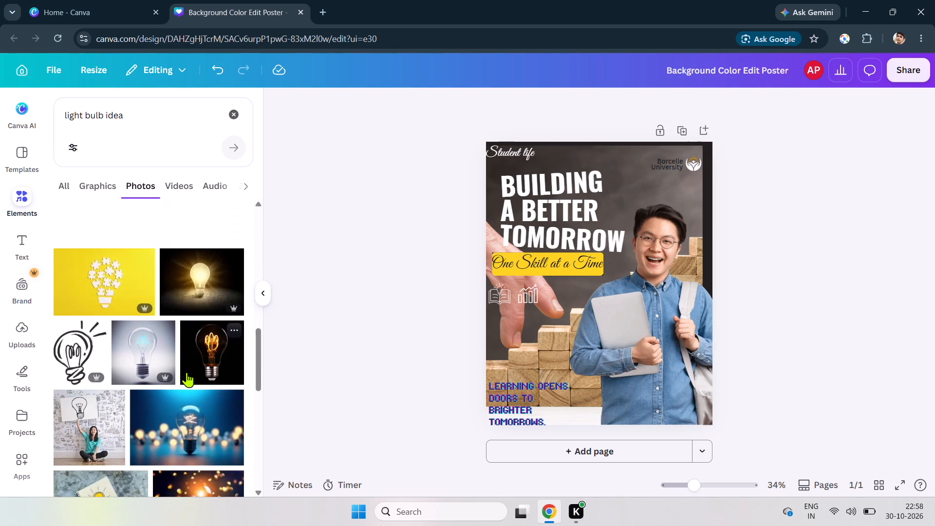
{"action": "scroll", "coordinate": [187, 372], "scroll_direction": "down", "scroll_amount": 4}
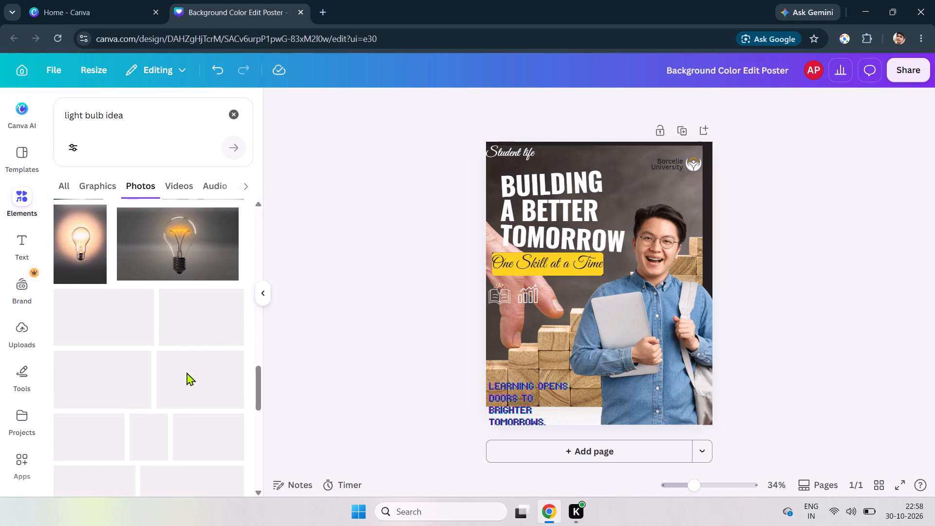
{"action": "scroll", "coordinate": [187, 372], "scroll_direction": "down", "scroll_amount": 2}
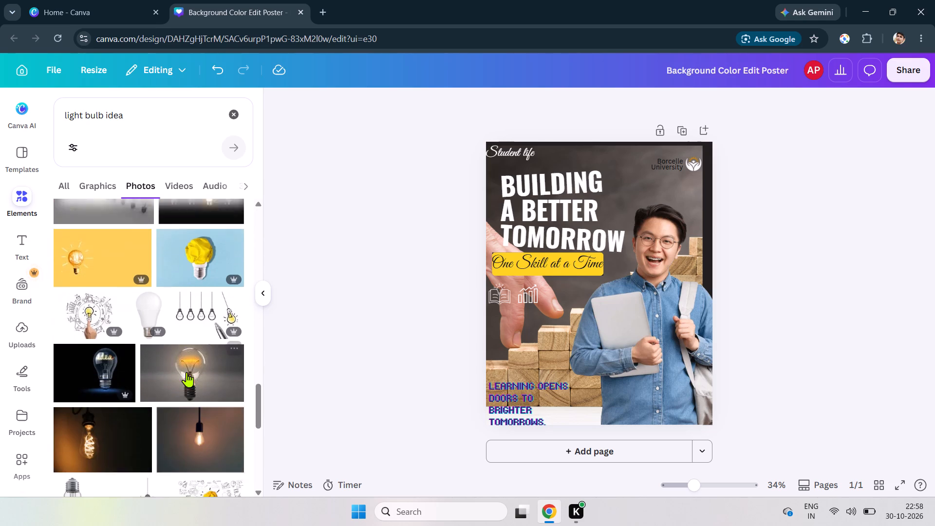
{"action": "scroll", "coordinate": [187, 372], "scroll_direction": "down", "scroll_amount": 1}
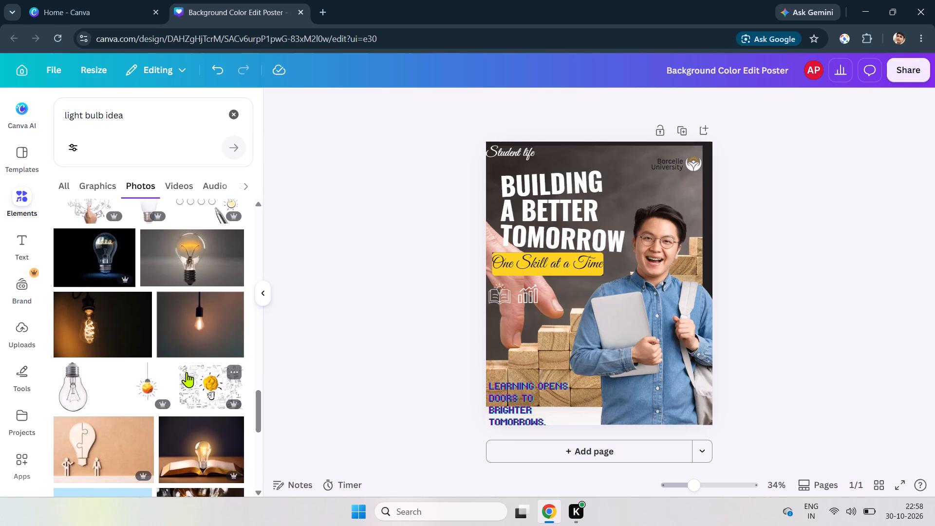
{"action": "scroll", "coordinate": [187, 372], "scroll_direction": "down", "scroll_amount": 5}
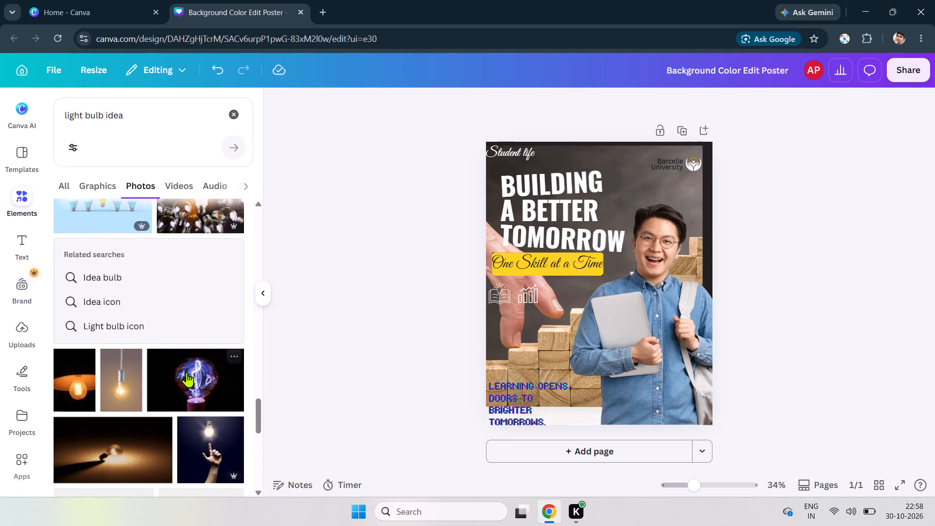
{"action": "scroll", "coordinate": [187, 372], "scroll_direction": "down", "scroll_amount": 2}
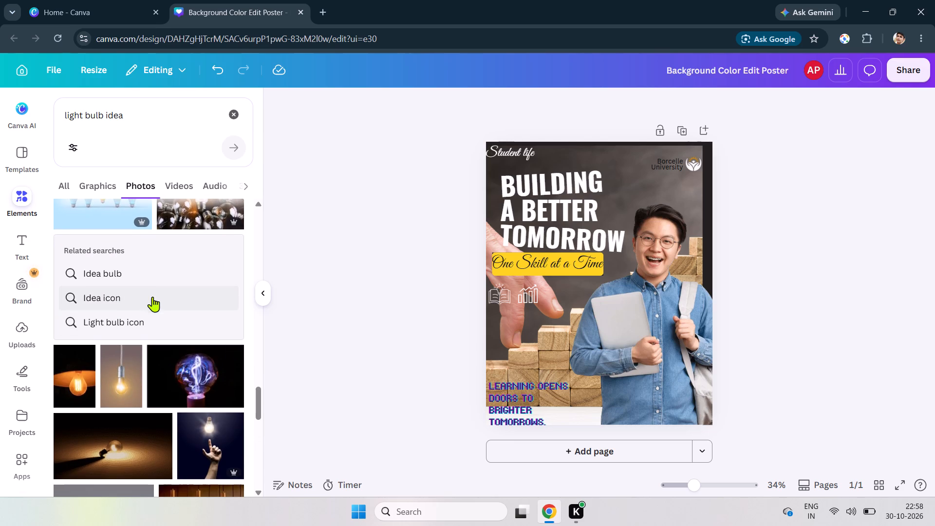
Search the photos for the related term "Idea icon".
{"action": "left_click", "coordinate": [150, 293]}
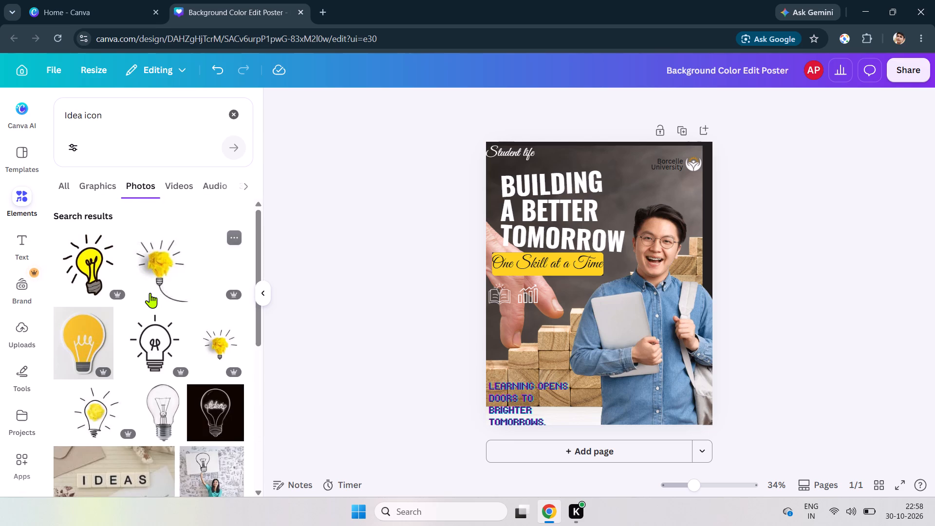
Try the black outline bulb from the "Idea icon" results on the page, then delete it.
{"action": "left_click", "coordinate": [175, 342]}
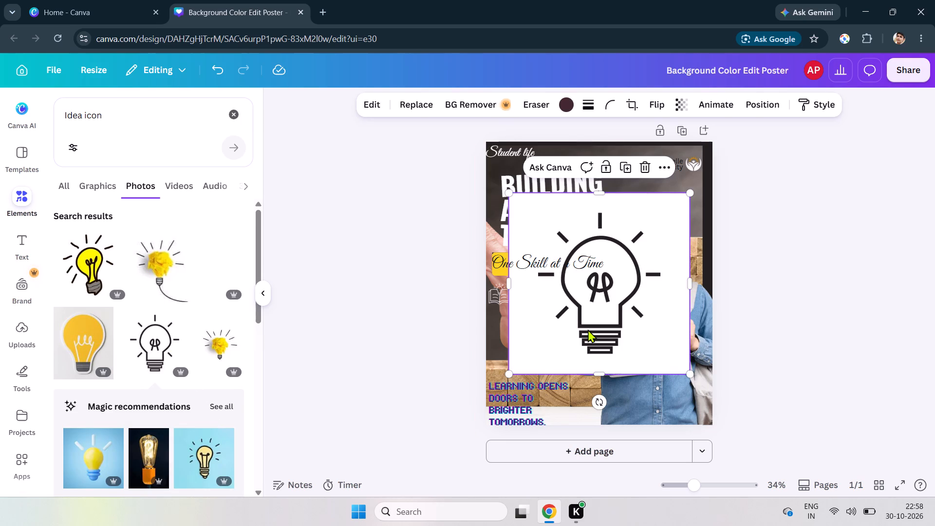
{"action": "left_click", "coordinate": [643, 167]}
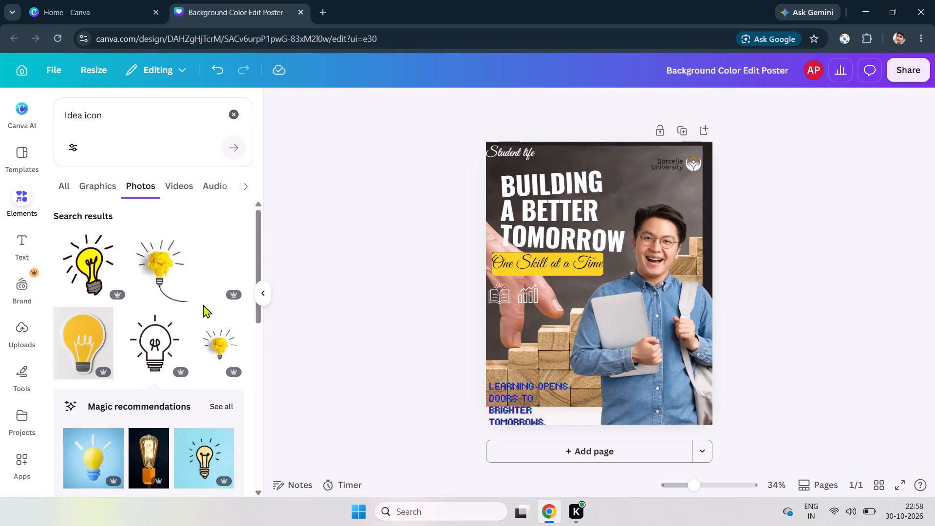
Add the transparent clear glass bulb from the "Idea icon" results and shrink it to about 90 px wide.
{"action": "scroll", "coordinate": [147, 334], "scroll_direction": "down", "scroll_amount": 2}
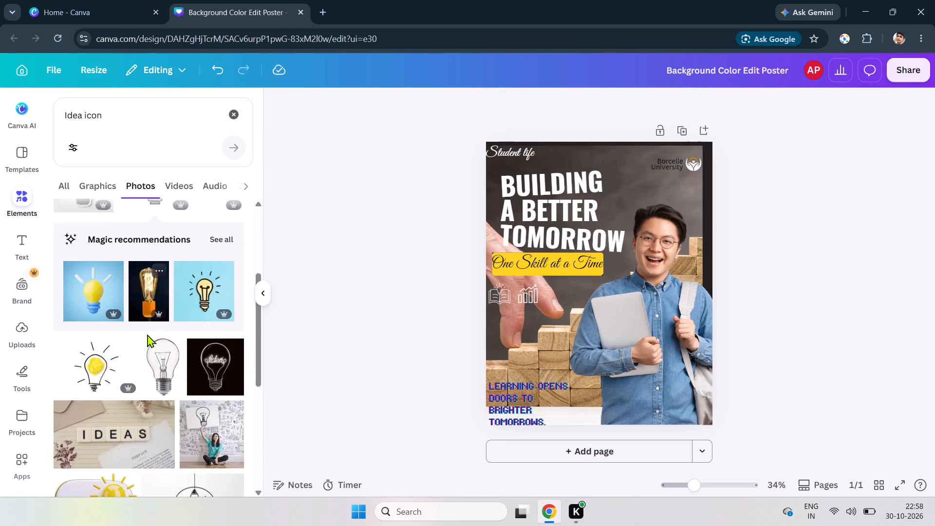
{"action": "scroll", "coordinate": [147, 334], "scroll_direction": "down", "scroll_amount": 2}
{"action": "left_click", "coordinate": [147, 334]}
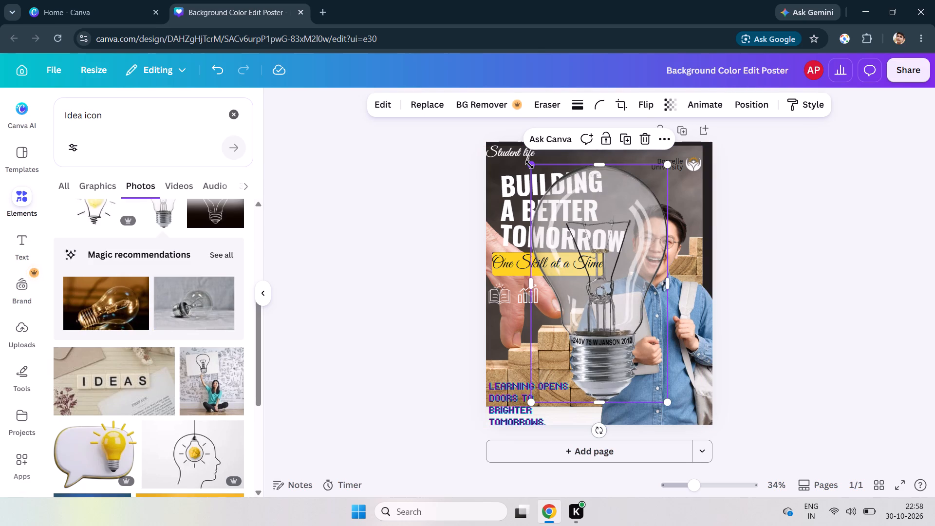
{"action": "left_click_drag", "start_coordinate": [529, 165], "coordinate": [624, 339]}
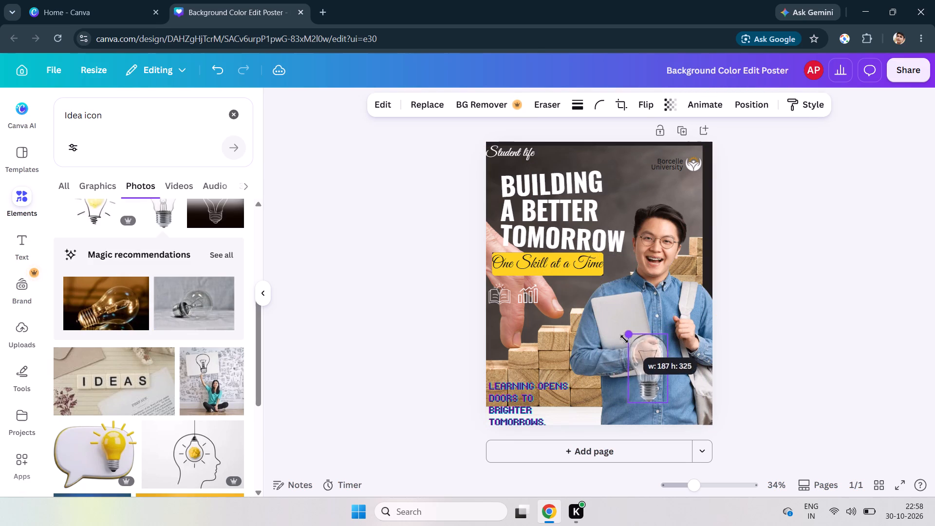
{"action": "left_click_drag", "start_coordinate": [624, 339], "coordinate": [635, 356]}
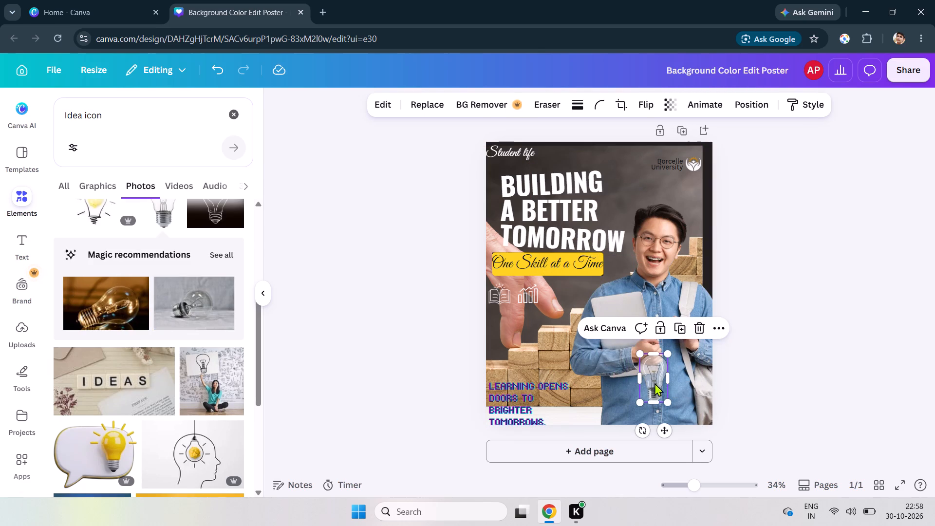
{"action": "left_click", "coordinate": [655, 403]}
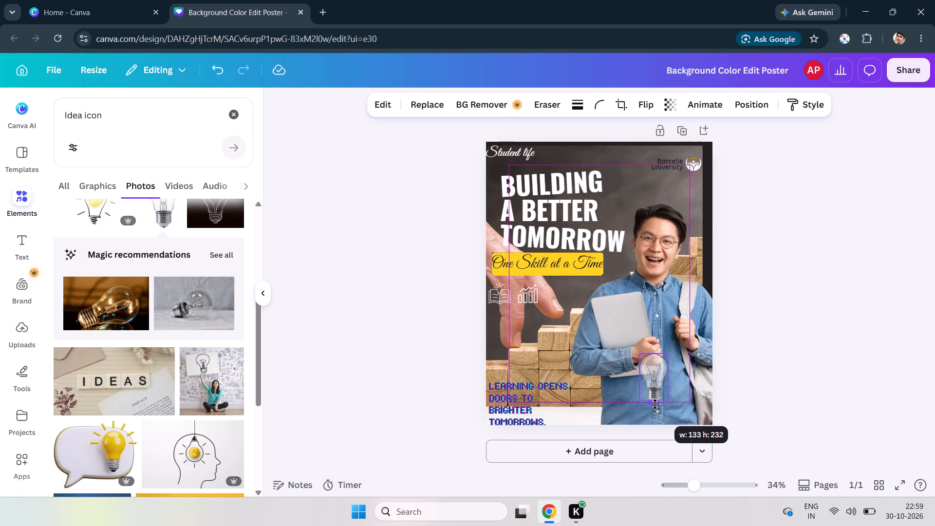
{"action": "left_click_drag", "start_coordinate": [668, 403], "coordinate": [656, 388]}
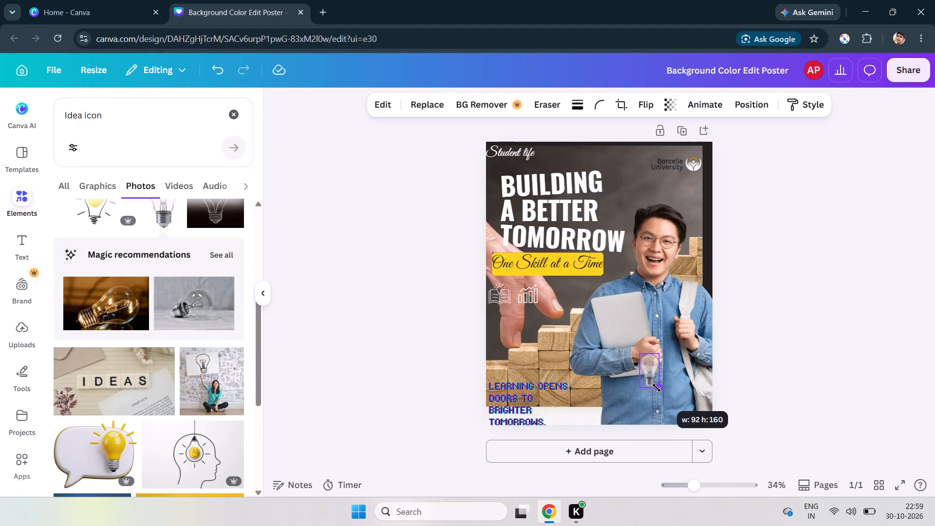
{"action": "left_click_drag", "start_coordinate": [656, 388], "coordinate": [658, 387]}
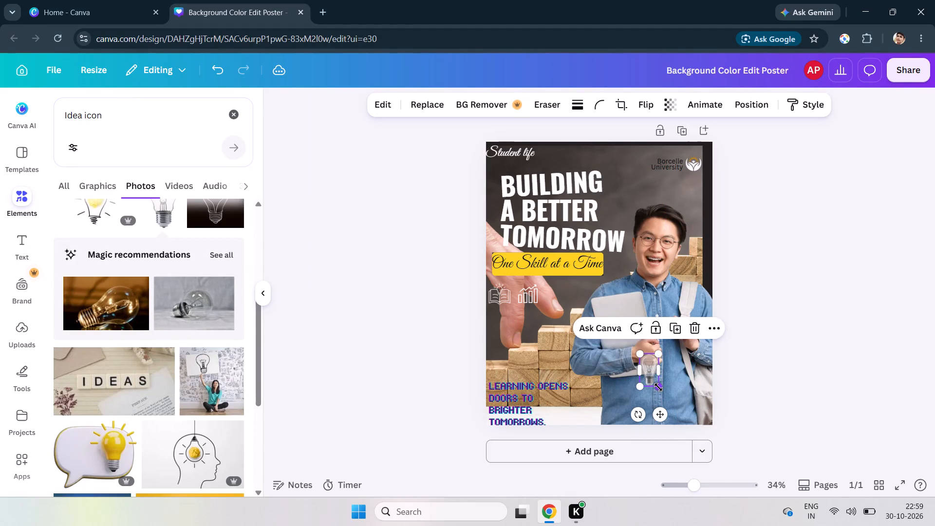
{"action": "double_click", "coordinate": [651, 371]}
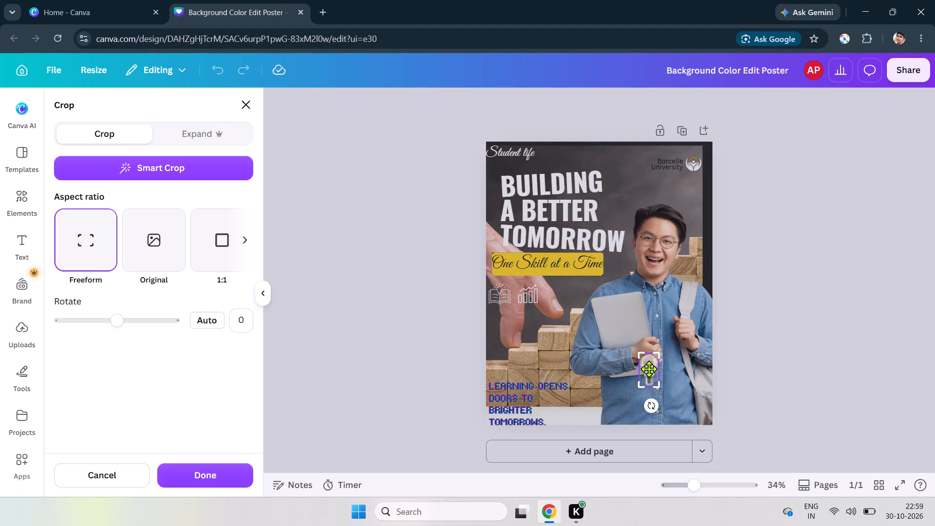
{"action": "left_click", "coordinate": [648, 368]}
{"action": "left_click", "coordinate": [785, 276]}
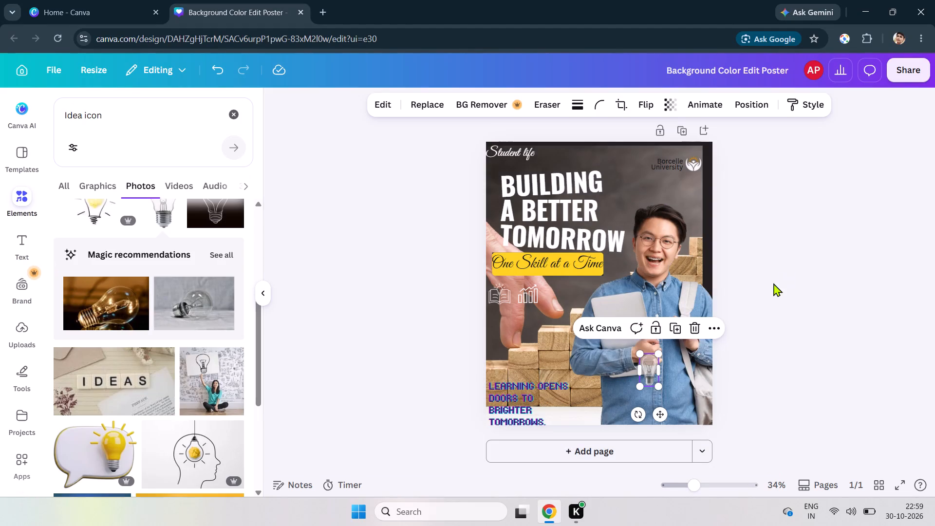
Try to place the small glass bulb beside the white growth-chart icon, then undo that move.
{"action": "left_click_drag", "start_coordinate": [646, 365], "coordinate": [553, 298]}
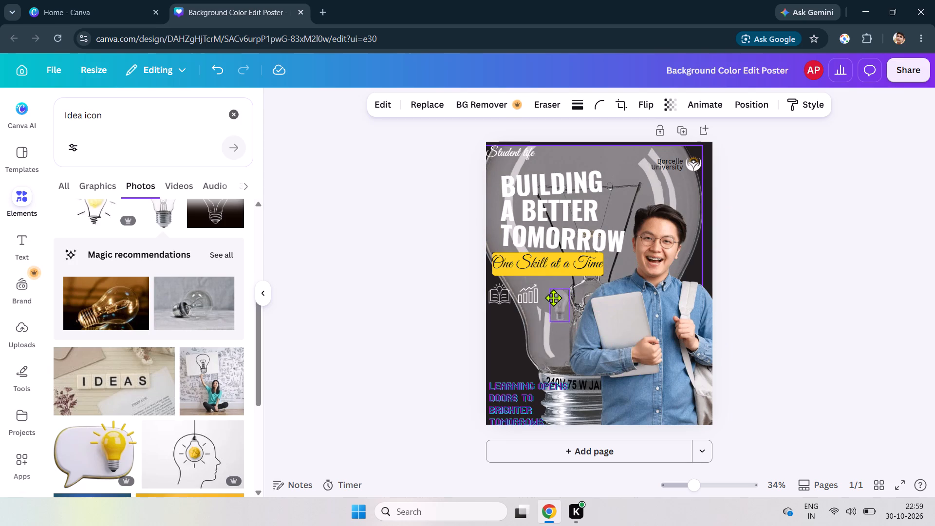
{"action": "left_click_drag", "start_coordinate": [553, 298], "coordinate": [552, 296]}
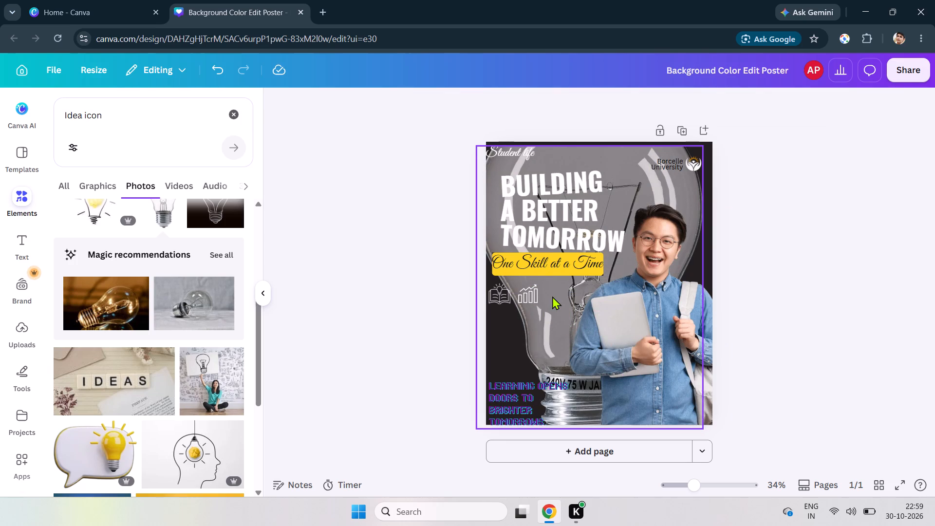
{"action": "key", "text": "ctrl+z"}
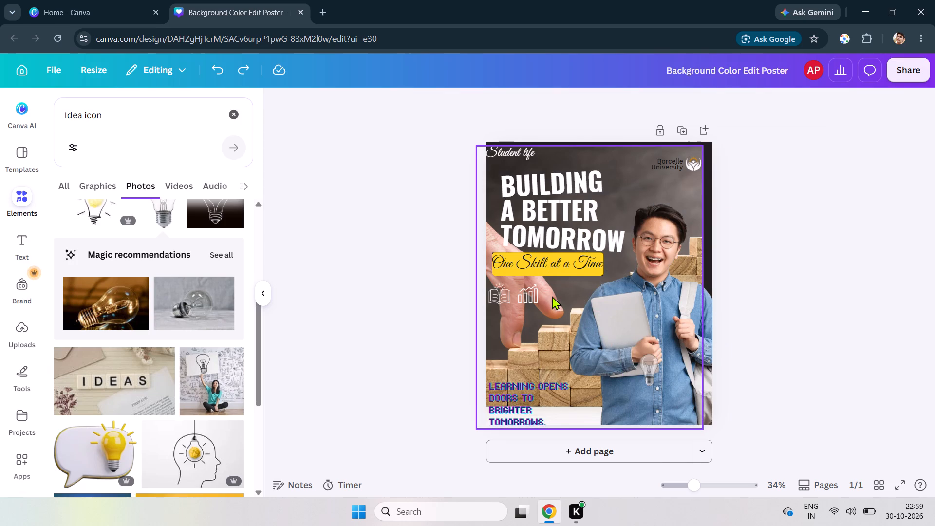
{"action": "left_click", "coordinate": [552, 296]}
Search the photo library for "connect".
{"action": "scroll", "coordinate": [221, 330], "scroll_direction": "down", "scroll_amount": 3}
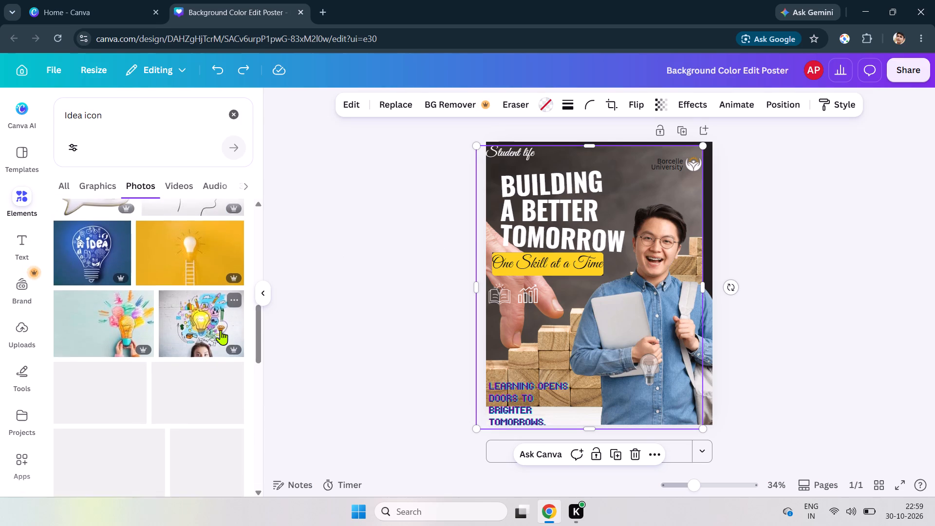
{"action": "scroll", "coordinate": [221, 330], "scroll_direction": "down", "scroll_amount": 1}
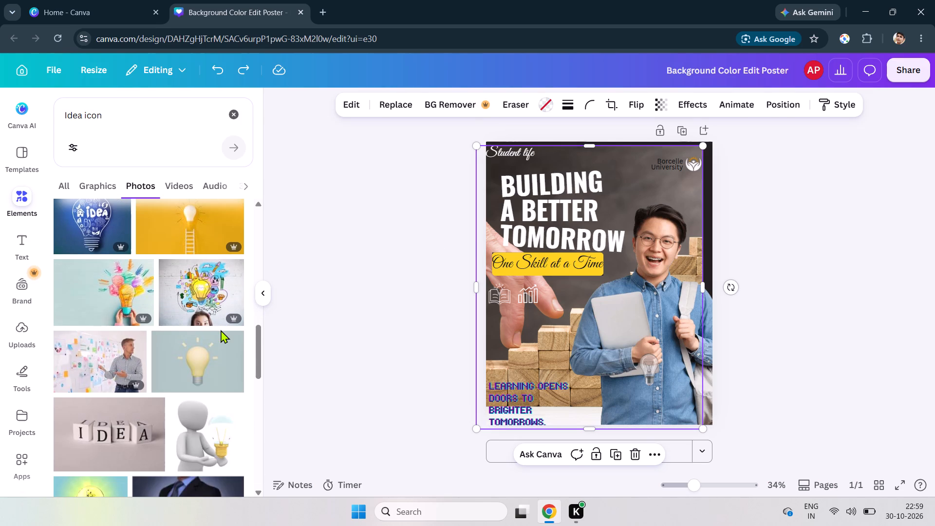
{"action": "triple_click", "coordinate": [115, 125]}
{"action": "double_click", "coordinate": [115, 125]}
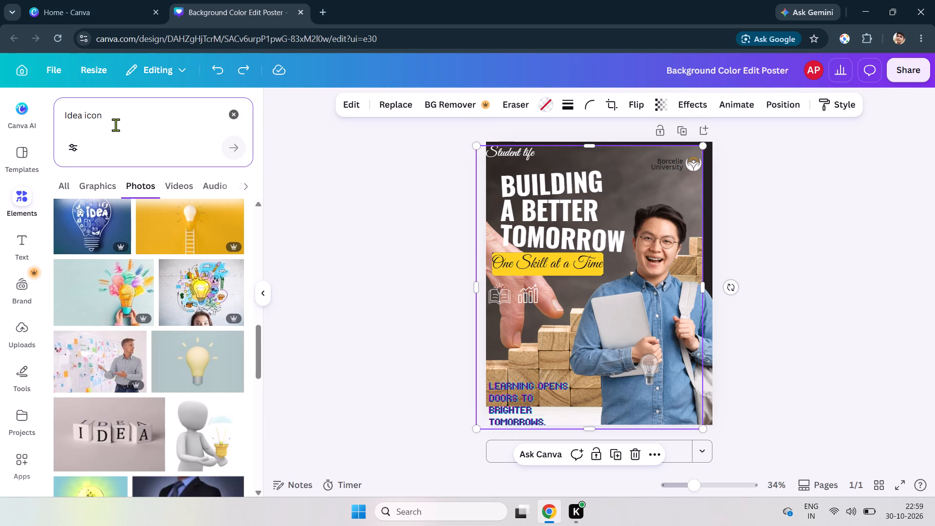
{"action": "triple_click", "coordinate": [110, 118]}
{"action": "left_click", "coordinate": [110, 118]}
{"action": "type", "text": "conne"}
{"action": "type", "text": "ct"}
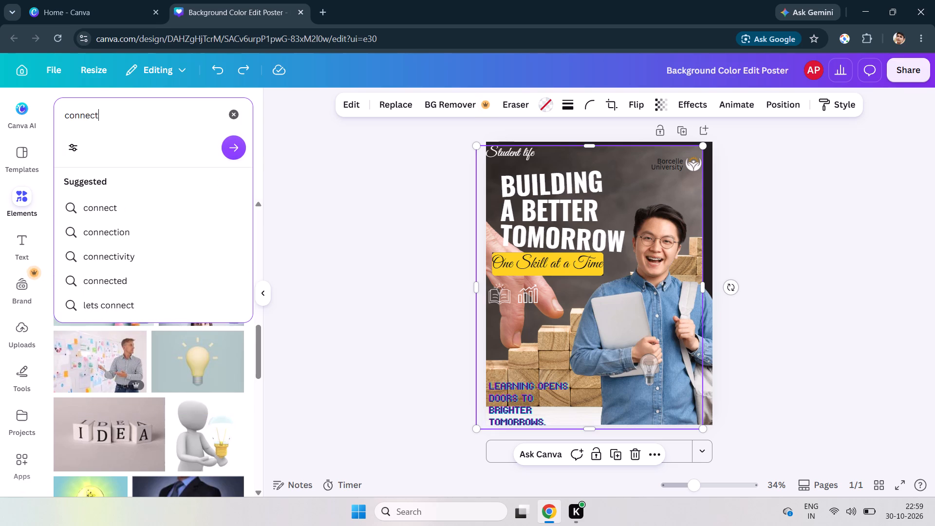
{"action": "key", "text": "Return"}
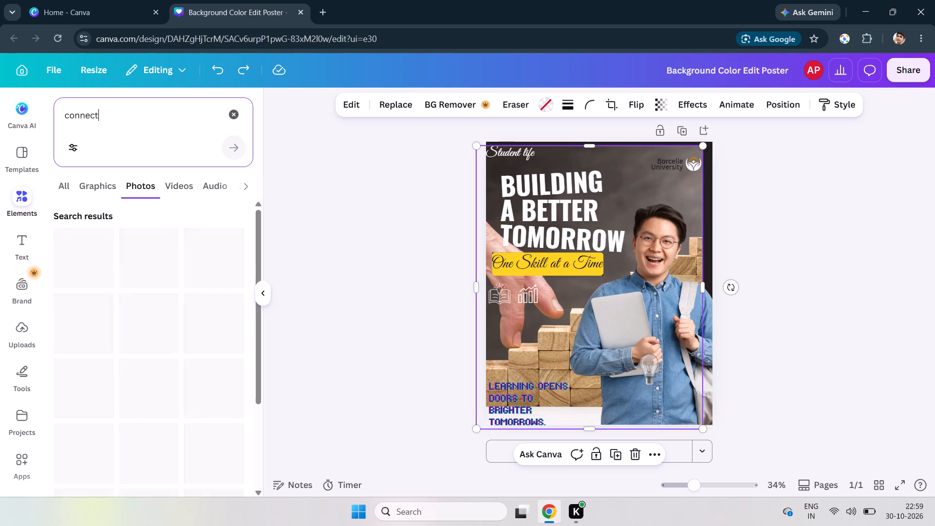
Add the handshake photo from the "connect" results and shrink it to a small thumbnail over the student's shirt.
{"action": "scroll", "coordinate": [158, 378], "scroll_direction": "down", "scroll_amount": 6}
{"action": "scroll", "coordinate": [158, 378], "scroll_direction": "up", "scroll_amount": 4}
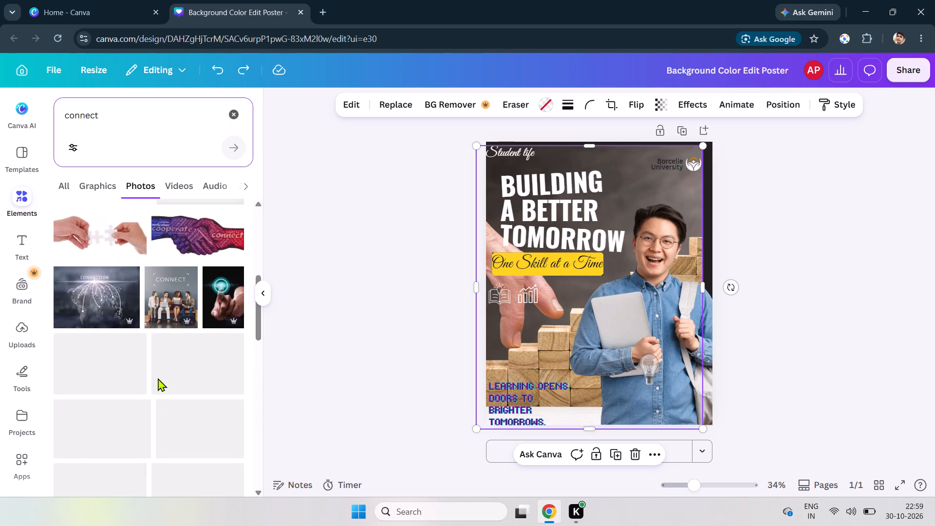
{"action": "scroll", "coordinate": [158, 378], "scroll_direction": "down", "scroll_amount": 1}
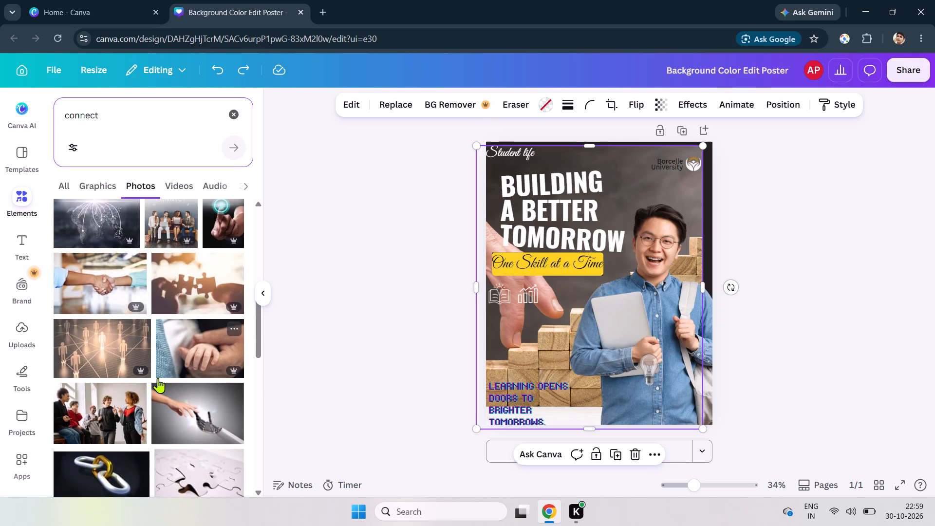
{"action": "scroll", "coordinate": [158, 378], "scroll_direction": "down", "scroll_amount": 1}
{"action": "left_click", "coordinate": [107, 279]}
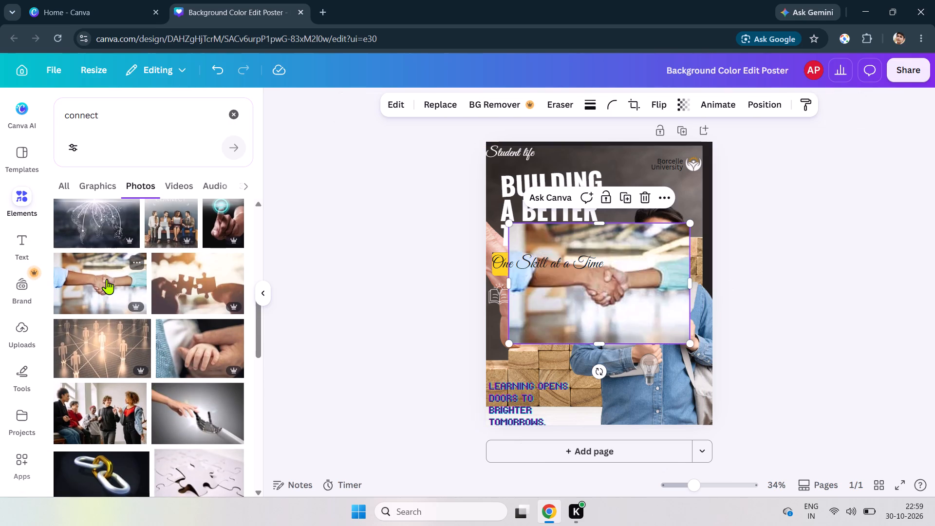
{"action": "left_click_drag", "start_coordinate": [508, 224], "coordinate": [569, 269]}
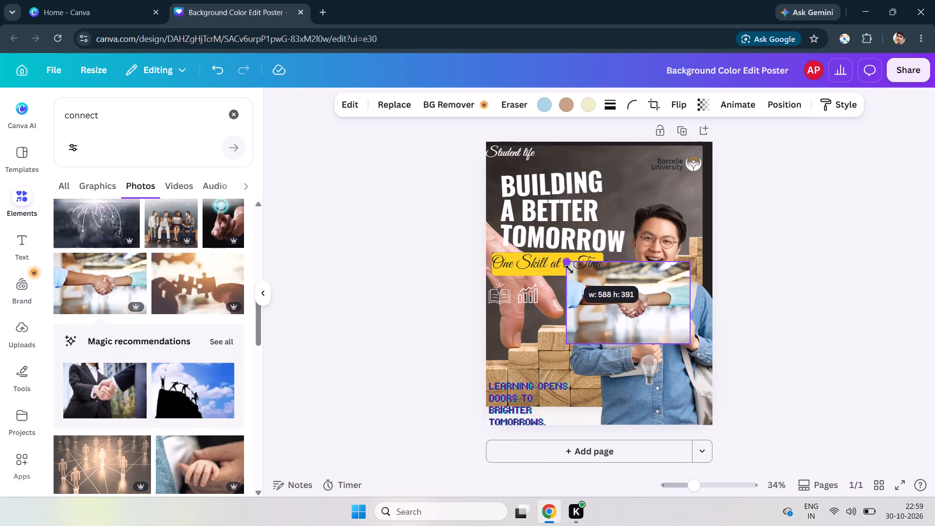
{"action": "left_click_drag", "start_coordinate": [569, 269], "coordinate": [645, 309]}
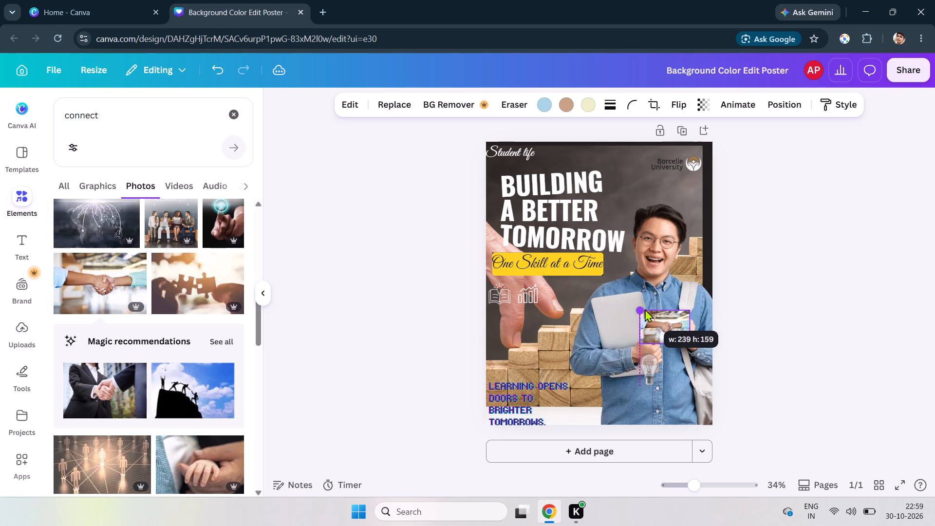
{"action": "left_click_drag", "start_coordinate": [645, 309], "coordinate": [647, 310]}
{"action": "left_click", "coordinate": [669, 338]}
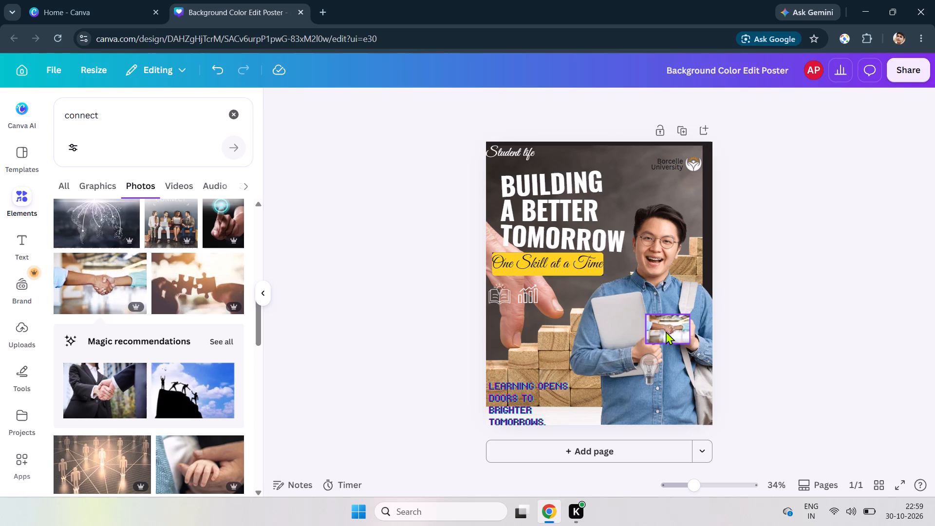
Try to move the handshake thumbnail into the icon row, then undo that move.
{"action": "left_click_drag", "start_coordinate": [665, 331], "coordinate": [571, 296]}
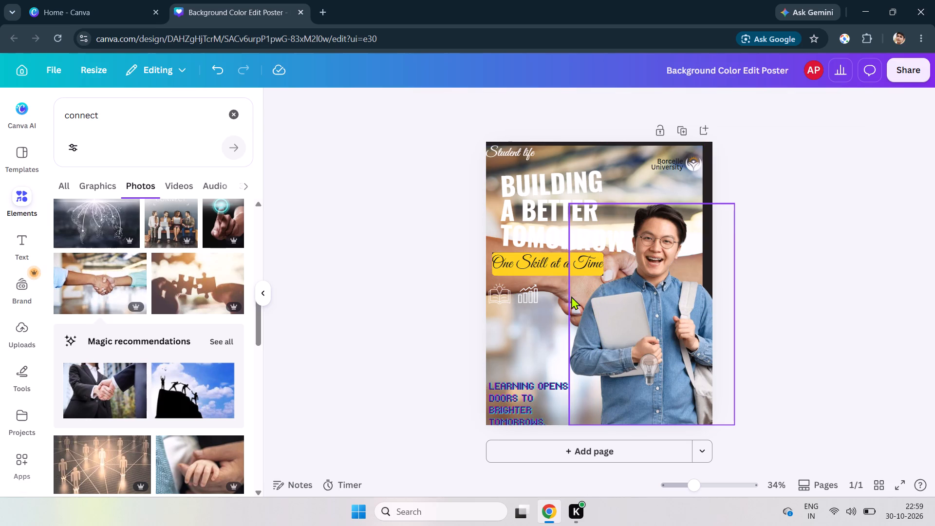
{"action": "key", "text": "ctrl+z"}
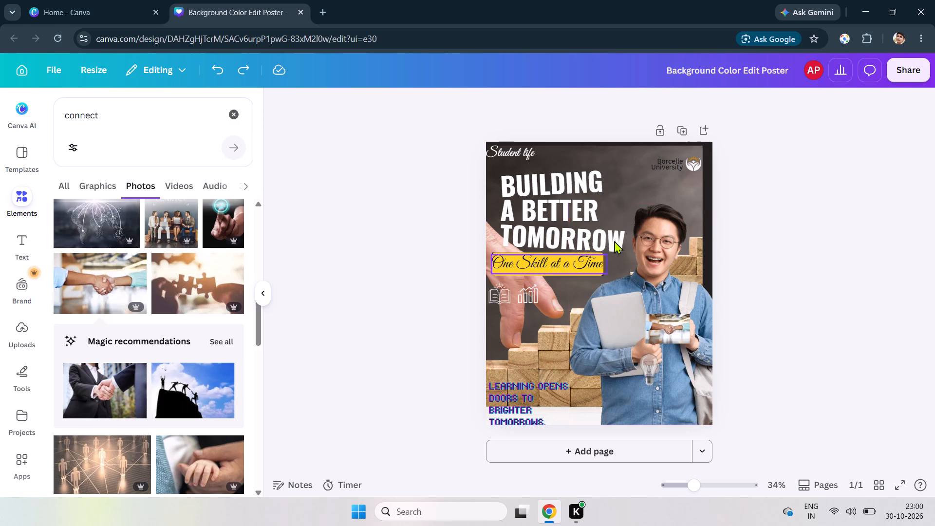
Delete the "Borcelle University" text and its round emblem from the poster's upper corner.
{"action": "left_click", "coordinate": [681, 166]}
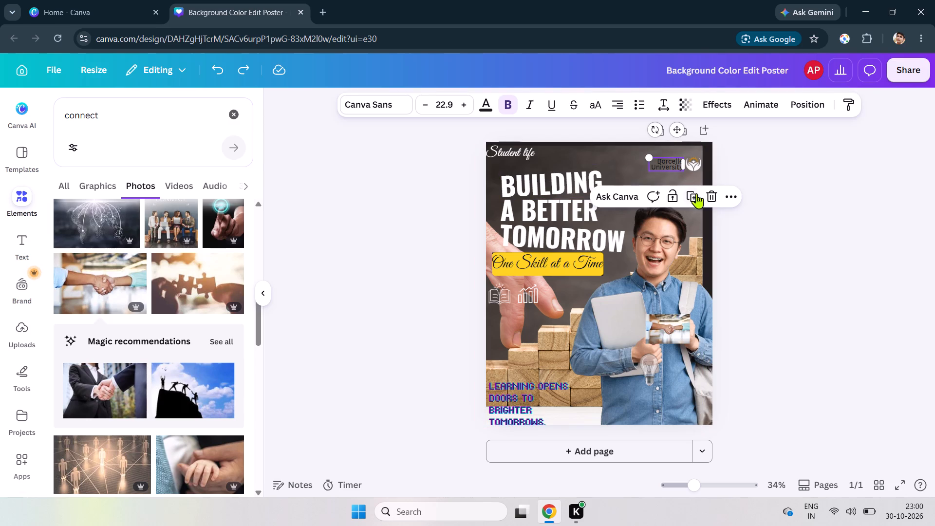
{"action": "left_click", "coordinate": [710, 200]}
{"action": "left_click", "coordinate": [693, 166]}
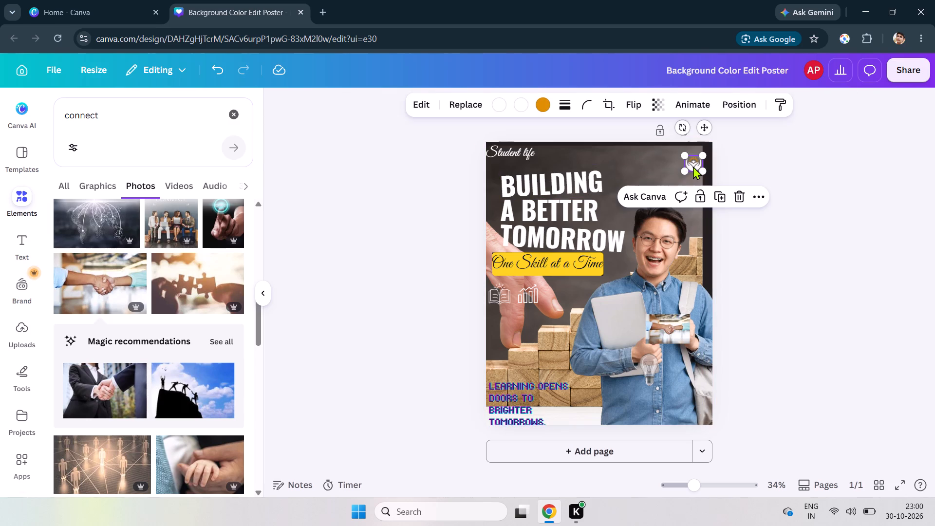
{"action": "left_click", "coordinate": [741, 199]}
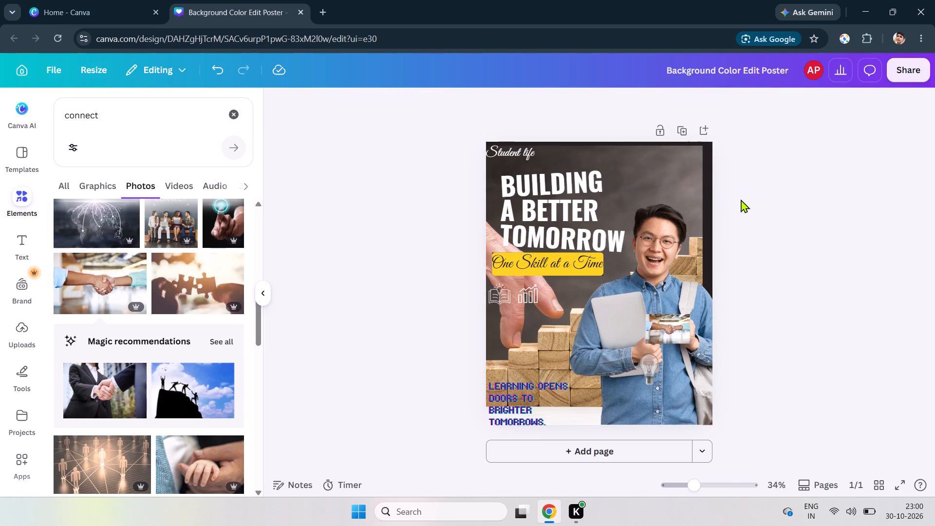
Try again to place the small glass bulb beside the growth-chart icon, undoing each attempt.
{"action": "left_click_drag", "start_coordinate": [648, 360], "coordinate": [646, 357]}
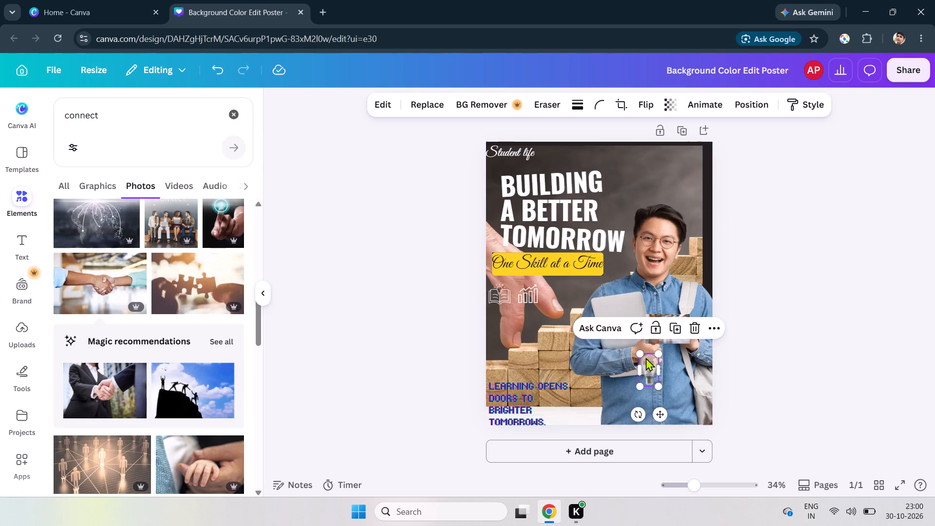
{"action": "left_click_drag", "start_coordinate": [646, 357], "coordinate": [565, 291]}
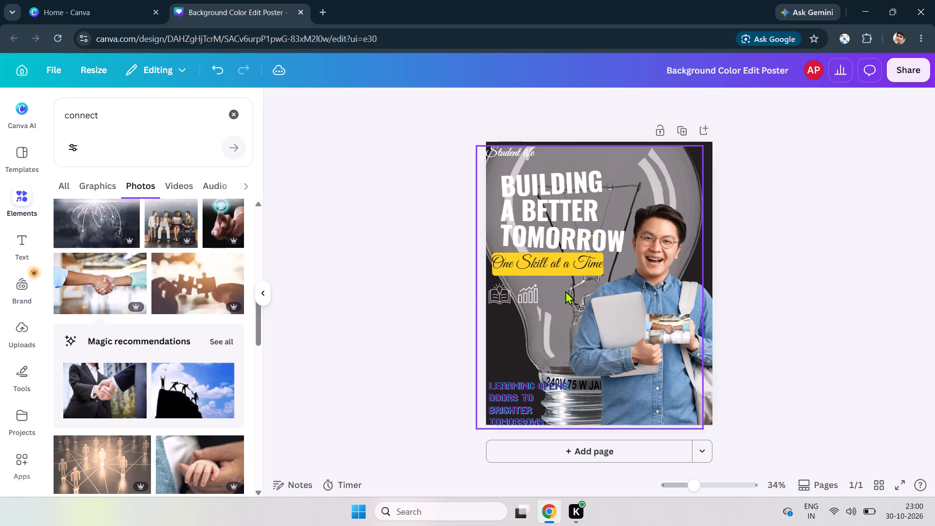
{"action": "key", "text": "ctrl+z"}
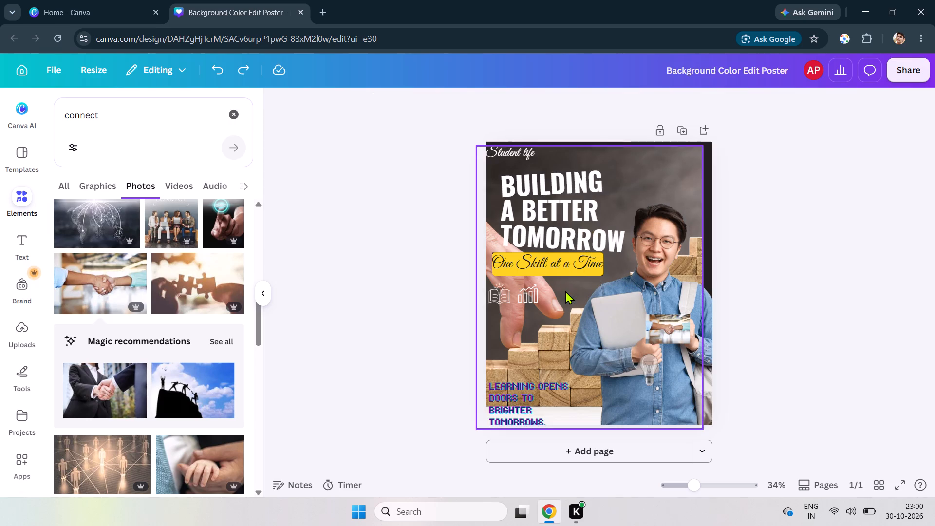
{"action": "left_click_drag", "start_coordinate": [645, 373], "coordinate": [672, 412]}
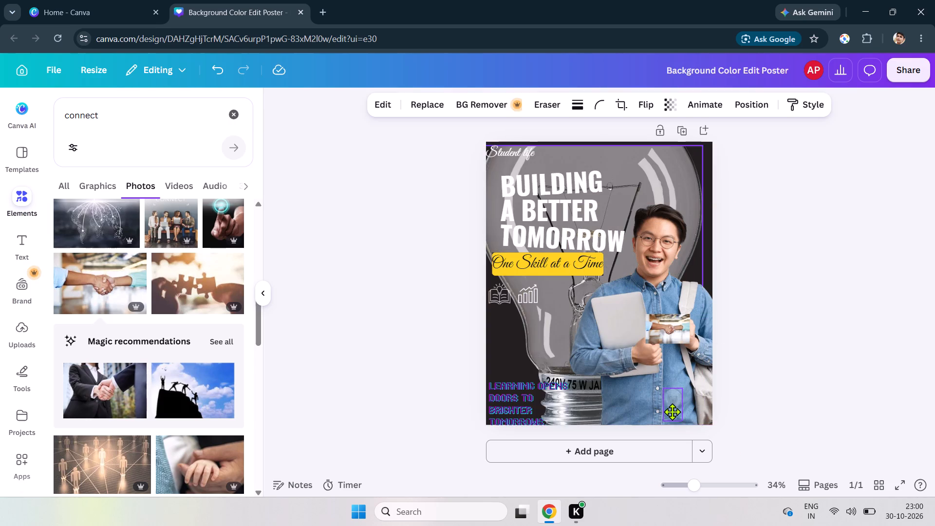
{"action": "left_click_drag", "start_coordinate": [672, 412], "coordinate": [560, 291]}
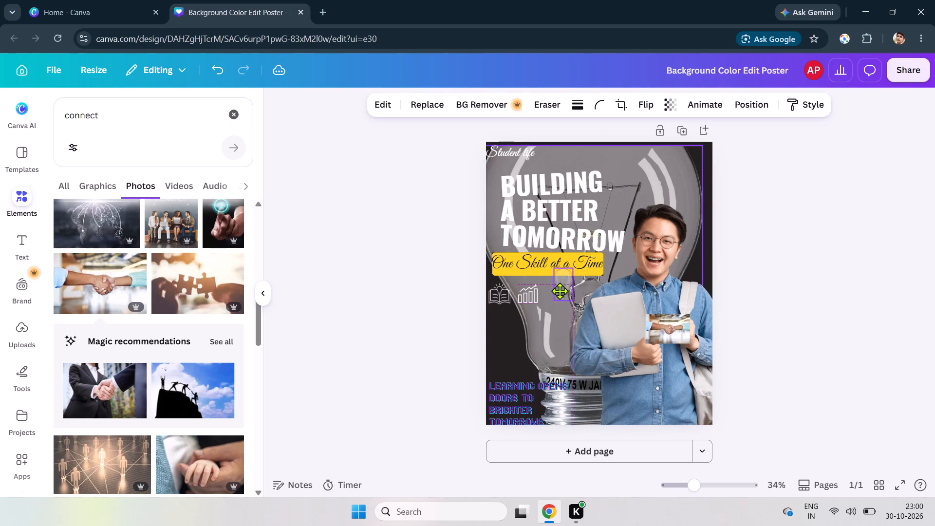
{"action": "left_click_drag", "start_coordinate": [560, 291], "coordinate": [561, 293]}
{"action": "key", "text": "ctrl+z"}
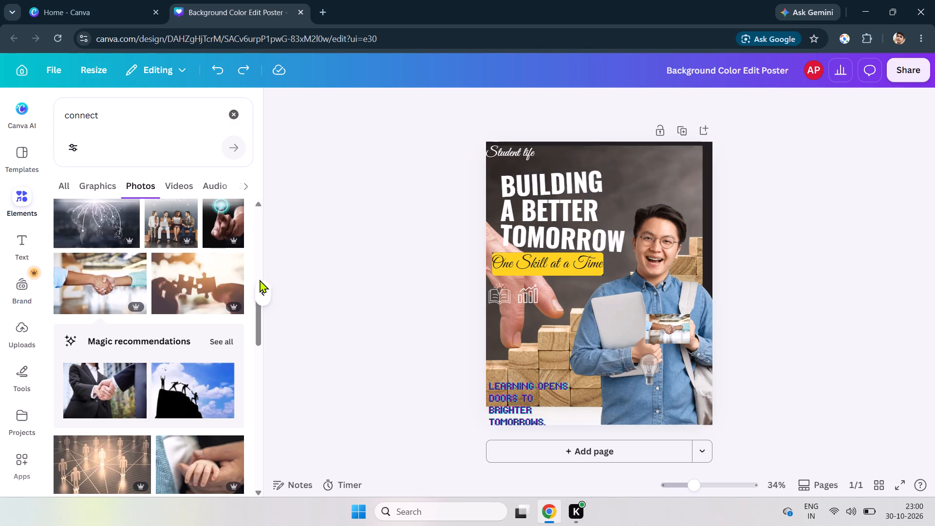
Move the white growth-chart icon farther from the open-book icon along the row, widening the gap between them.
{"action": "scroll", "coordinate": [242, 361], "scroll_direction": "down", "scroll_amount": 3}
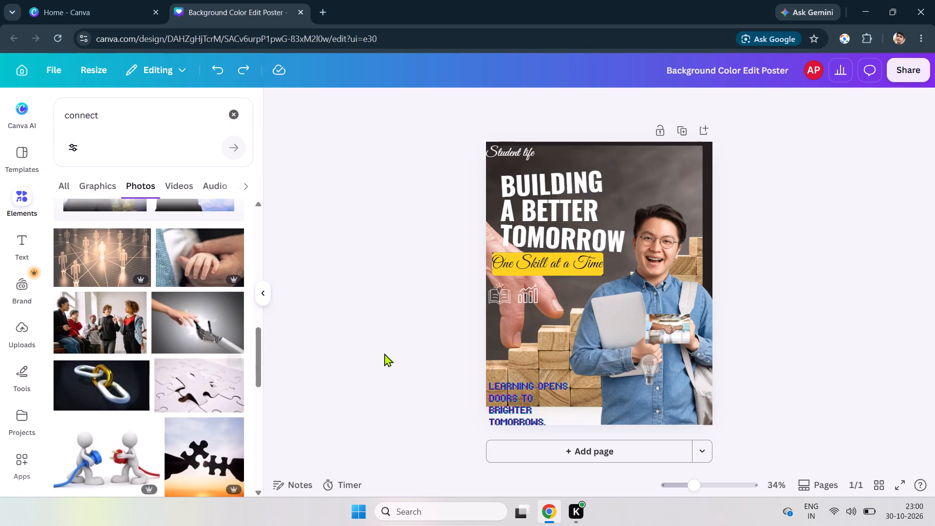
{"action": "left_click_drag", "start_coordinate": [525, 299], "coordinate": [554, 298]}
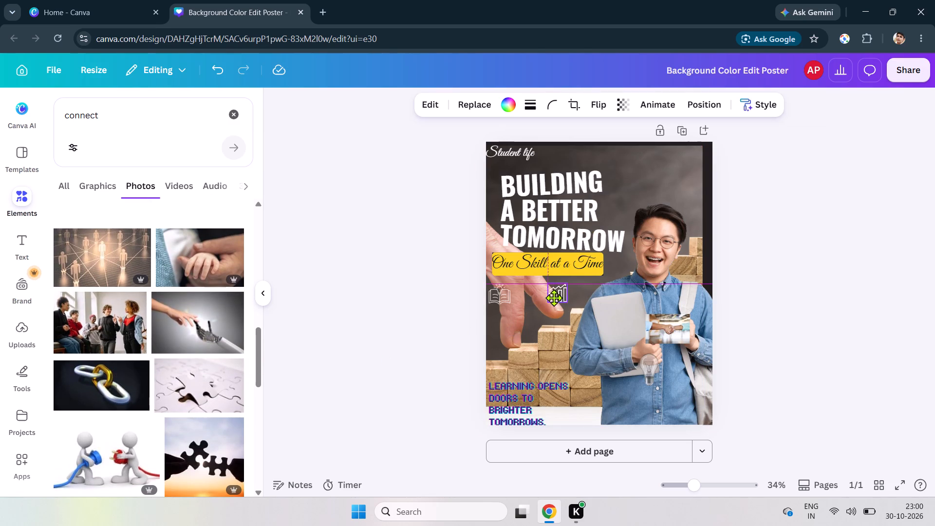
{"action": "left_click_drag", "start_coordinate": [554, 298], "coordinate": [559, 300]}
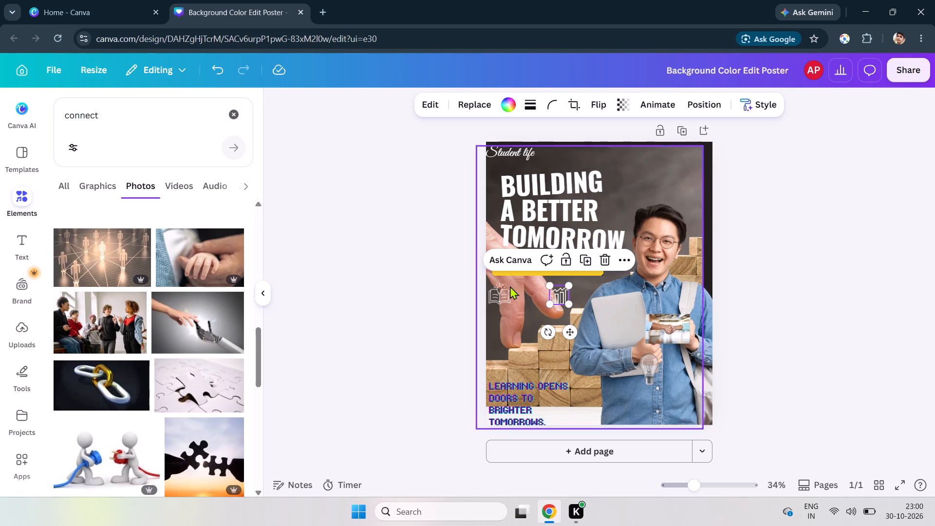
Enlarge the white open-book icon and position it just below the start of the "One Skill at a Time" banner.
{"action": "left_click_drag", "start_coordinate": [501, 291], "coordinate": [510, 291]}
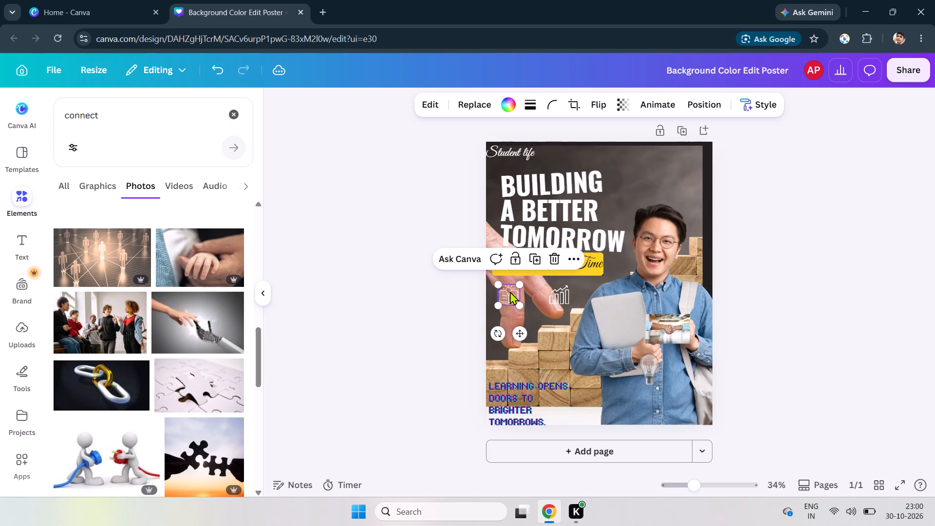
{"action": "left_click_drag", "start_coordinate": [516, 302], "coordinate": [524, 307]}
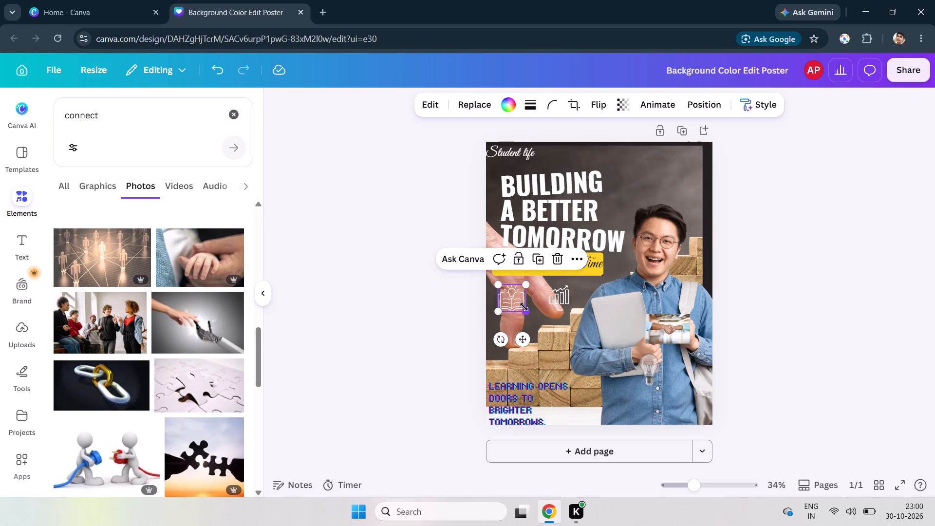
{"action": "left_click_drag", "start_coordinate": [513, 297], "coordinate": [506, 295]}
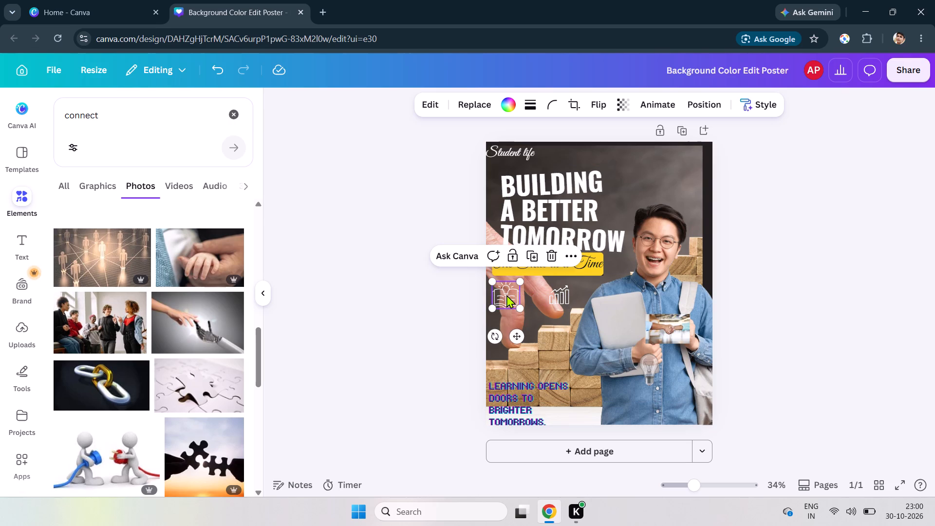
Enlarge the white growth-chart icon to about 142 by 137 px and line it up with the open-book icon.
{"action": "left_click", "coordinate": [561, 300]}
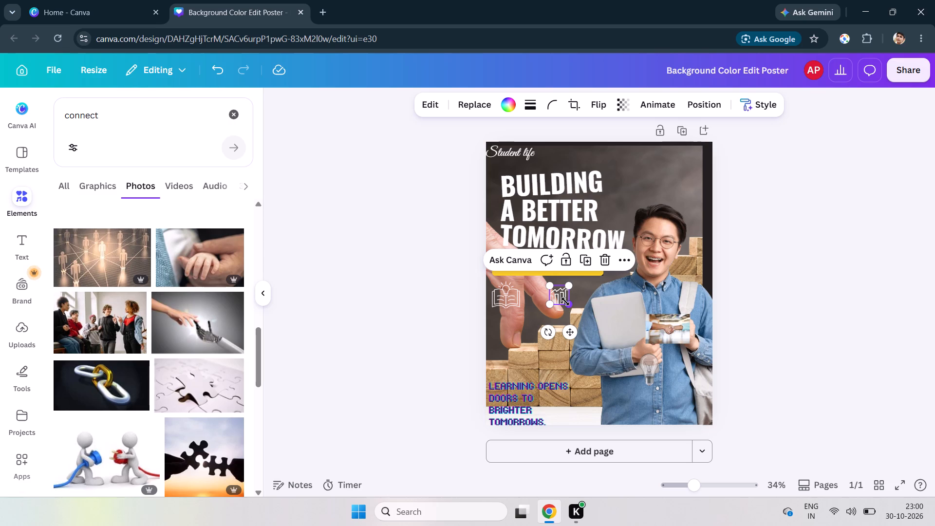
{"action": "left_click_drag", "start_coordinate": [565, 301], "coordinate": [575, 309]}
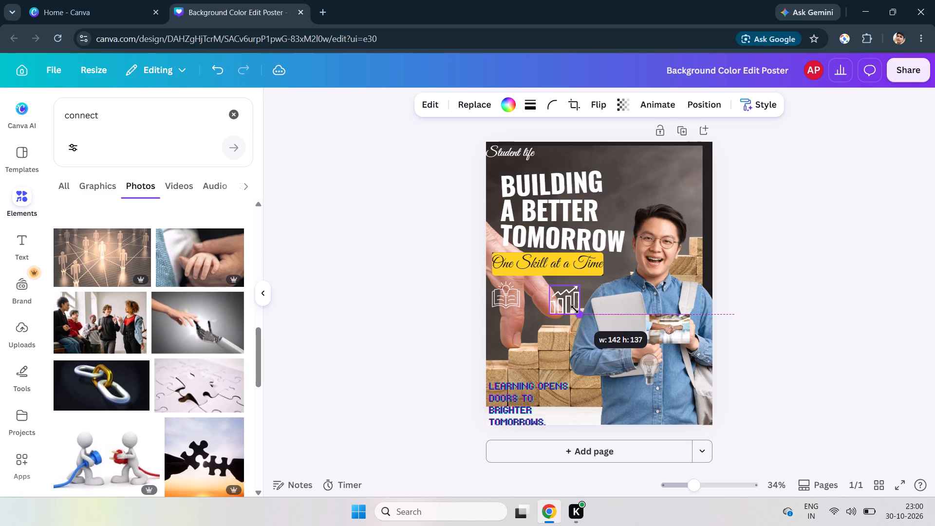
{"action": "left_click_drag", "start_coordinate": [562, 300], "coordinate": [557, 296]}
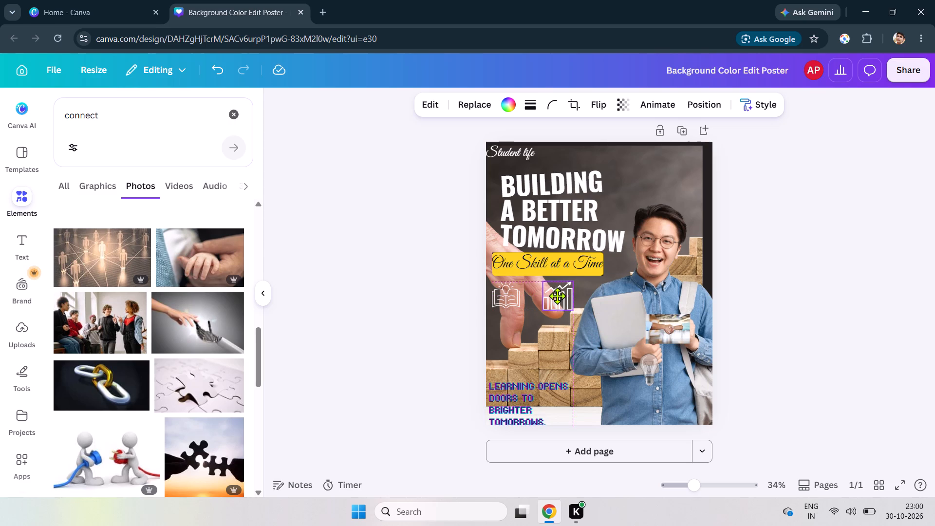
{"action": "left_click_drag", "start_coordinate": [557, 296], "coordinate": [557, 298]}
Enlarge the white open-book icon slightly so it matches the size of the growth-chart icon beside it.
{"action": "left_click", "coordinate": [503, 288]}
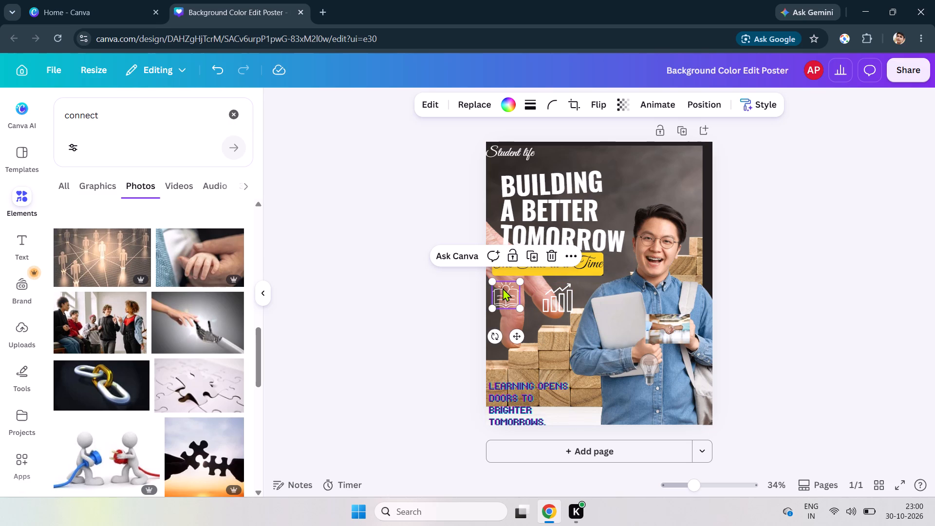
{"action": "left_click", "coordinate": [517, 304]}
{"action": "left_click", "coordinate": [535, 323]}
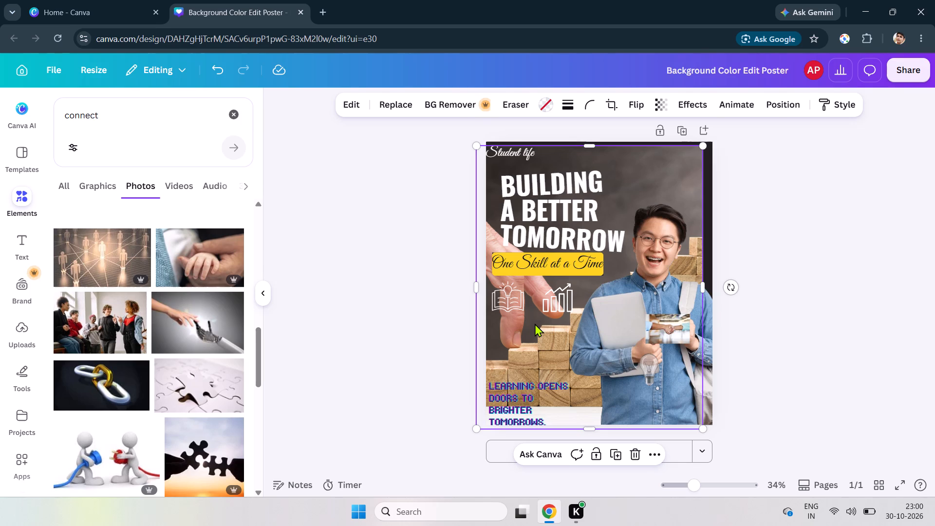
Browse the "connect" element results across all categories, including graphics, photos, videos and 3D, for a suitable connection picture.
{"action": "left_click", "coordinate": [28, 203]}
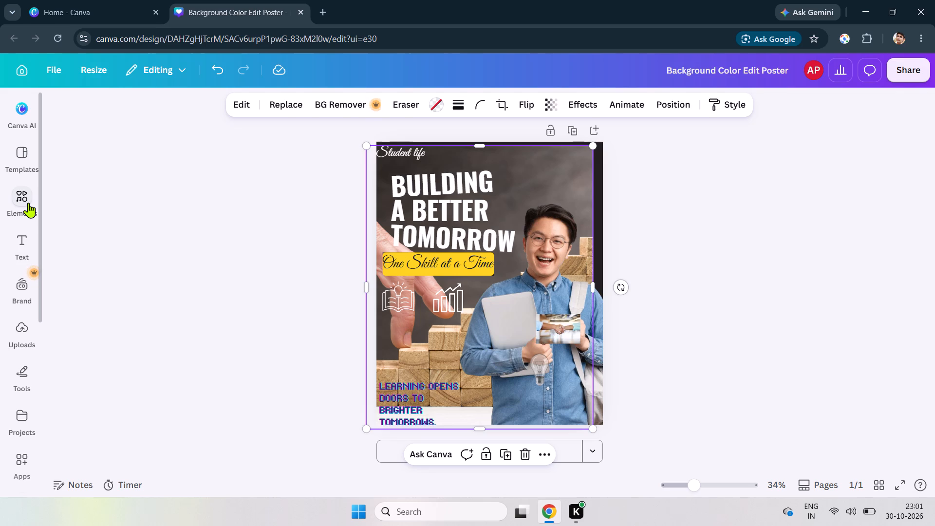
{"action": "left_click", "coordinate": [28, 203]}
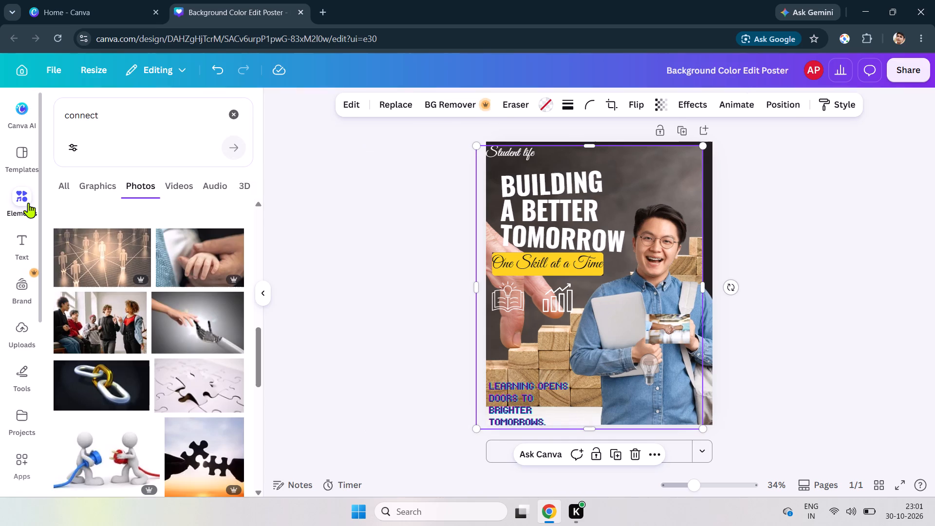
{"action": "left_click", "coordinate": [63, 188]}
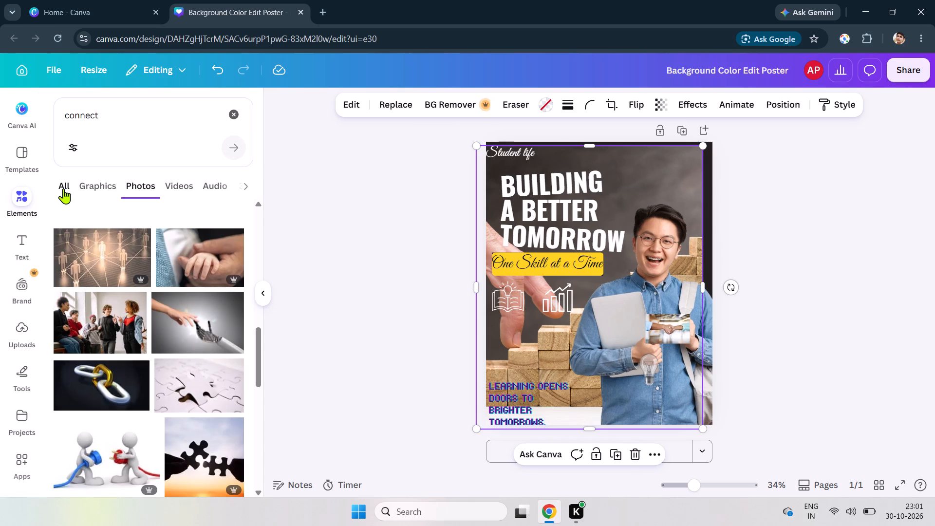
{"action": "scroll", "coordinate": [158, 319], "scroll_direction": "down", "scroll_amount": 1}
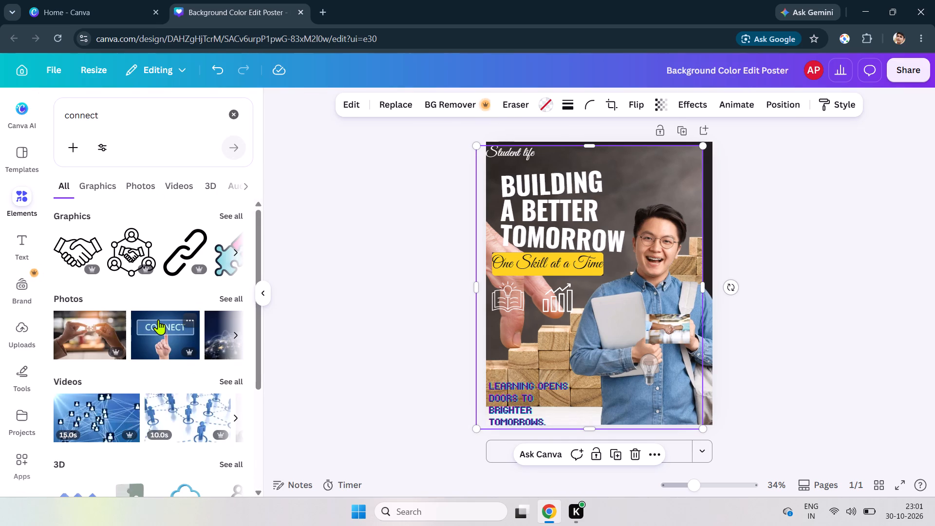
{"action": "scroll", "coordinate": [158, 319], "scroll_direction": "down", "scroll_amount": 1}
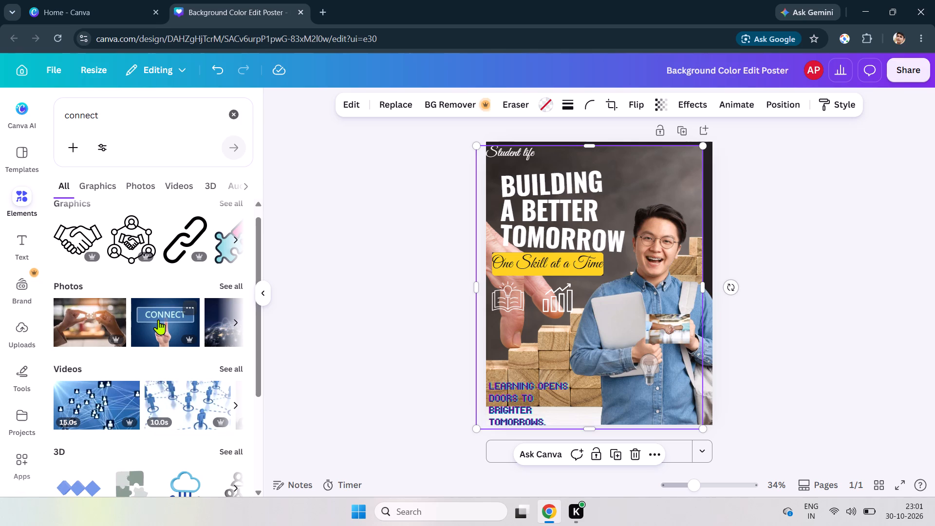
{"action": "scroll", "coordinate": [158, 319], "scroll_direction": "down", "scroll_amount": 1}
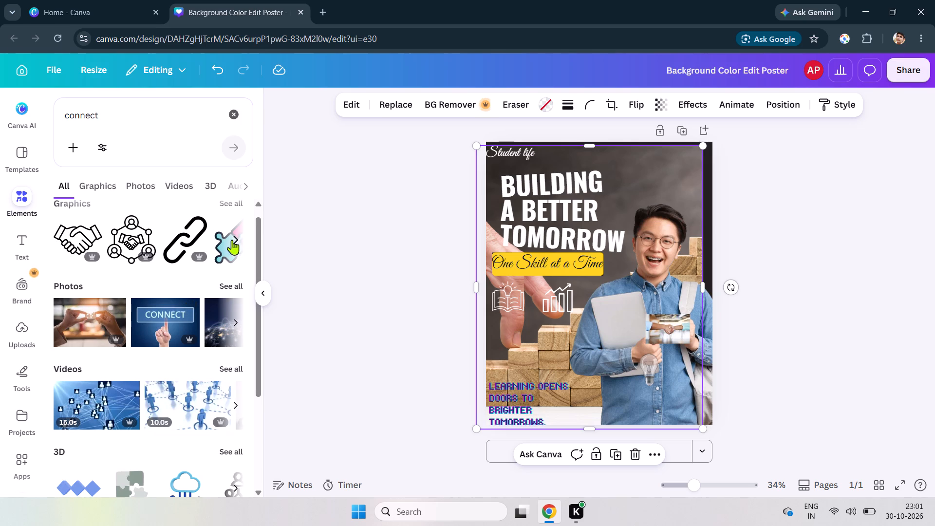
{"action": "left_click", "coordinate": [232, 240]}
{"action": "left_click", "coordinate": [232, 240]}
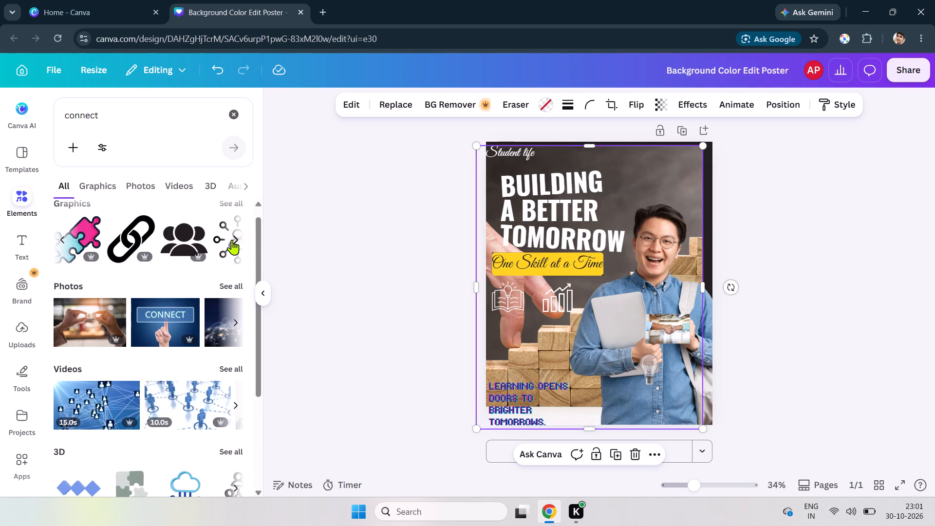
{"action": "scroll", "coordinate": [212, 341], "scroll_direction": "down", "scroll_amount": 1}
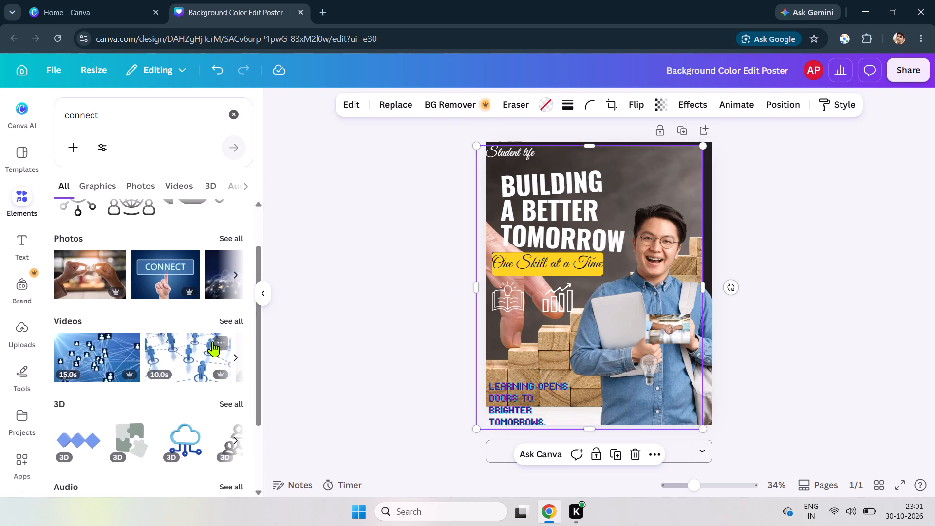
{"action": "scroll", "coordinate": [212, 341], "scroll_direction": "down", "scroll_amount": 3}
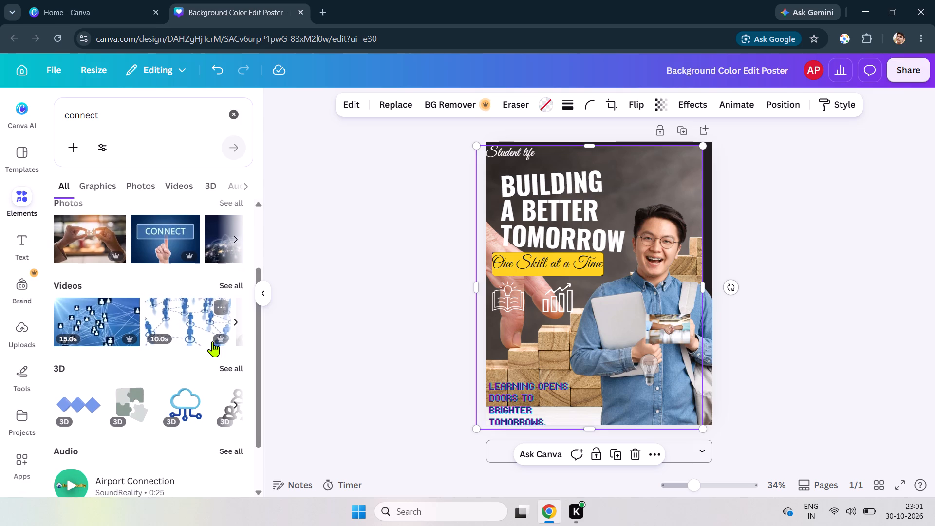
{"action": "scroll", "coordinate": [212, 341], "scroll_direction": "down", "scroll_amount": 2}
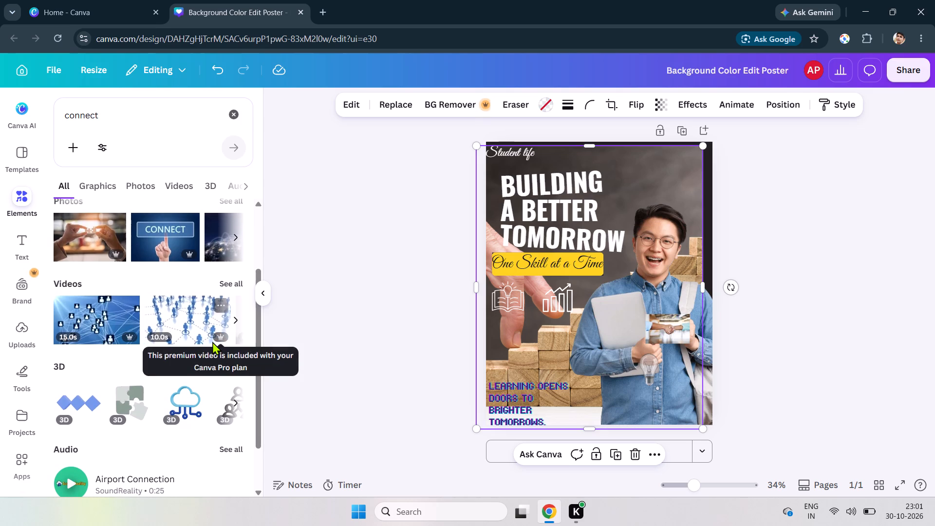
{"action": "scroll", "coordinate": [212, 341], "scroll_direction": "down", "scroll_amount": 2}
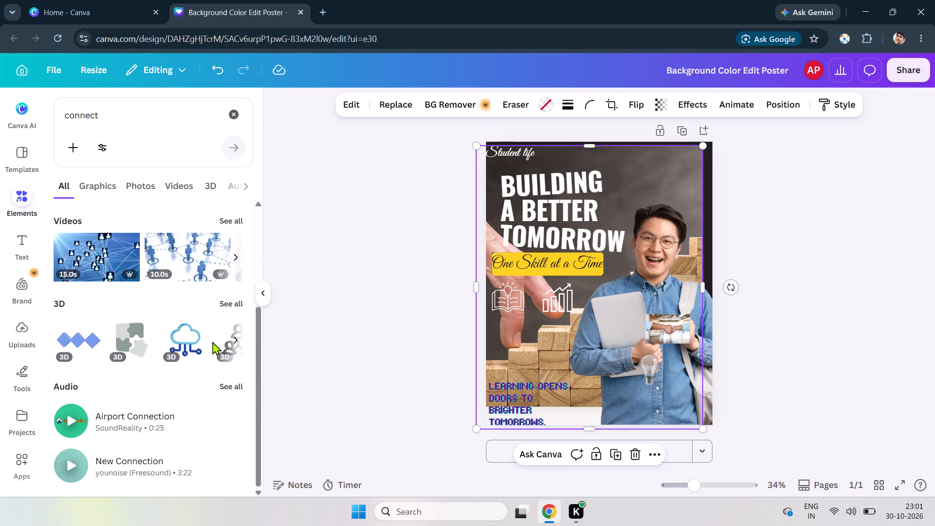
{"action": "left_click", "coordinate": [234, 343]}
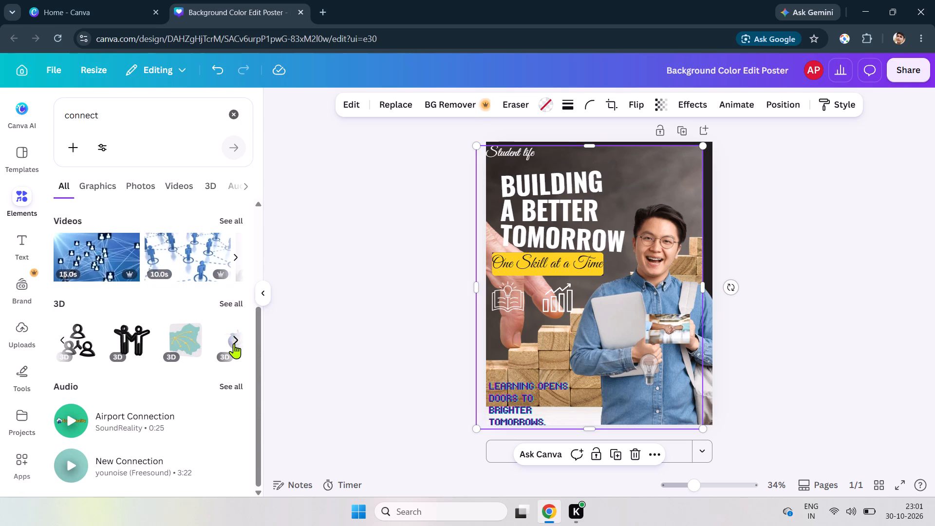
{"action": "left_click", "coordinate": [234, 343]}
{"action": "left_click", "coordinate": [234, 343]}
{"action": "left_click", "coordinate": [234, 343]}
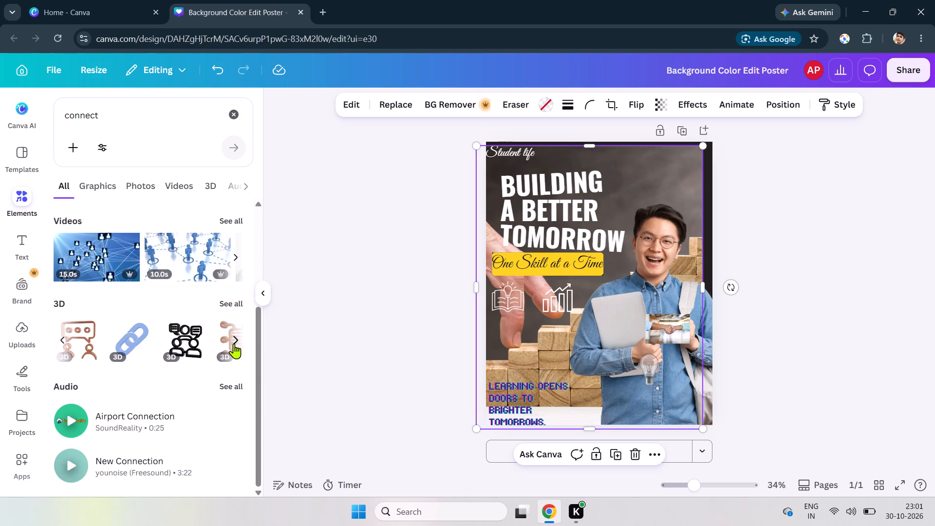
{"action": "scroll", "coordinate": [234, 343], "scroll_direction": "up", "scroll_amount": 4}
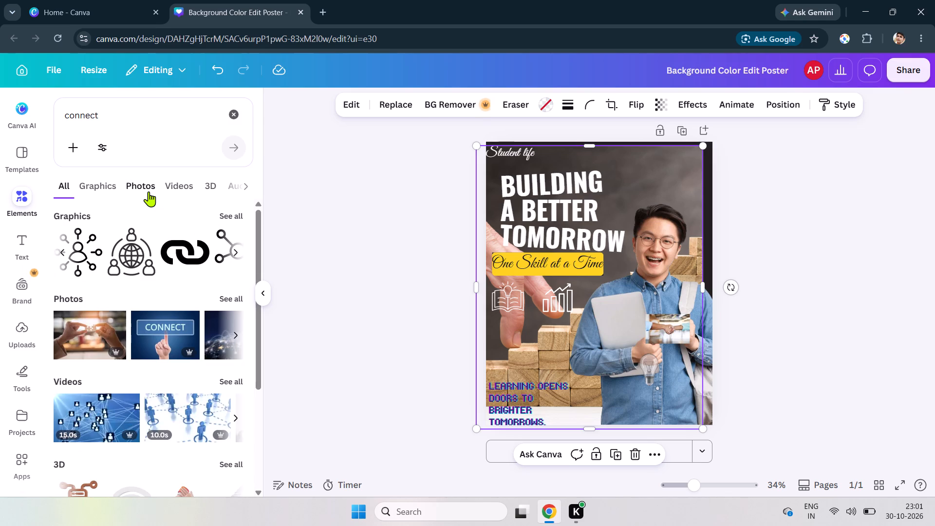
Clear the "connect" element search and look over the recommended graphics in the elements library.
{"action": "left_click", "coordinate": [234, 119]}
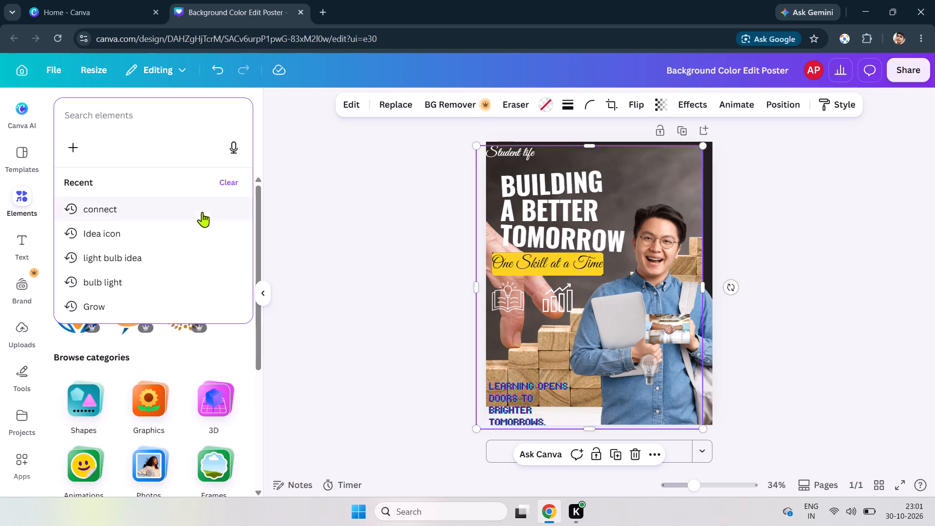
{"action": "left_click", "coordinate": [23, 163]}
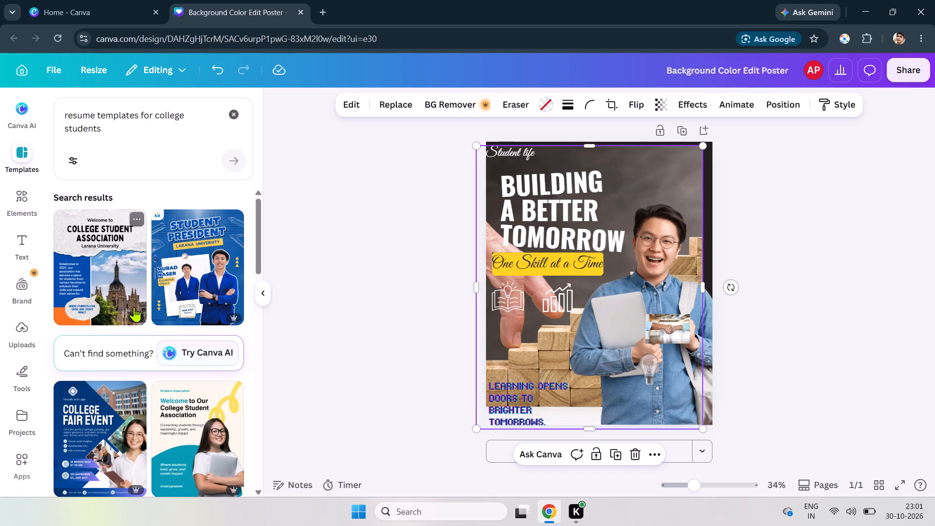
{"action": "left_click", "coordinate": [21, 198]}
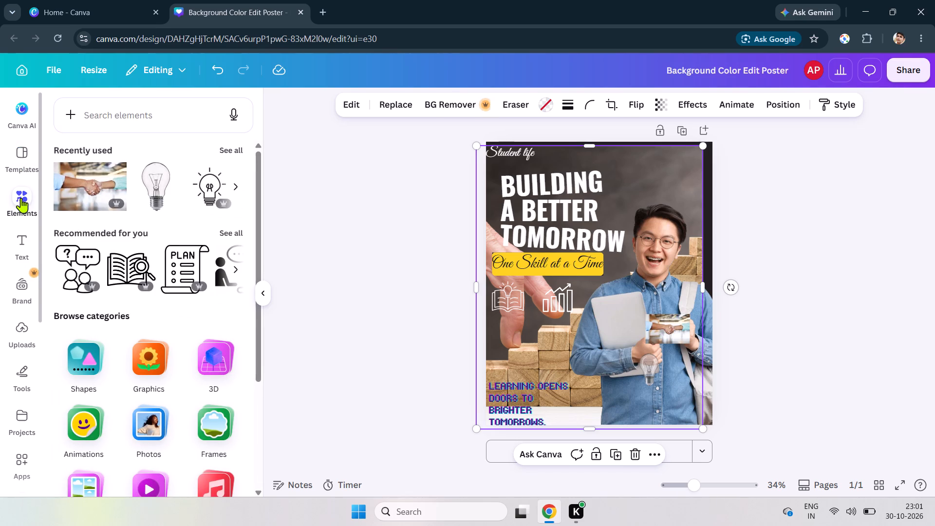
{"action": "left_click", "coordinate": [193, 259]}
{"action": "left_click", "coordinate": [180, 249]}
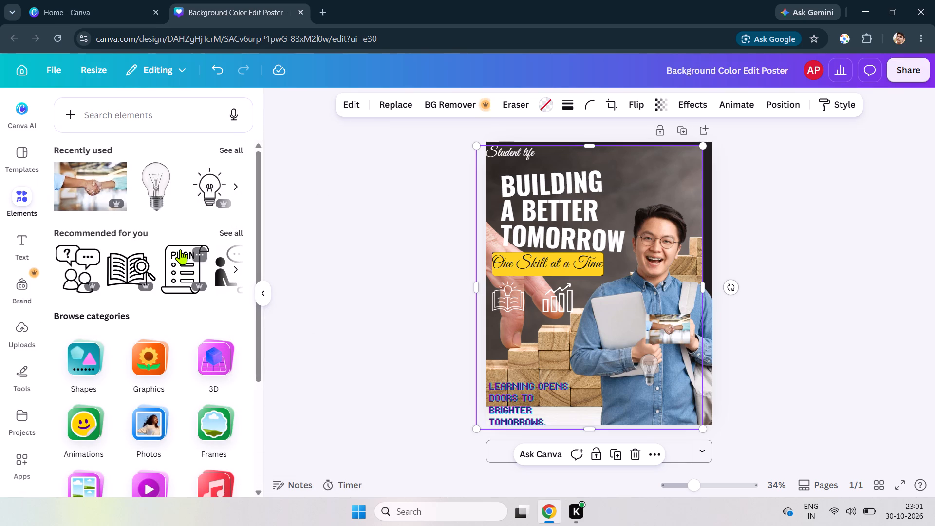
Look through the Animations category of elements, from the themed rows down through the trending animations.
{"action": "scroll", "coordinate": [216, 427], "scroll_direction": "down", "scroll_amount": 1}
{"action": "left_click", "coordinate": [95, 354]}
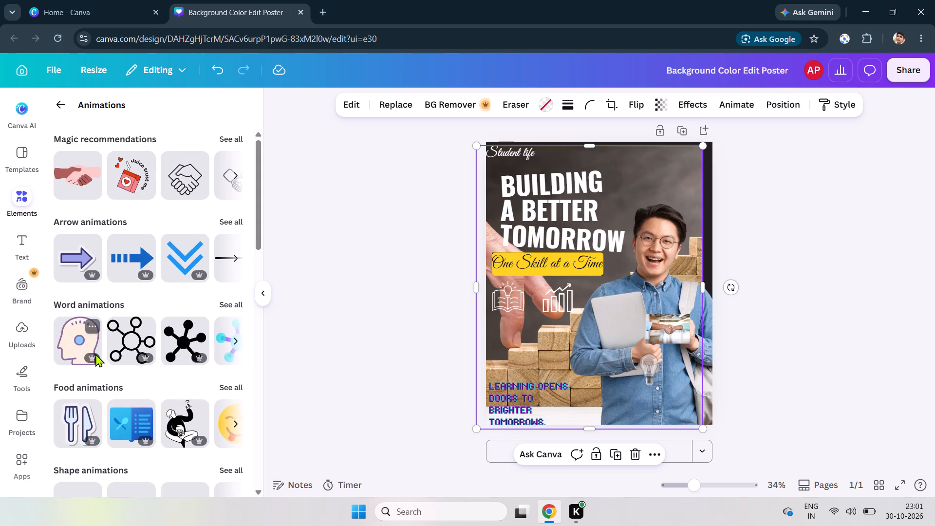
{"action": "scroll", "coordinate": [95, 354], "scroll_direction": "down", "scroll_amount": 4}
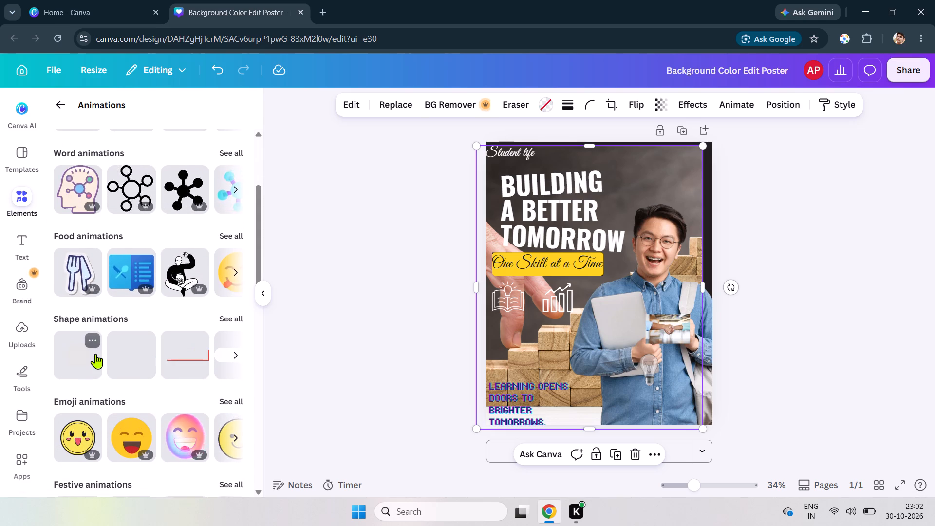
{"action": "scroll", "coordinate": [95, 354], "scroll_direction": "left", "scroll_amount": 2}
{"action": "scroll", "coordinate": [95, 354], "scroll_direction": "down", "scroll_amount": 3}
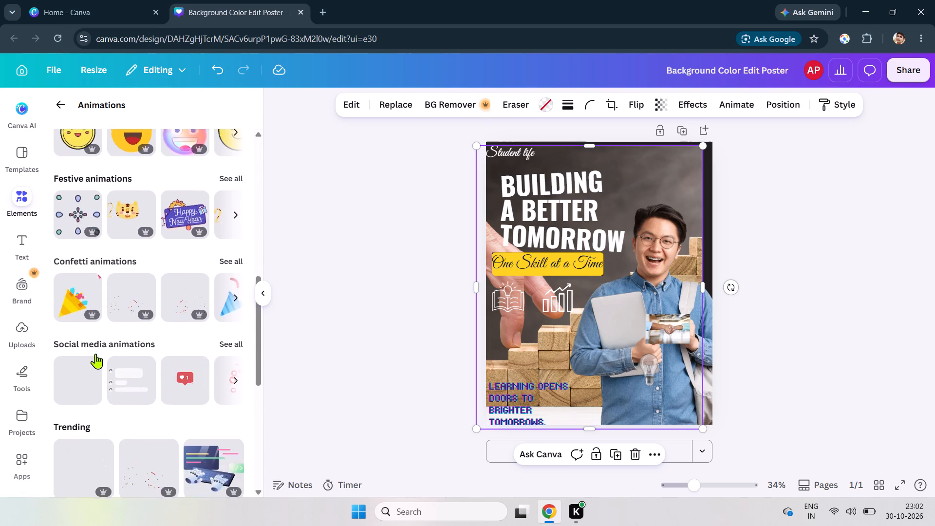
{"action": "scroll", "coordinate": [95, 354], "scroll_direction": "down", "scroll_amount": 3}
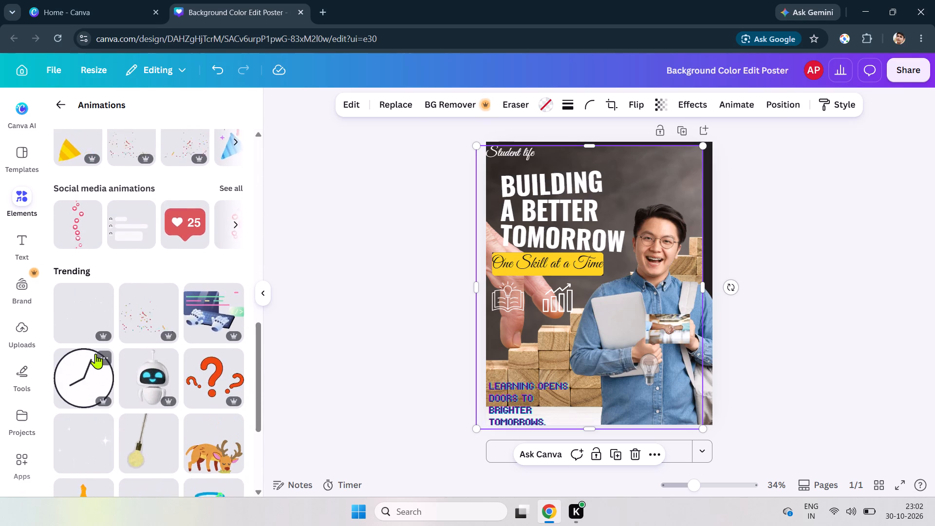
{"action": "scroll", "coordinate": [95, 354], "scroll_direction": "down", "scroll_amount": 4}
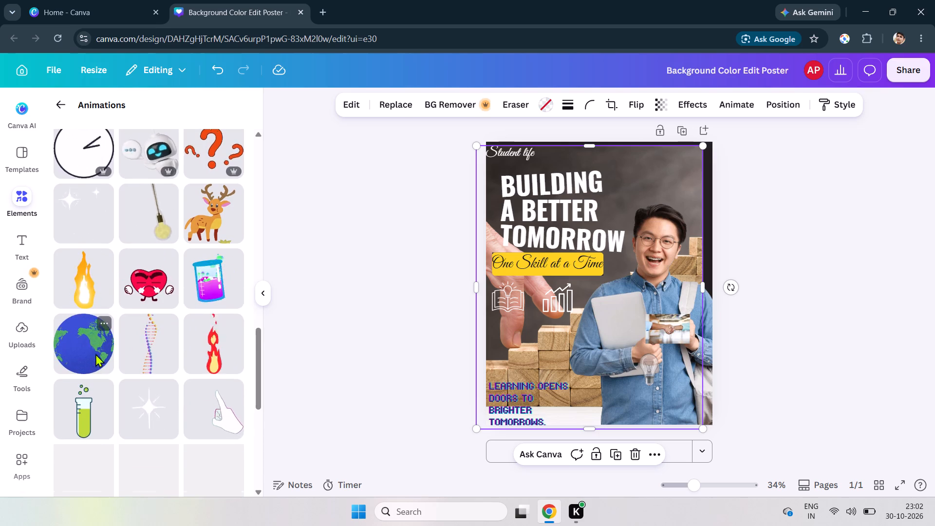
{"action": "scroll", "coordinate": [95, 354], "scroll_direction": "down", "scroll_amount": 2}
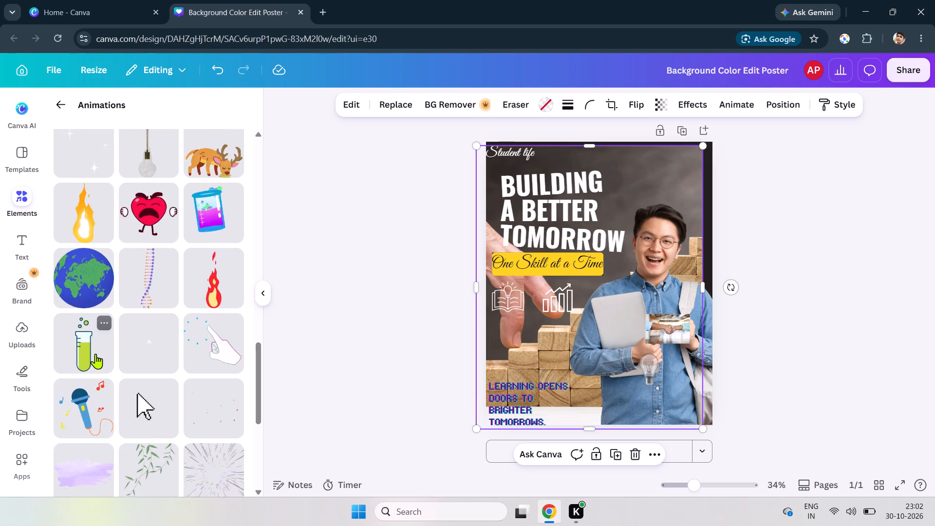
{"action": "scroll", "coordinate": [95, 354], "scroll_direction": "down", "scroll_amount": 3}
{"action": "scroll", "coordinate": [95, 354], "scroll_direction": "up", "scroll_amount": 1}
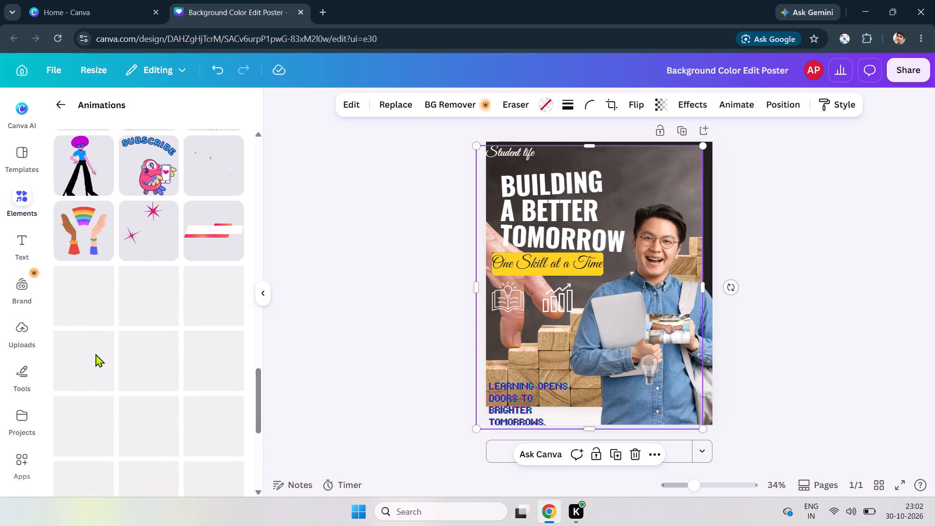
{"action": "scroll", "coordinate": [95, 354], "scroll_direction": "down", "scroll_amount": 2}
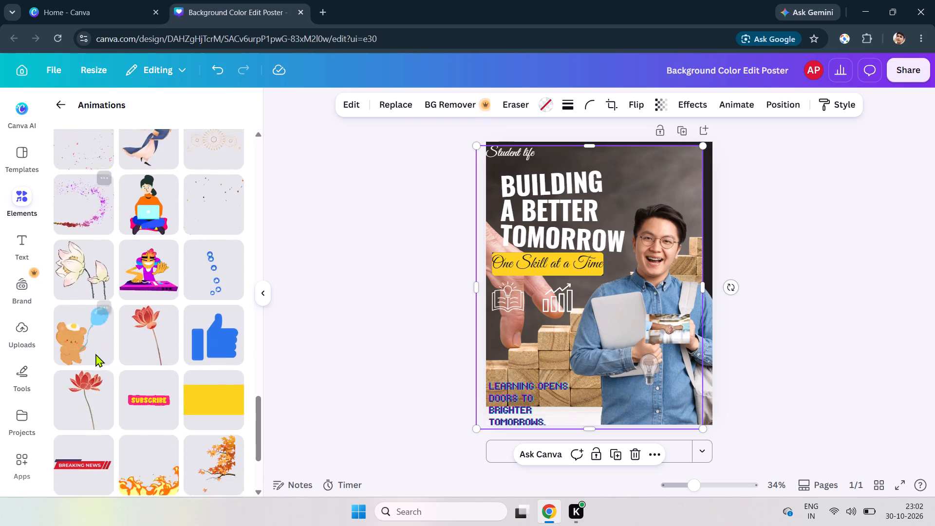
{"action": "scroll", "coordinate": [95, 354], "scroll_direction": "down", "scroll_amount": 2}
{"action": "scroll", "coordinate": [95, 354], "scroll_direction": "up", "scroll_amount": 4}
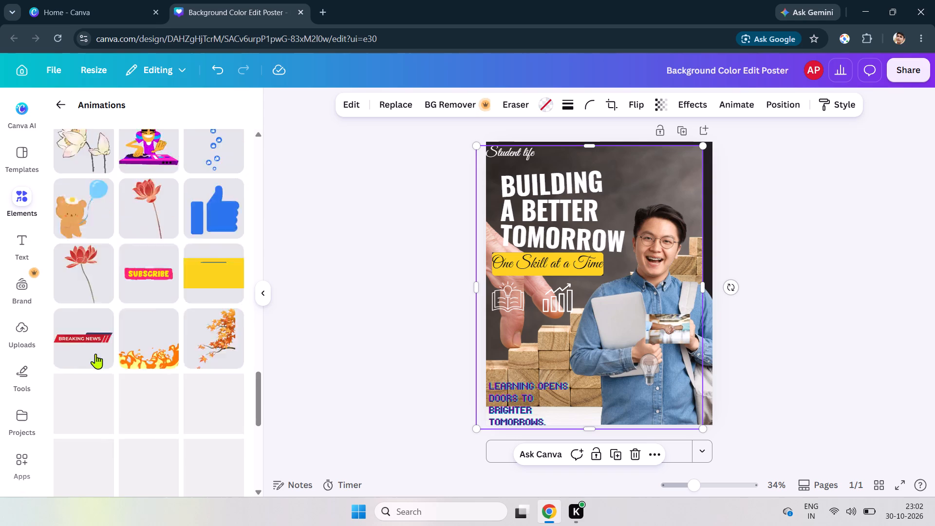
{"action": "scroll", "coordinate": [95, 354], "scroll_direction": "up", "scroll_amount": 12}
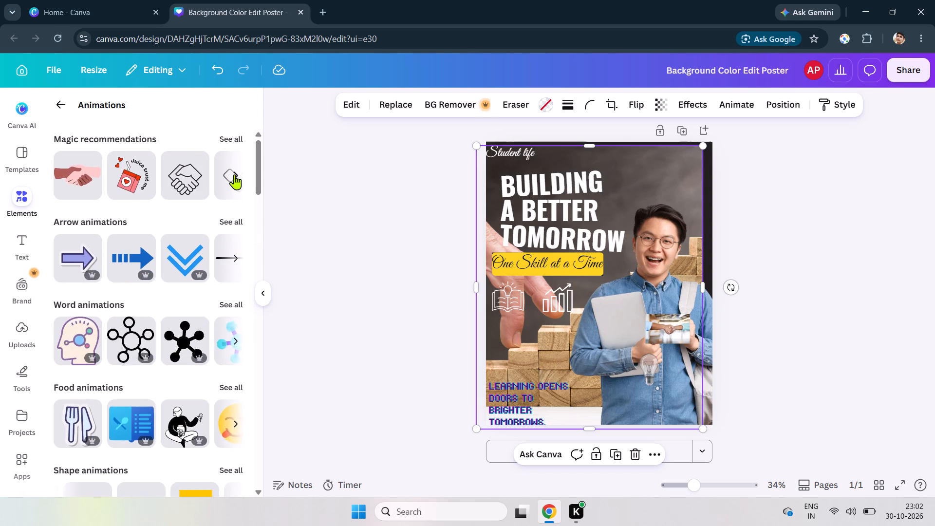
Examine the whole row of Magic recommendations animations for an element that suits the student post.
{"action": "left_click", "coordinate": [235, 170]}
{"action": "scroll", "coordinate": [205, 169], "scroll_direction": "left", "scroll_amount": 1}
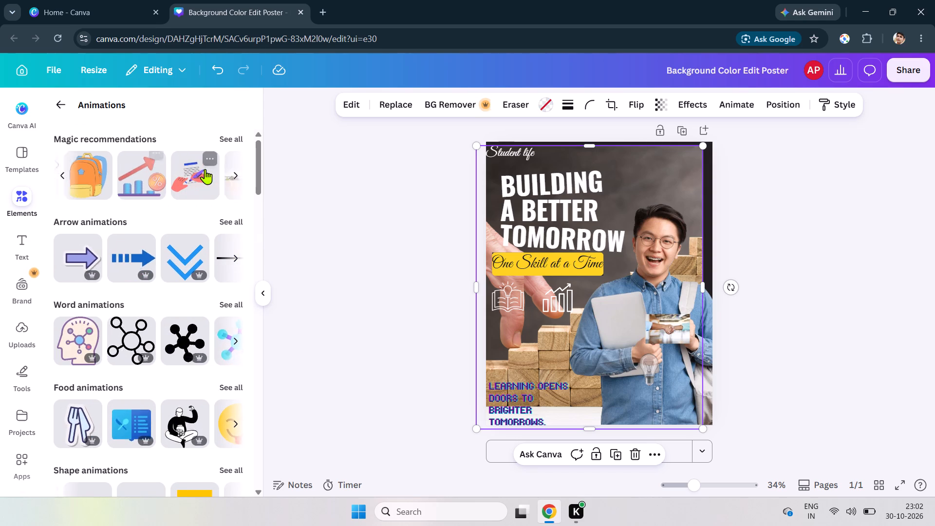
{"action": "scroll", "coordinate": [205, 169], "scroll_direction": "left", "scroll_amount": 4}
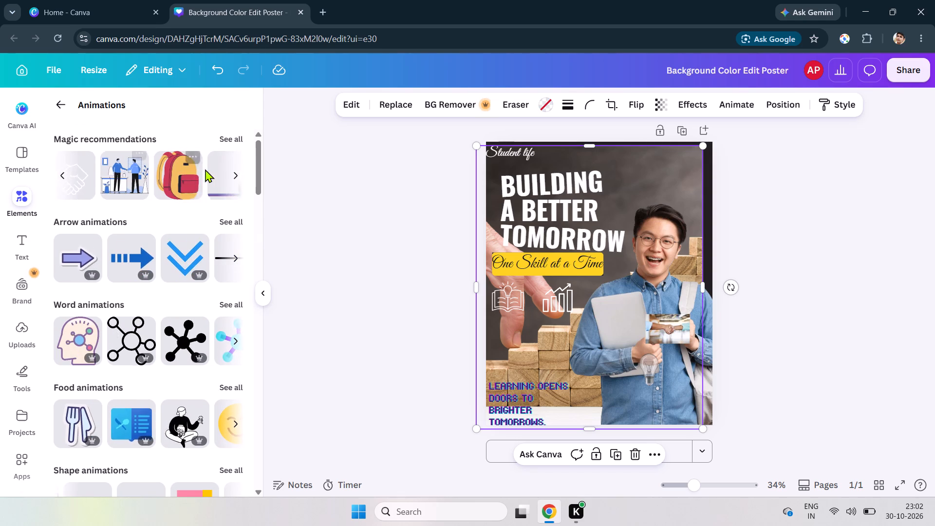
{"action": "scroll", "coordinate": [205, 169], "scroll_direction": "left", "scroll_amount": 4}
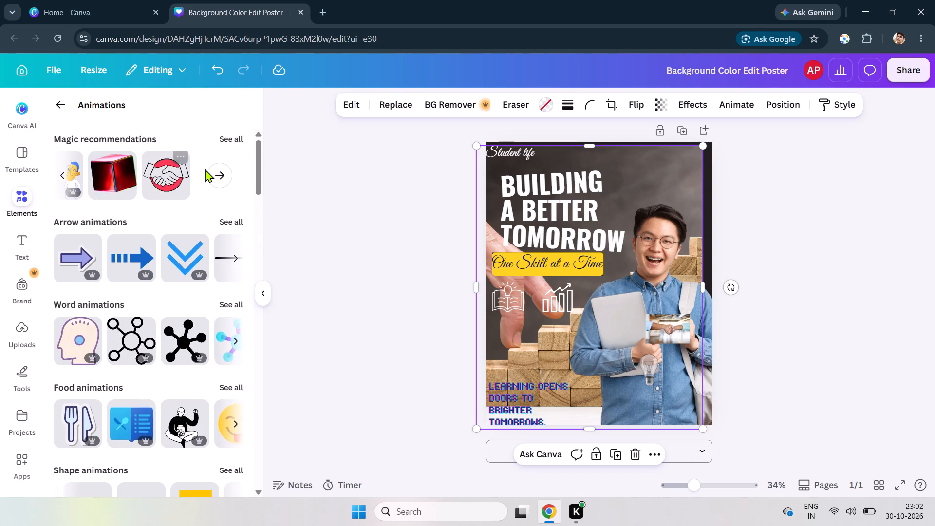
{"action": "scroll", "coordinate": [218, 254], "scroll_direction": "left", "scroll_amount": 1}
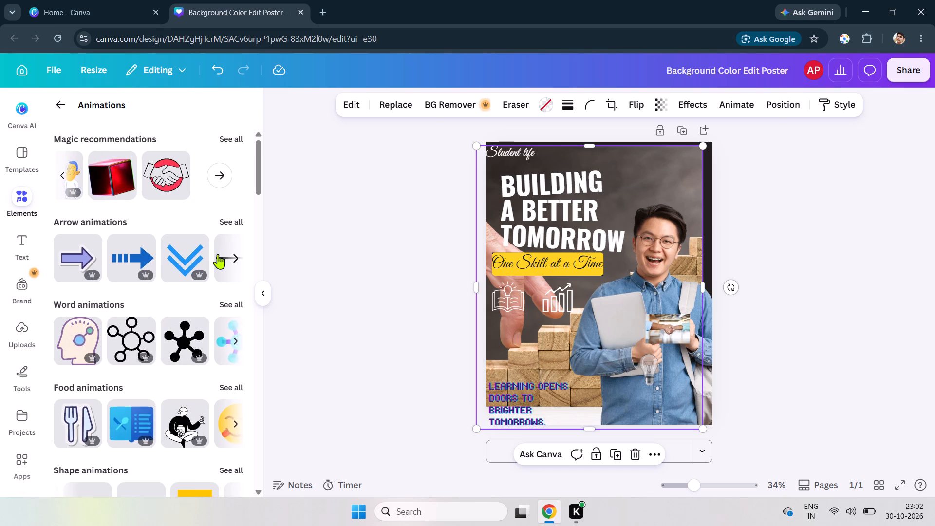
Examine the row of Arrow animations back and forth for an arrow that suits the post.
{"action": "scroll", "coordinate": [193, 256], "scroll_direction": "left", "scroll_amount": 5}
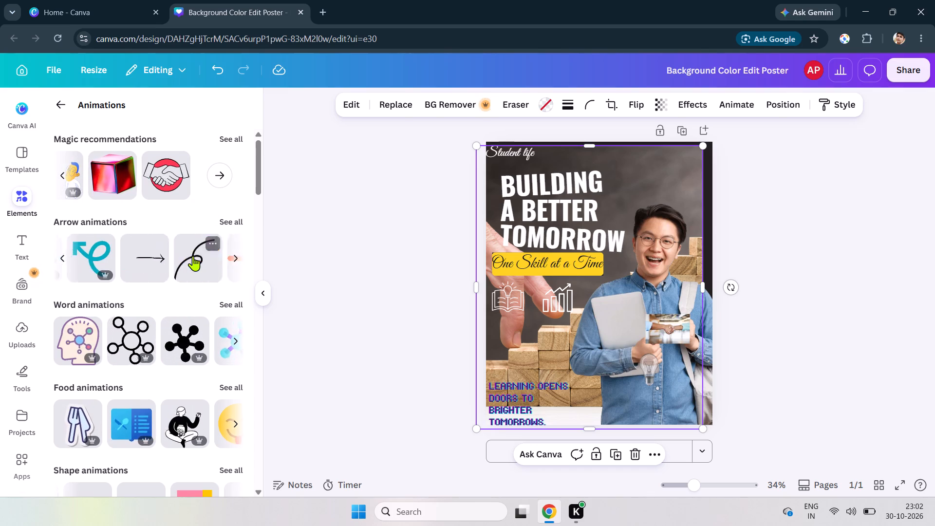
{"action": "scroll", "coordinate": [193, 256], "scroll_direction": "left", "scroll_amount": 1}
{"action": "scroll", "coordinate": [193, 256], "scroll_direction": "right", "scroll_amount": 2}
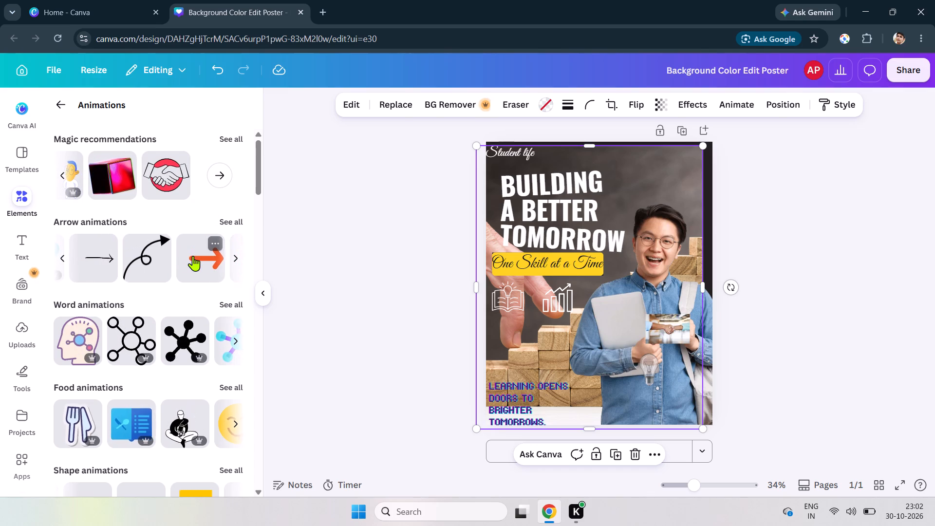
{"action": "scroll", "coordinate": [193, 256], "scroll_direction": "right", "scroll_amount": 1}
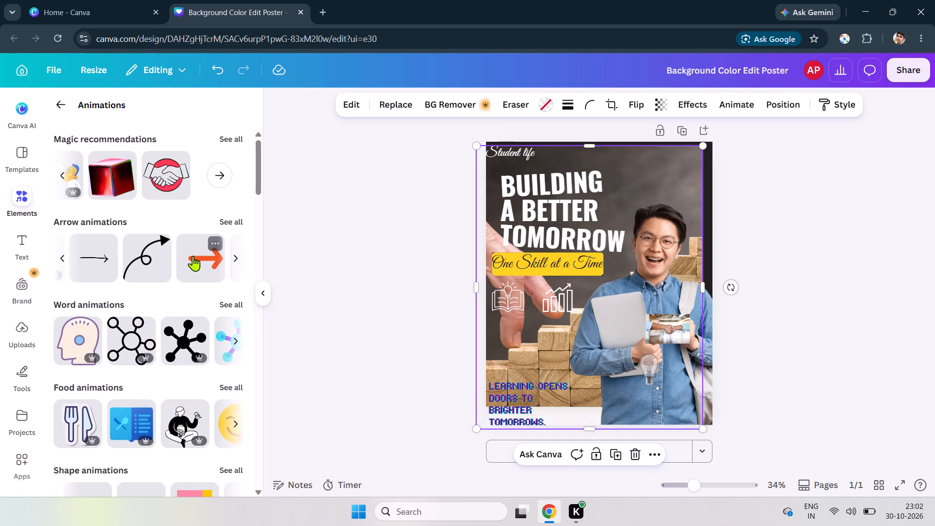
{"action": "scroll", "coordinate": [210, 261], "scroll_direction": "left", "scroll_amount": 1}
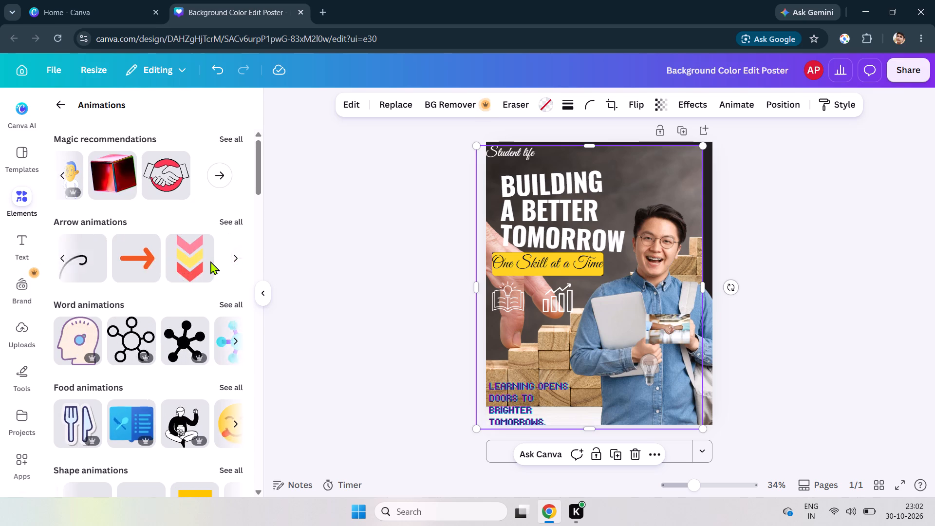
{"action": "scroll", "coordinate": [210, 261], "scroll_direction": "left", "scroll_amount": 2}
{"action": "scroll", "coordinate": [210, 261], "scroll_direction": "right", "scroll_amount": 5}
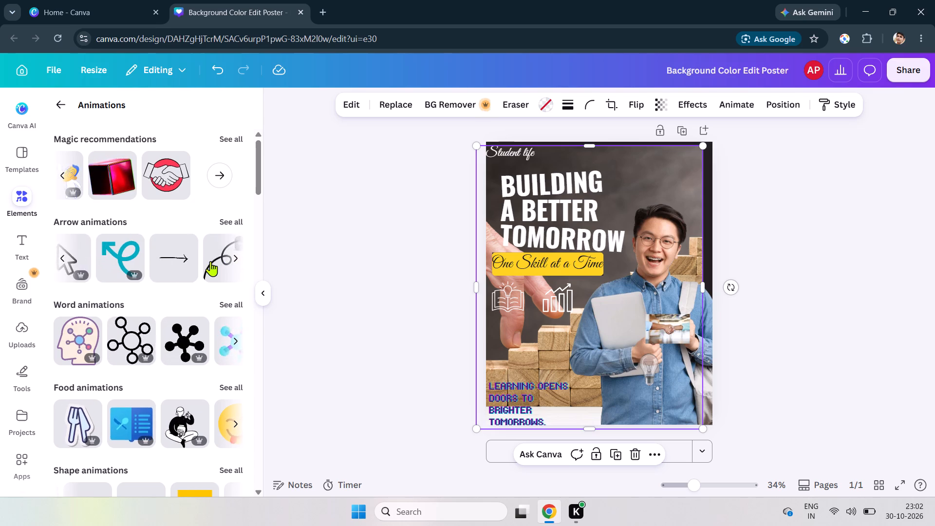
{"action": "scroll", "coordinate": [210, 261], "scroll_direction": "right", "scroll_amount": 2}
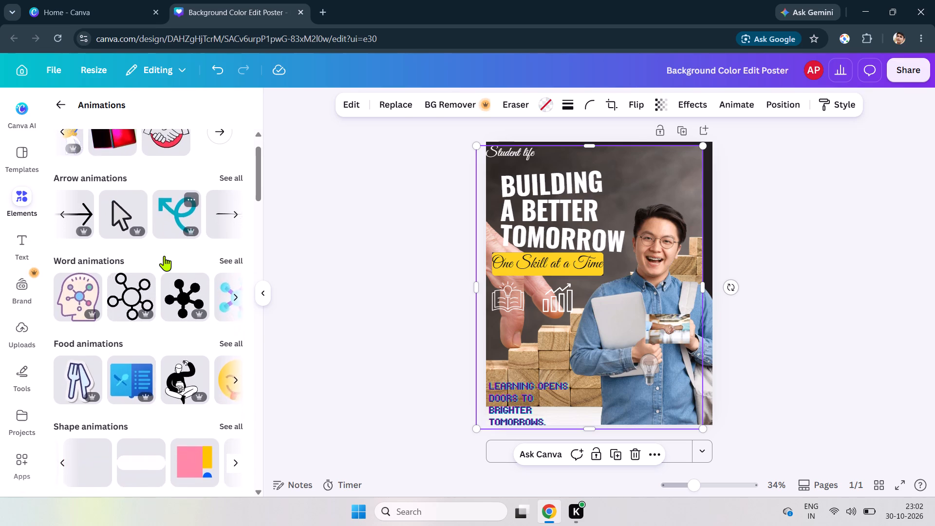
Open the full Arrow animations collection and look through it for a suitable curved arrow.
{"action": "left_click", "coordinate": [229, 220]}
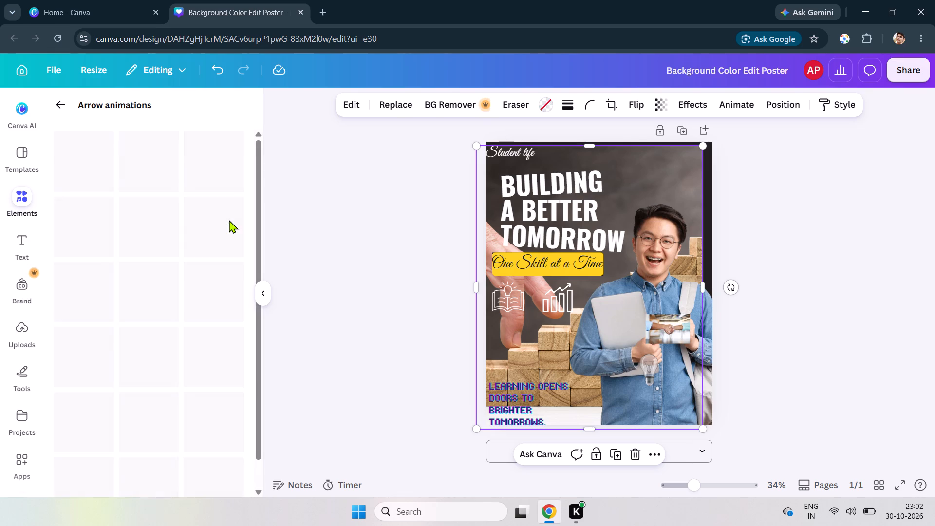
{"action": "scroll", "coordinate": [191, 328], "scroll_direction": "down", "scroll_amount": 2}
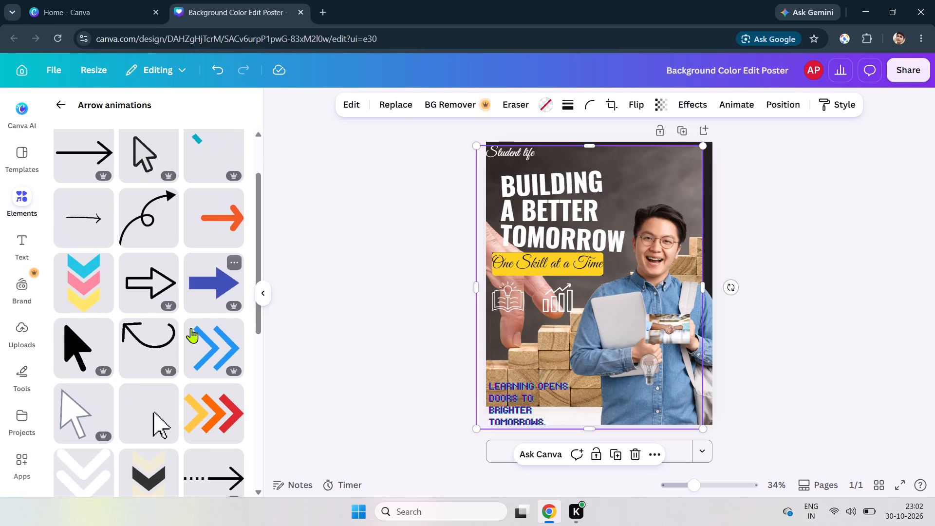
{"action": "scroll", "coordinate": [191, 328], "scroll_direction": "down", "scroll_amount": 5}
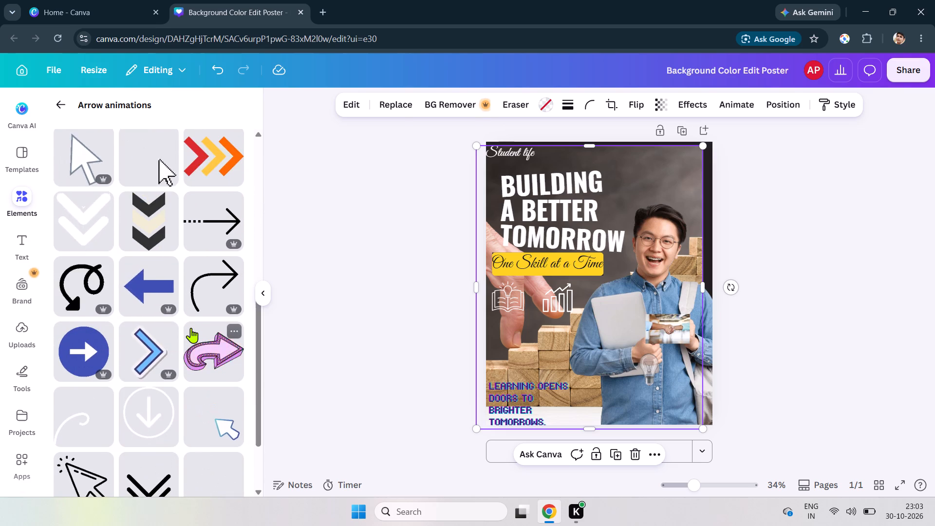
{"action": "scroll", "coordinate": [191, 328], "scroll_direction": "down", "scroll_amount": 1}
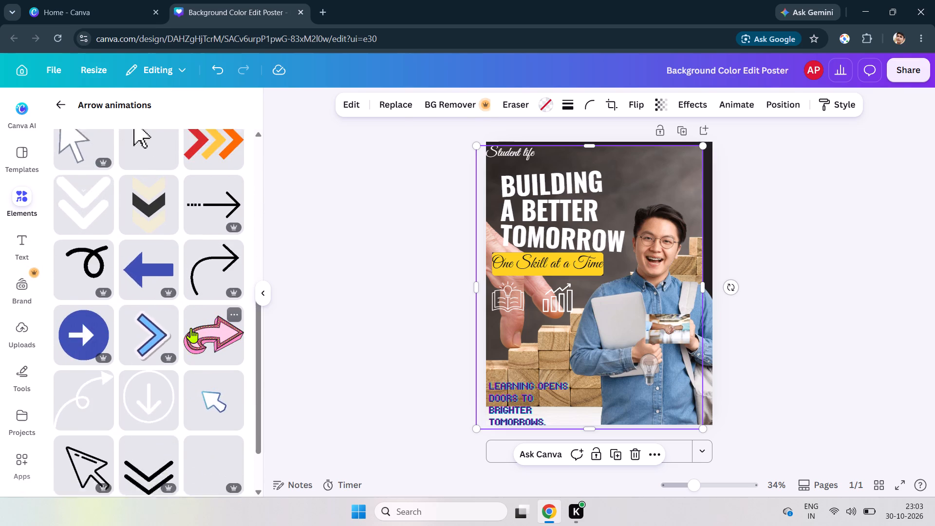
{"action": "scroll", "coordinate": [191, 328], "scroll_direction": "down", "scroll_amount": 2}
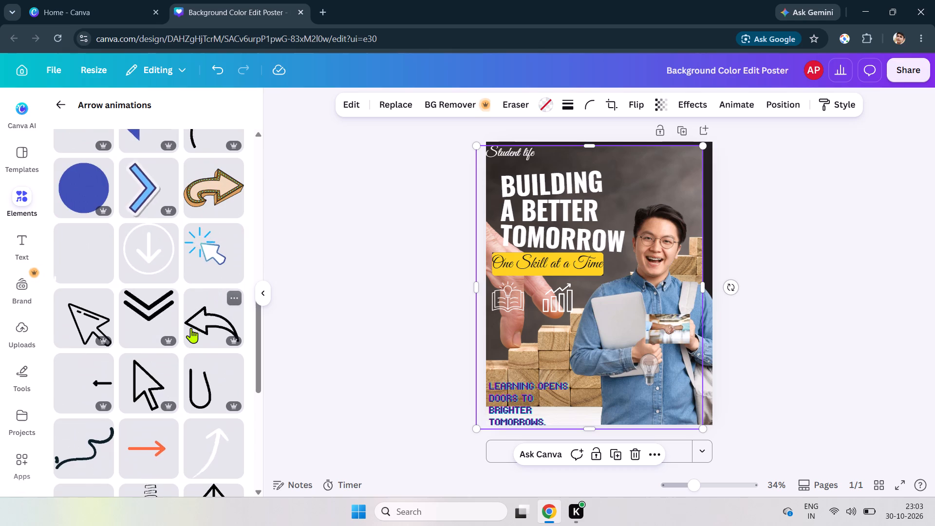
{"action": "scroll", "coordinate": [191, 328], "scroll_direction": "down", "scroll_amount": 1}
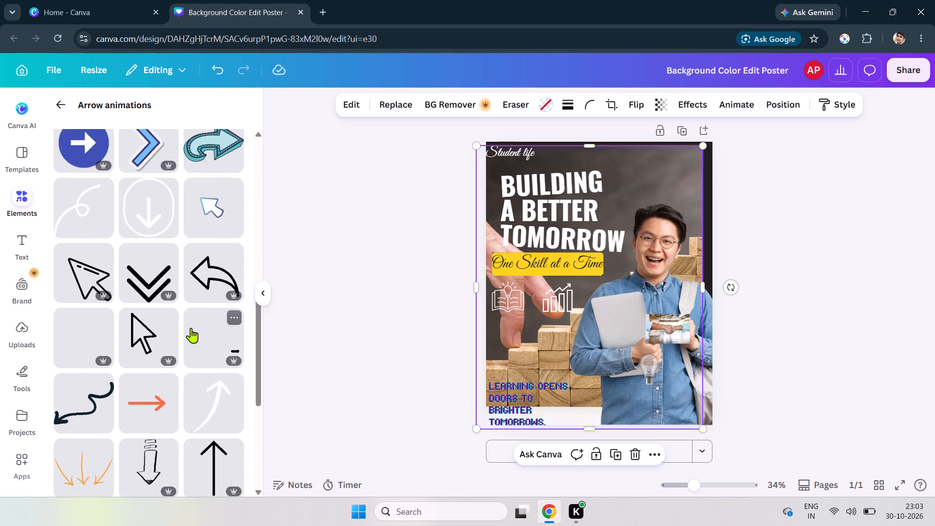
{"action": "scroll", "coordinate": [191, 328], "scroll_direction": "down", "scroll_amount": 4}
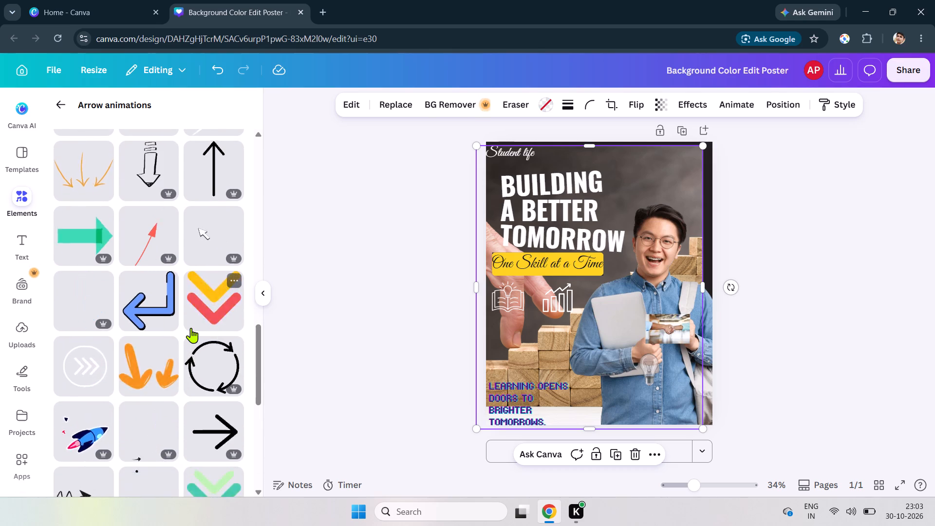
{"action": "scroll", "coordinate": [191, 328], "scroll_direction": "down", "scroll_amount": 2}
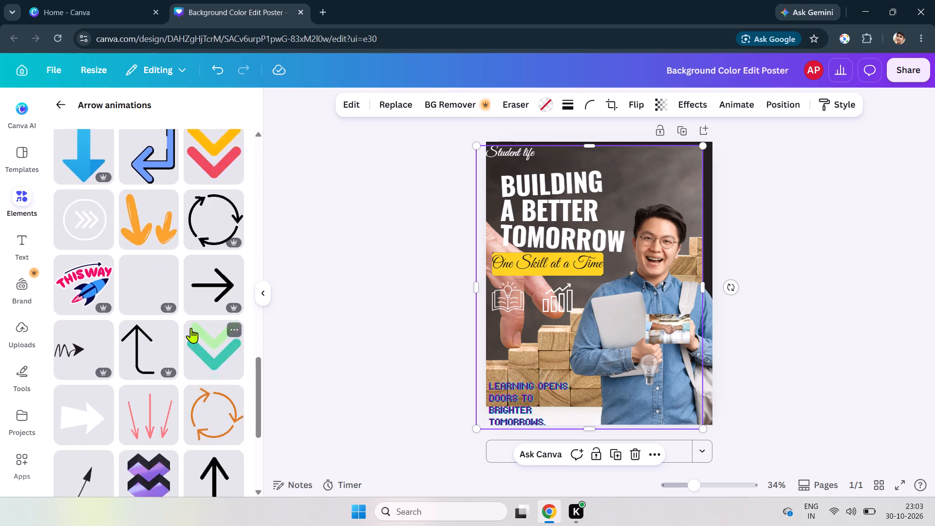
{"action": "scroll", "coordinate": [191, 328], "scroll_direction": "down", "scroll_amount": 2}
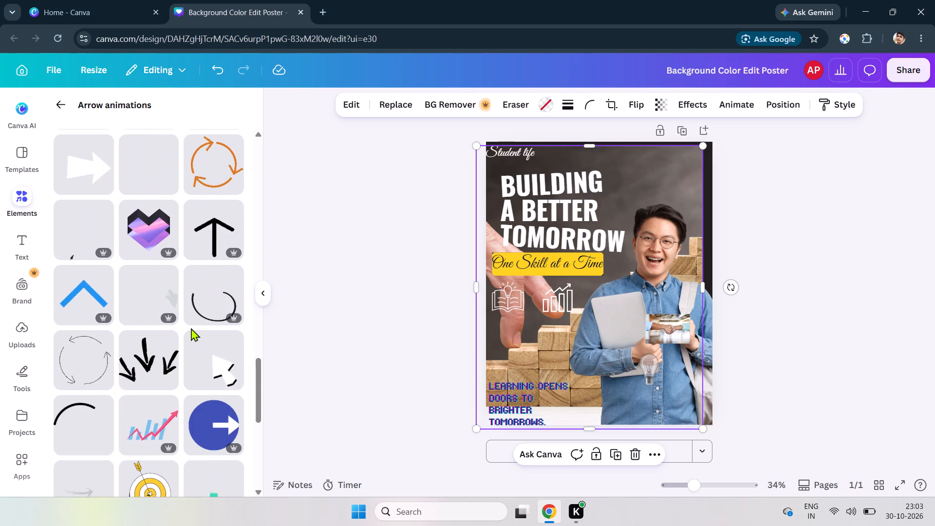
{"action": "scroll", "coordinate": [195, 410], "scroll_direction": "down", "scroll_amount": 3}
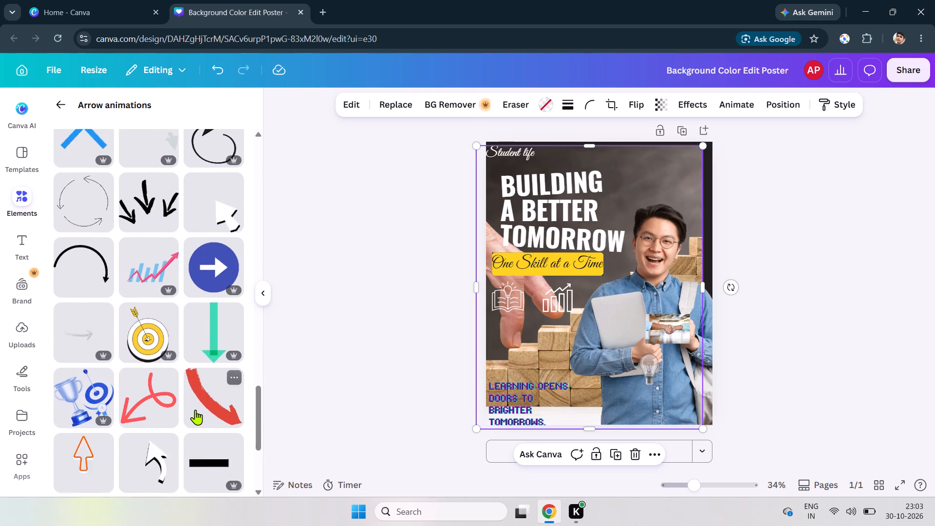
{"action": "scroll", "coordinate": [195, 410], "scroll_direction": "down", "scroll_amount": 3}
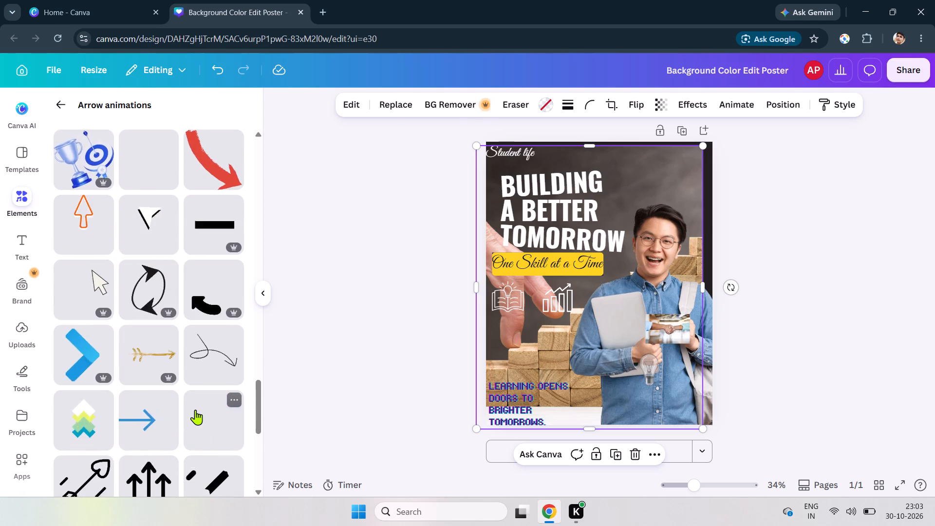
{"action": "scroll", "coordinate": [195, 410], "scroll_direction": "down", "scroll_amount": 3}
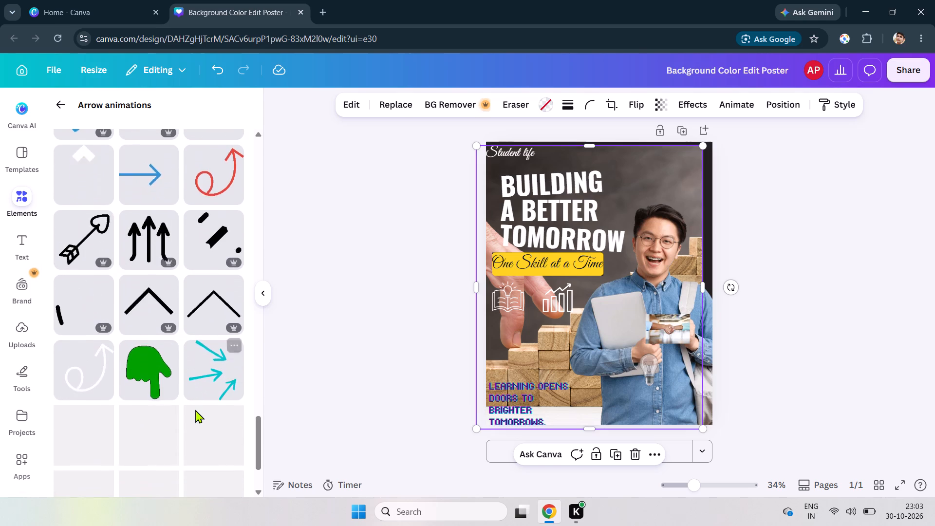
{"action": "scroll", "coordinate": [195, 410], "scroll_direction": "down", "scroll_amount": 4}
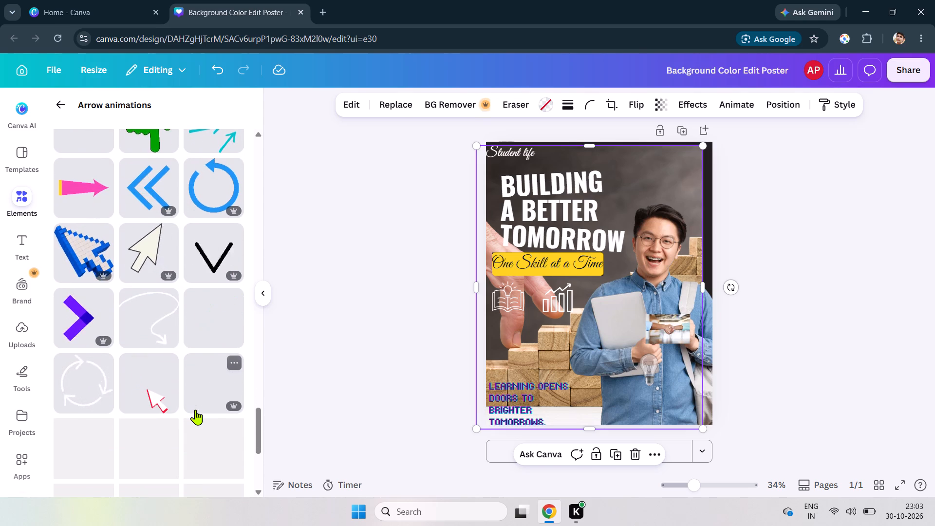
{"action": "scroll", "coordinate": [195, 410], "scroll_direction": "down", "scroll_amount": 4}
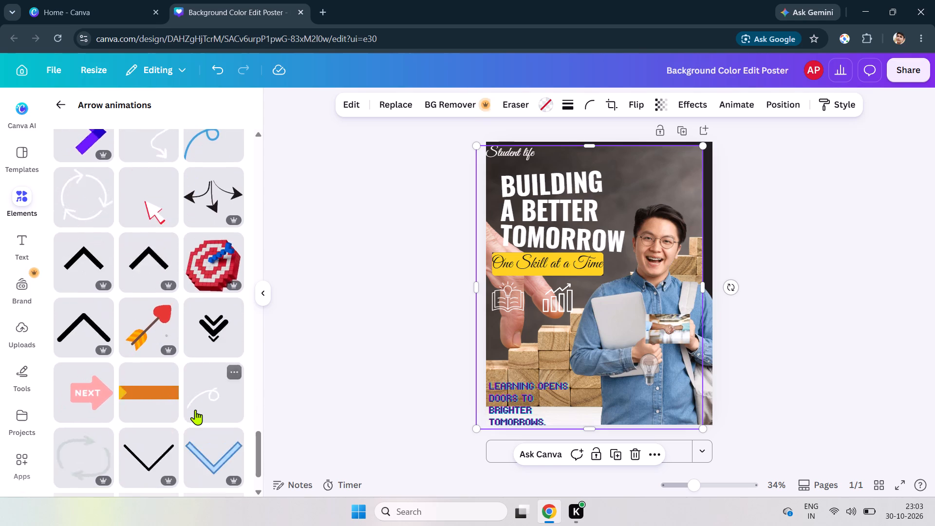
{"action": "scroll", "coordinate": [195, 410], "scroll_direction": "down", "scroll_amount": 2}
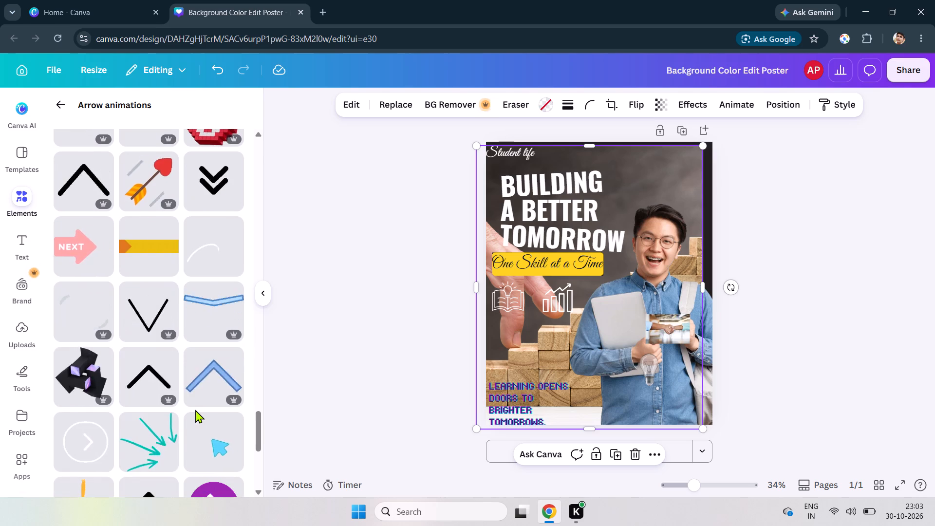
{"action": "scroll", "coordinate": [188, 442], "scroll_direction": "down", "scroll_amount": 3}
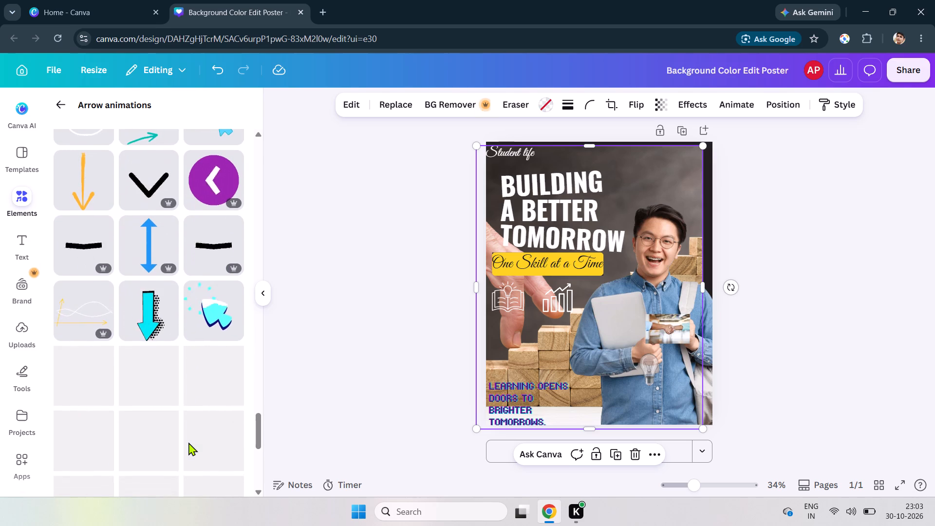
{"action": "scroll", "coordinate": [188, 442], "scroll_direction": "down", "scroll_amount": 2}
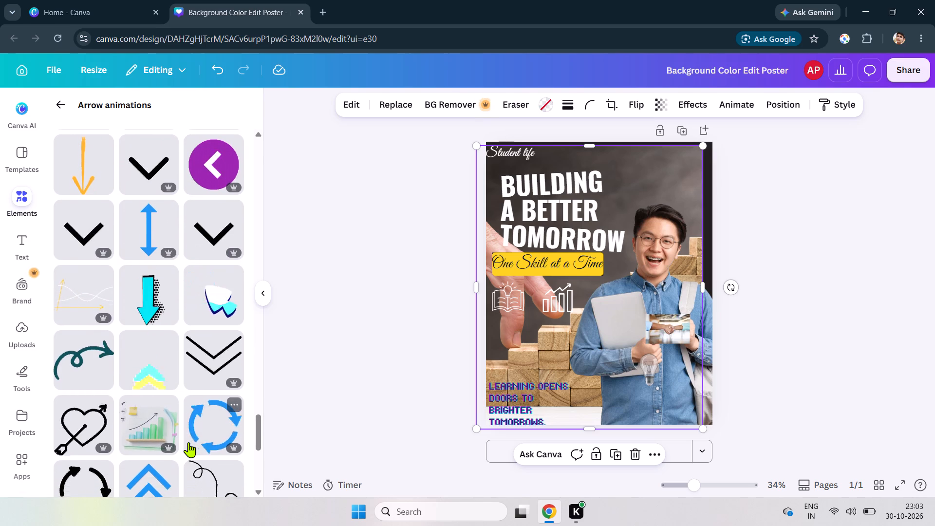
{"action": "scroll", "coordinate": [188, 442], "scroll_direction": "down", "scroll_amount": 2}
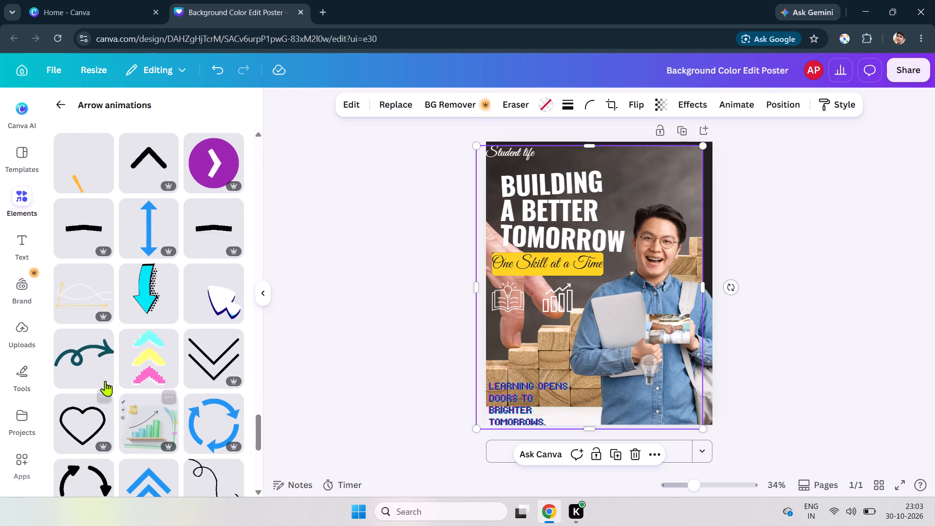
Add the teal looping arrow animation, shrink it to under half its size and place it beside the headline, above the man's head.
{"action": "left_click", "coordinate": [102, 363]}
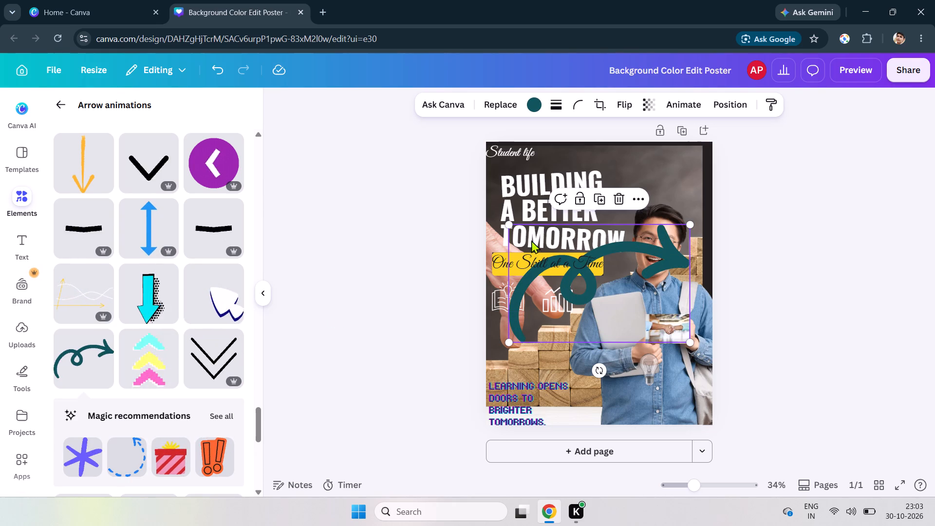
{"action": "left_click_drag", "start_coordinate": [509, 221], "coordinate": [602, 263]}
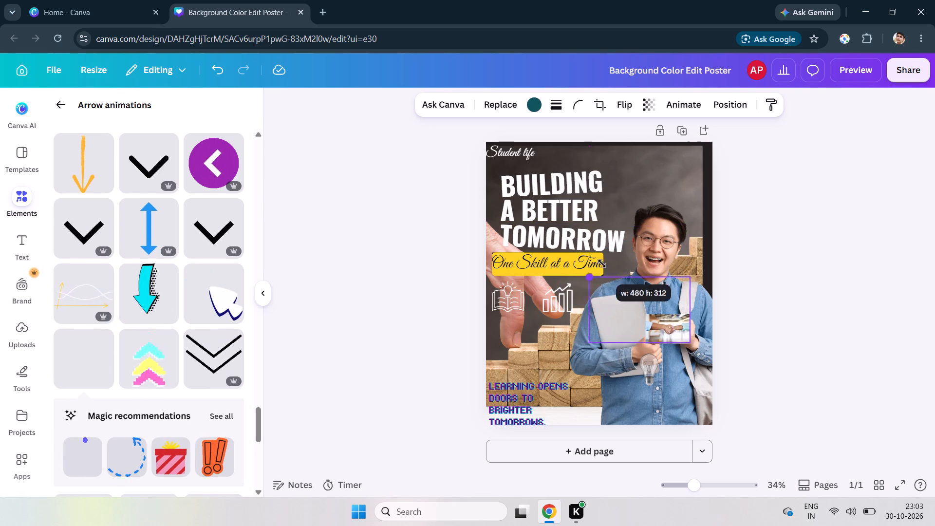
{"action": "left_click_drag", "start_coordinate": [602, 263], "coordinate": [615, 269]}
{"action": "left_click_drag", "start_coordinate": [643, 300], "coordinate": [627, 252]}
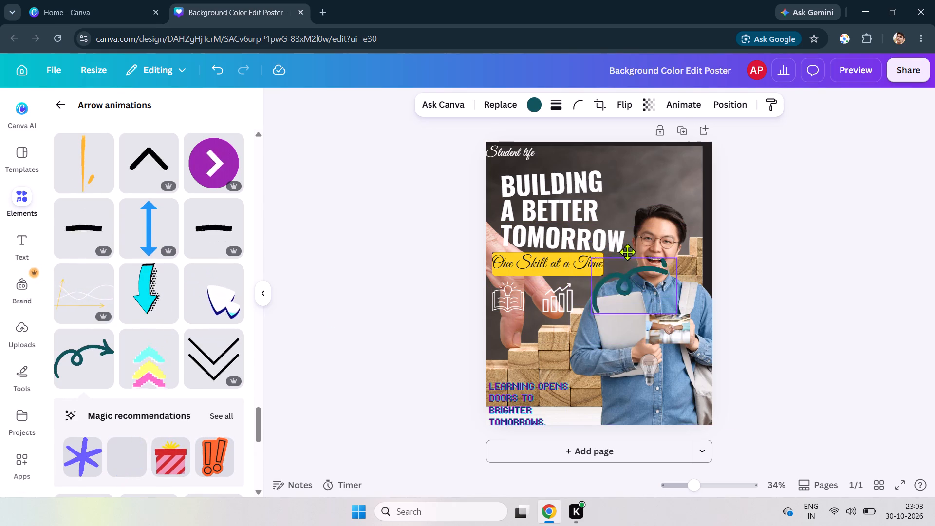
{"action": "left_click_drag", "start_coordinate": [627, 252], "coordinate": [640, 181]}
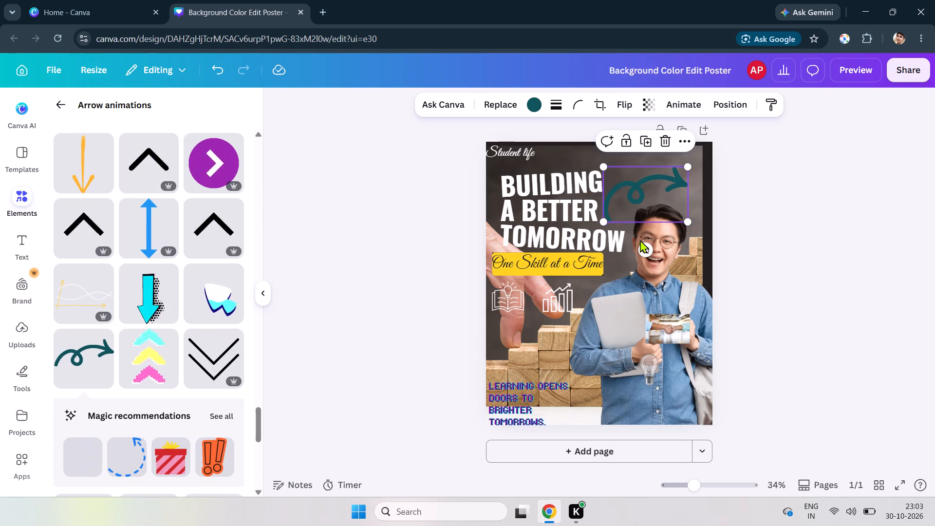
Rotate the teal looping arrow so it points diagonally down towards the man's head, and deselect it.
{"action": "double_click", "coordinate": [644, 247]}
{"action": "left_click", "coordinate": [644, 247]}
{"action": "left_click_drag", "start_coordinate": [644, 247], "coordinate": [740, 134]}
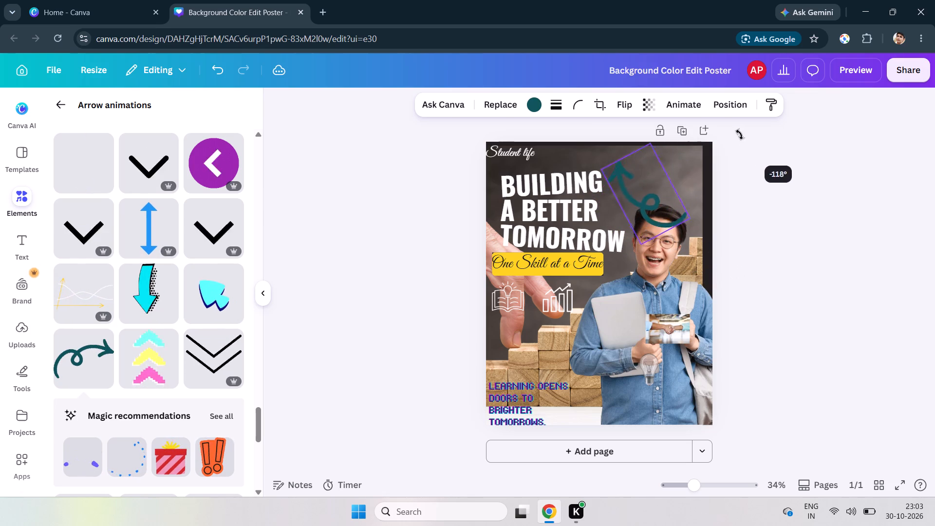
{"action": "left_click_drag", "start_coordinate": [740, 134], "coordinate": [727, 111]}
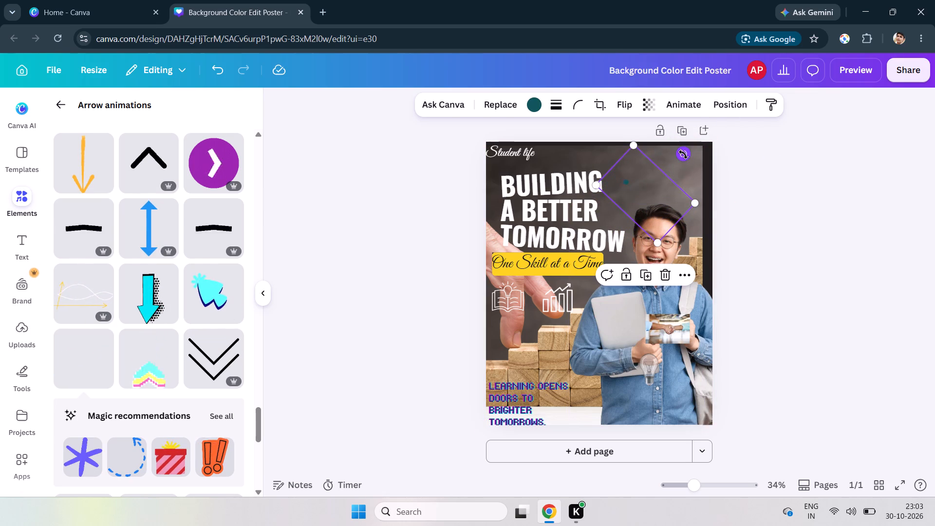
{"action": "left_click_drag", "start_coordinate": [682, 154], "coordinate": [635, 151]}
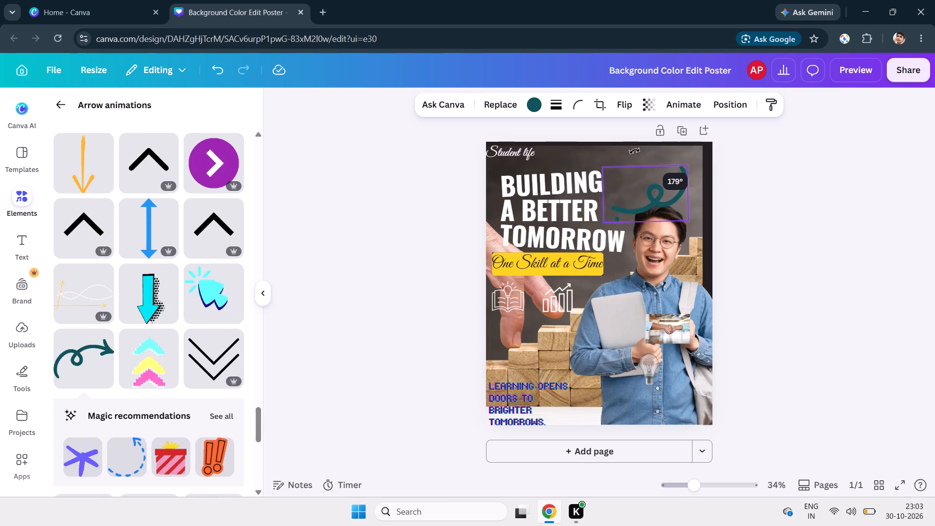
{"action": "left_click_drag", "start_coordinate": [635, 151], "coordinate": [624, 164]}
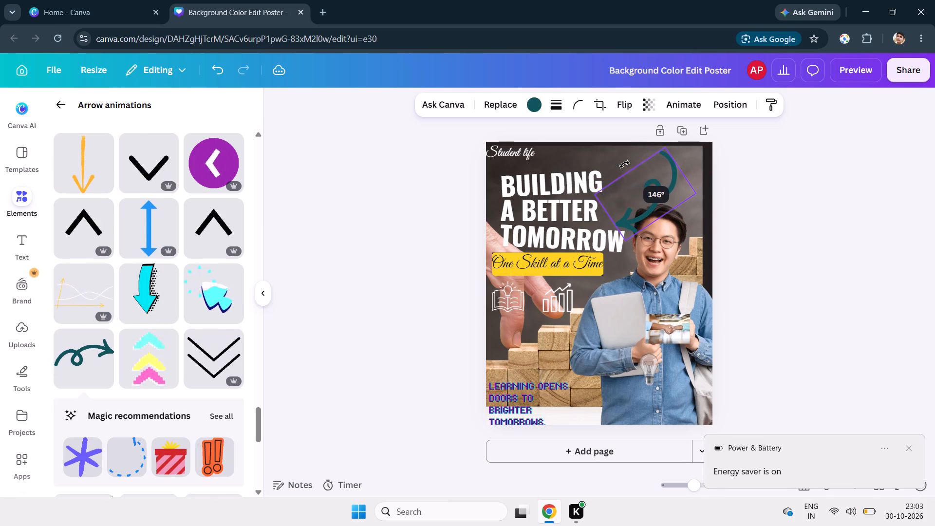
{"action": "left_click_drag", "start_coordinate": [624, 164], "coordinate": [660, 180]}
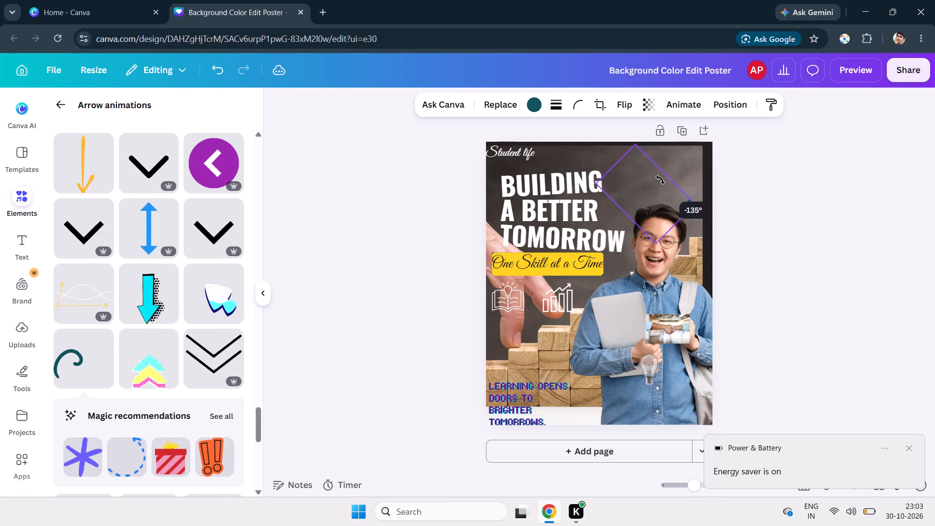
{"action": "left_click_drag", "start_coordinate": [660, 180], "coordinate": [616, 228]}
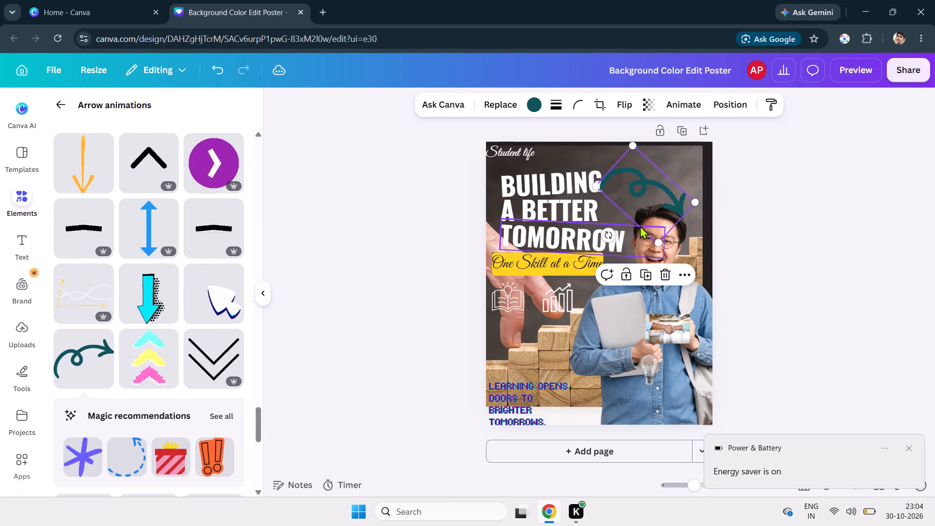
{"action": "left_click", "coordinate": [652, 197]}
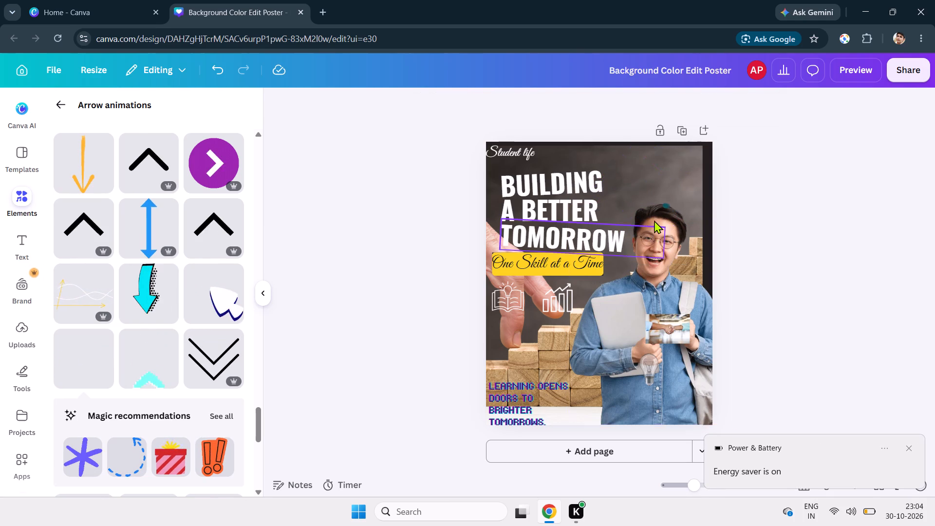
Delete the teal looping arrow from the area above the man's head.
{"action": "left_click", "coordinate": [663, 198]}
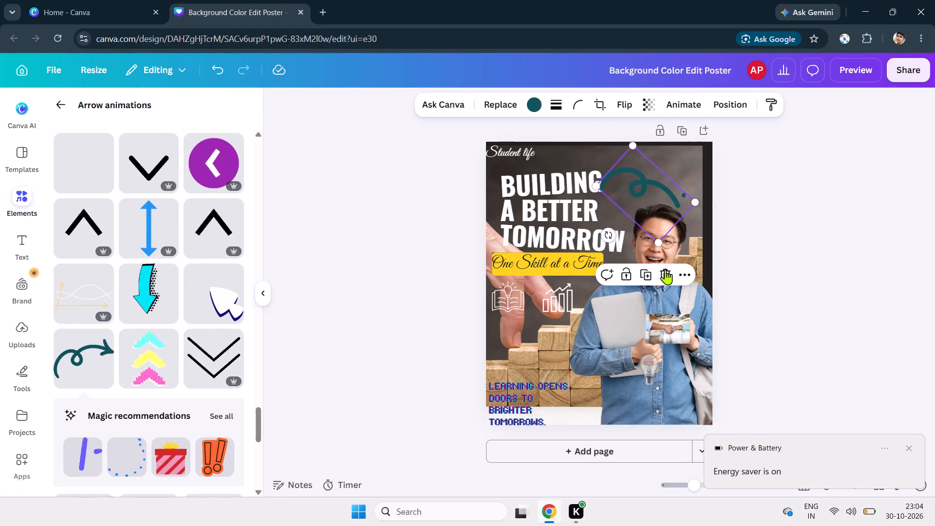
{"action": "left_click", "coordinate": [665, 269]}
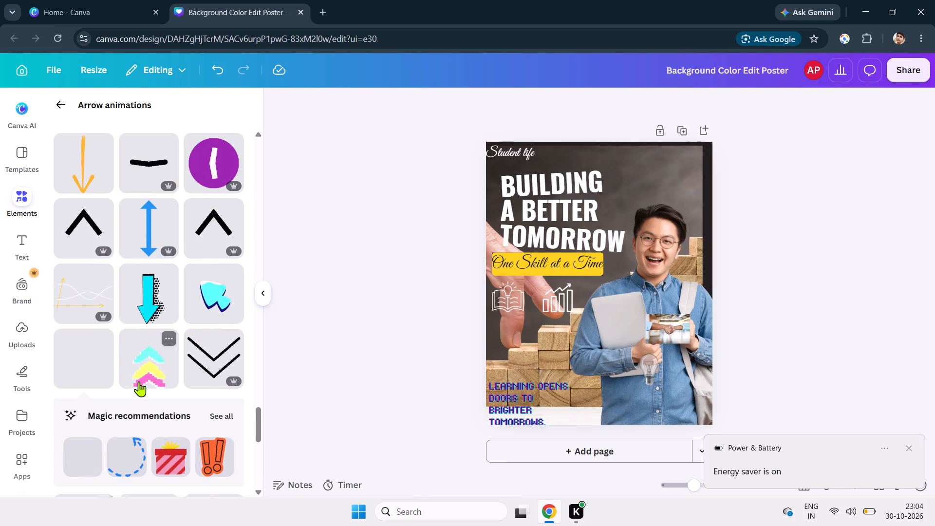
Find the black looping arrow further along the Arrow animations collection and add it to the poster.
{"action": "scroll", "coordinate": [139, 381], "scroll_direction": "down", "scroll_amount": 4}
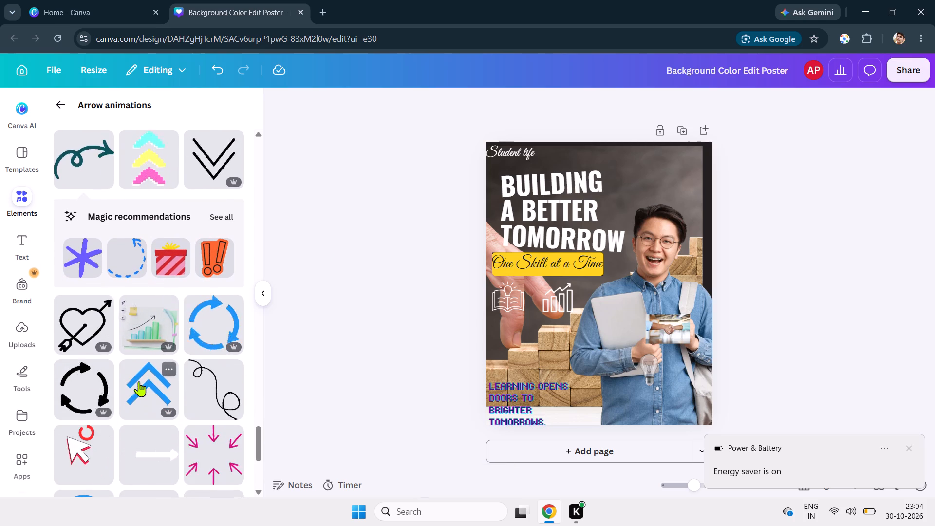
{"action": "scroll", "coordinate": [139, 381], "scroll_direction": "down", "scroll_amount": 3}
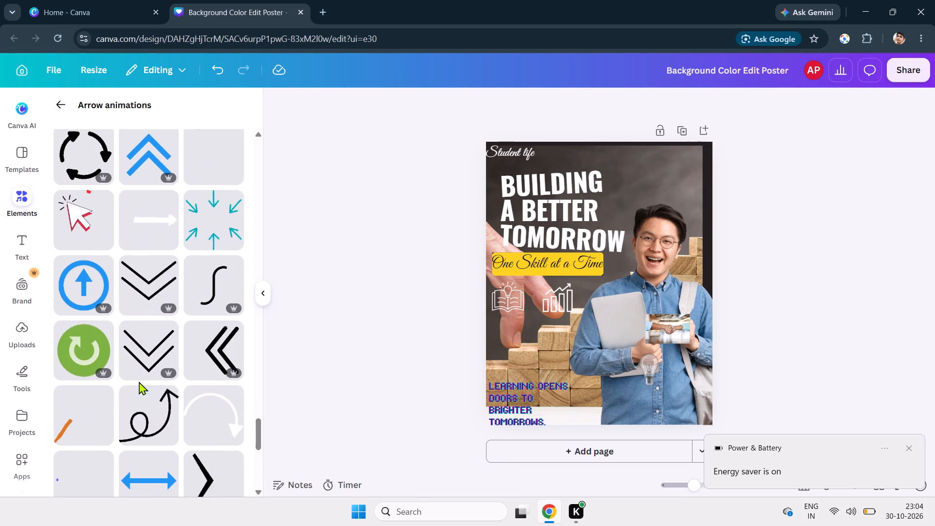
{"action": "scroll", "coordinate": [139, 381], "scroll_direction": "down", "scroll_amount": 3}
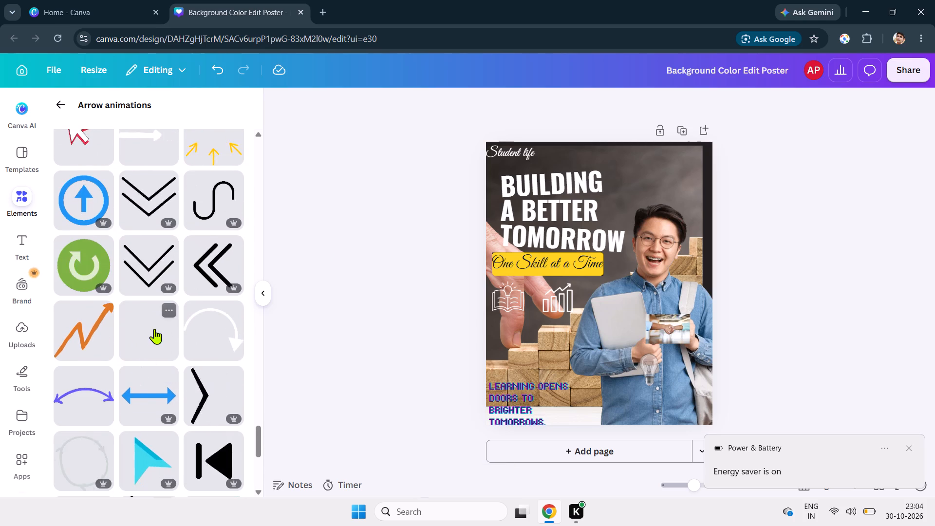
{"action": "left_click", "coordinate": [154, 329]}
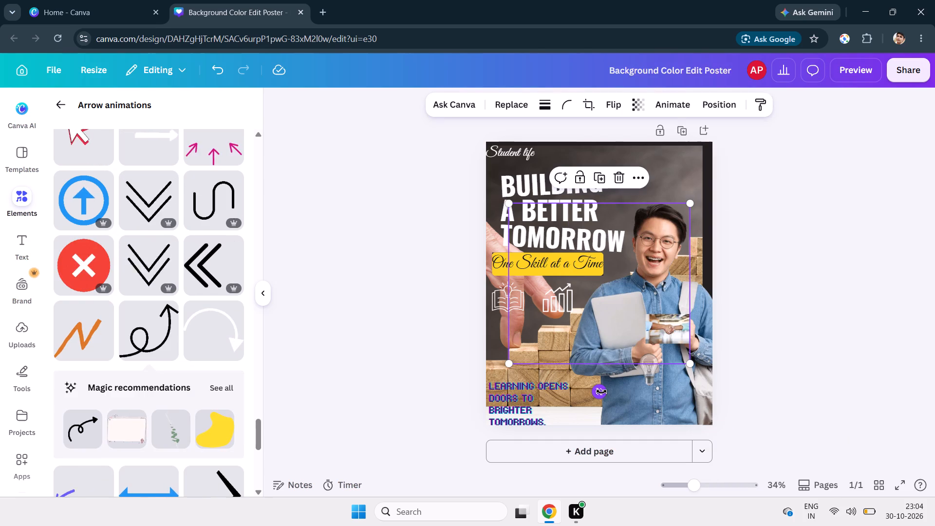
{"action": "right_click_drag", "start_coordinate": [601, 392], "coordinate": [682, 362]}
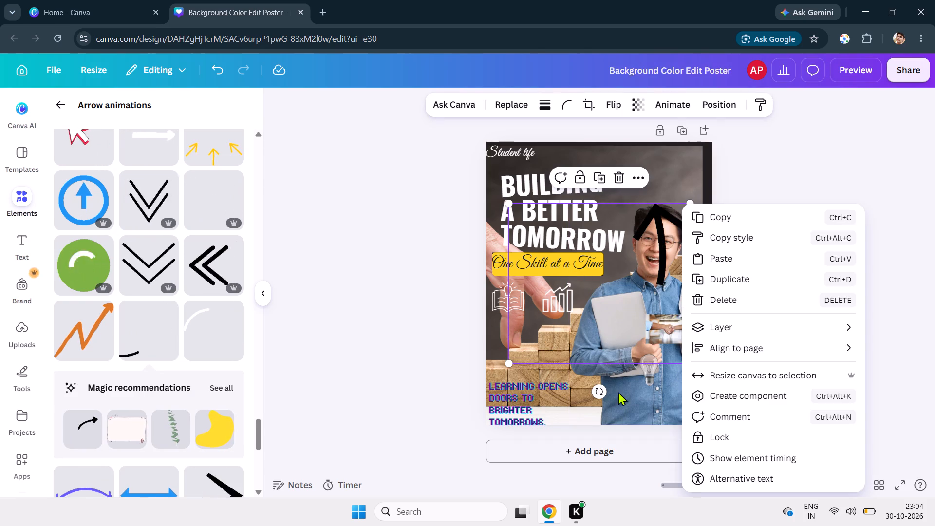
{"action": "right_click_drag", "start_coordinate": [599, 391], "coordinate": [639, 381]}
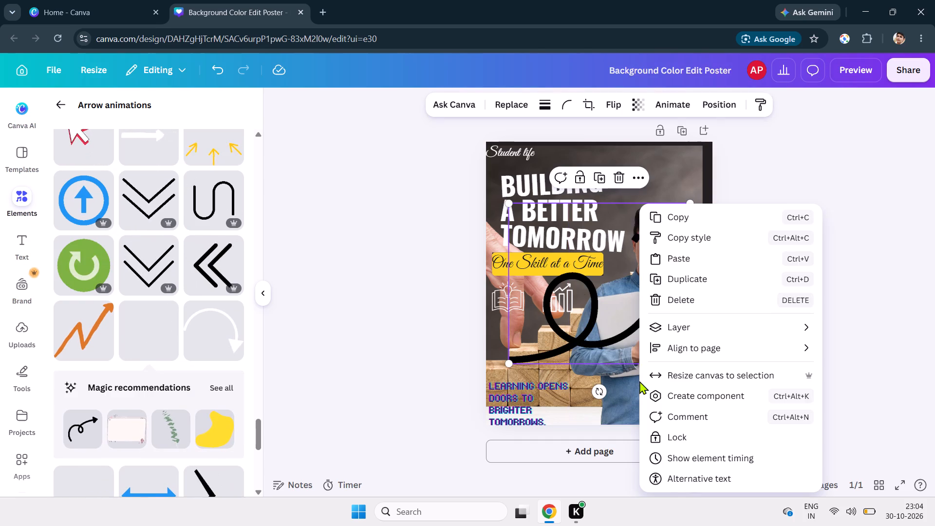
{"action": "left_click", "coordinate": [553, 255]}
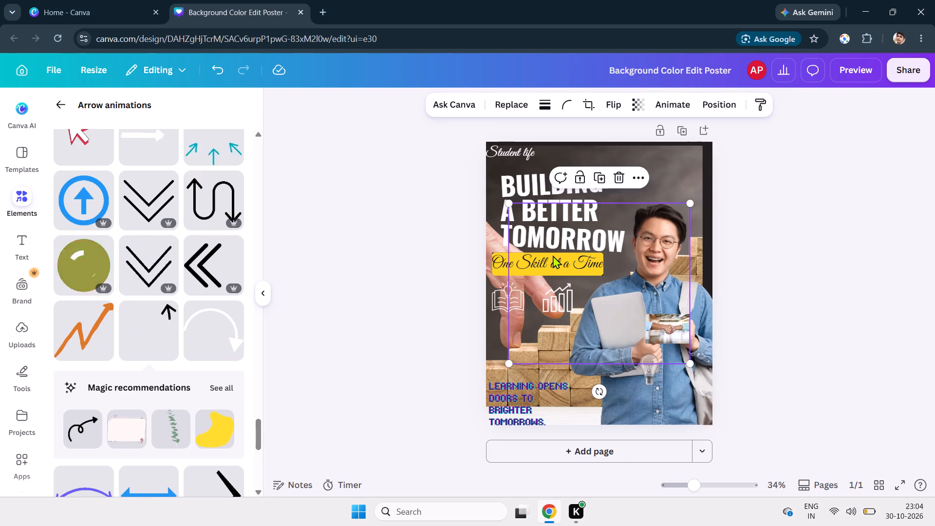
Shrink the black looping arrow to a little over a third of its size and place it beside the headline, above the man's head.
{"action": "left_click_drag", "start_coordinate": [510, 203], "coordinate": [569, 246]}
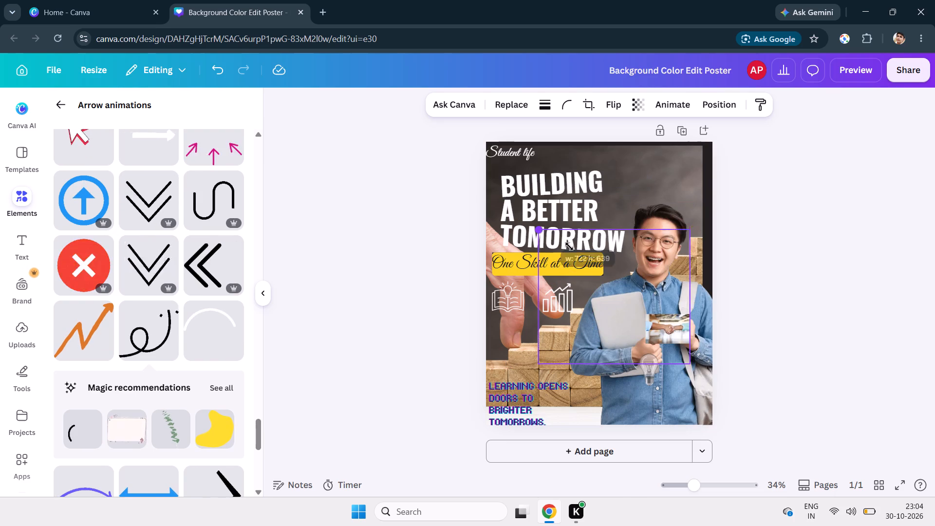
{"action": "left_click_drag", "start_coordinate": [569, 246], "coordinate": [591, 263]}
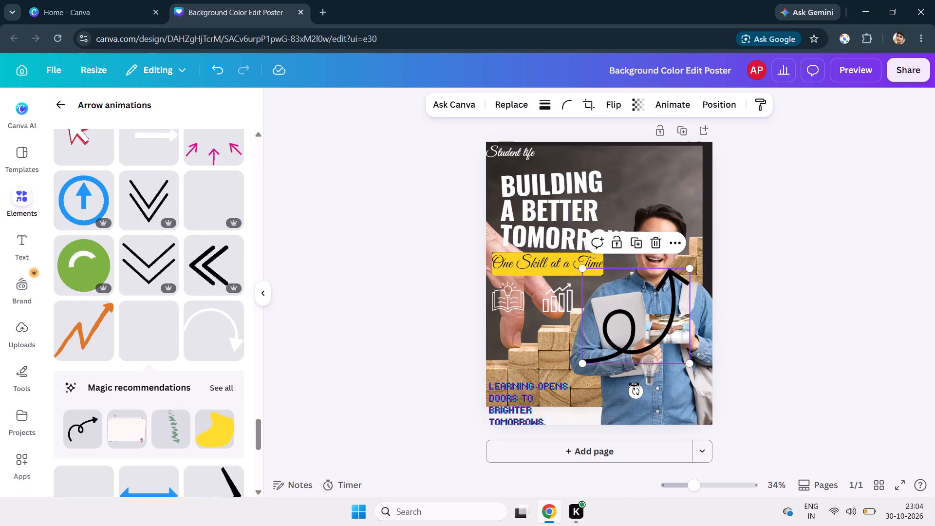
{"action": "right_click_drag", "start_coordinate": [634, 385], "coordinate": [666, 370]}
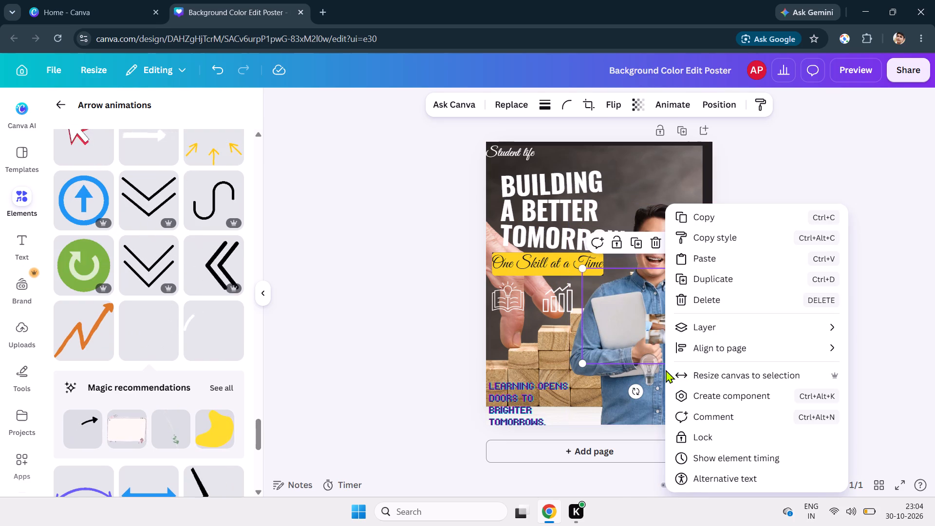
{"action": "left_click", "coordinate": [638, 307]}
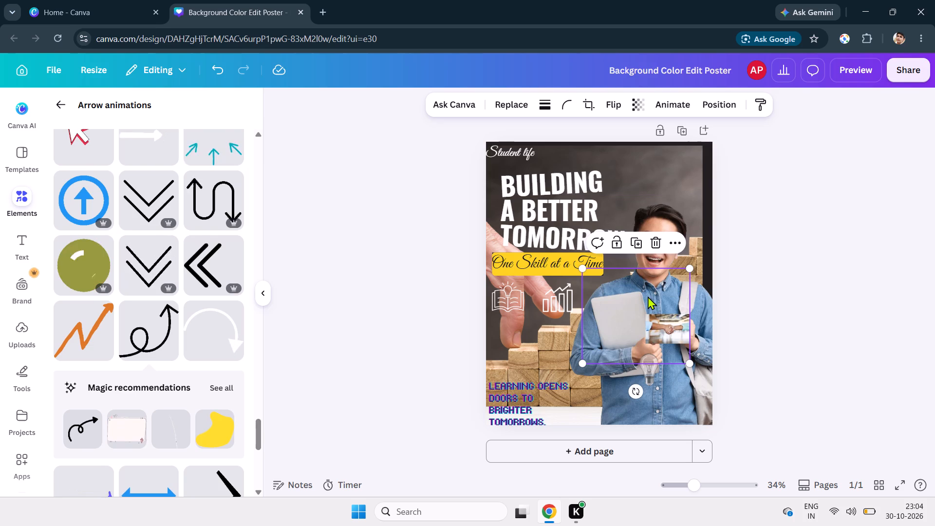
{"action": "left_click", "coordinate": [648, 296]}
{"action": "left_click_drag", "start_coordinate": [648, 296], "coordinate": [663, 194]}
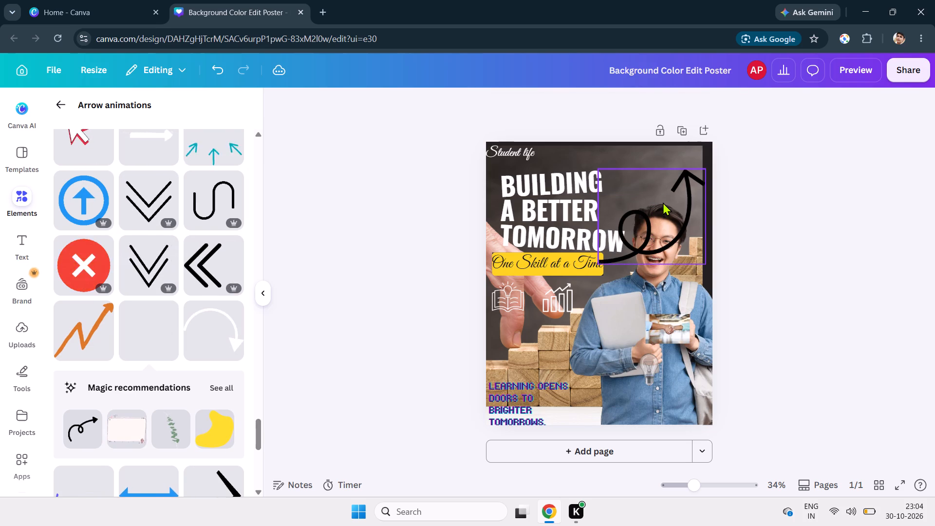
{"action": "left_click", "coordinate": [702, 261]}
{"action": "left_click_drag", "start_coordinate": [702, 261], "coordinate": [661, 223]}
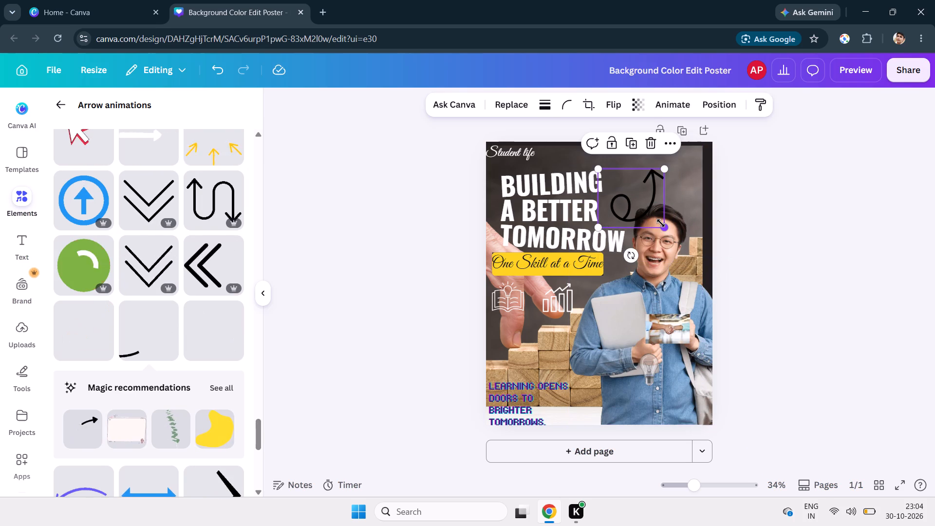
Rotate the black looping arrow counterclockwise until its head points diagonally down towards the headline, keeping it above the man's head.
{"action": "left_click_drag", "start_coordinate": [630, 256], "coordinate": [634, 256]}
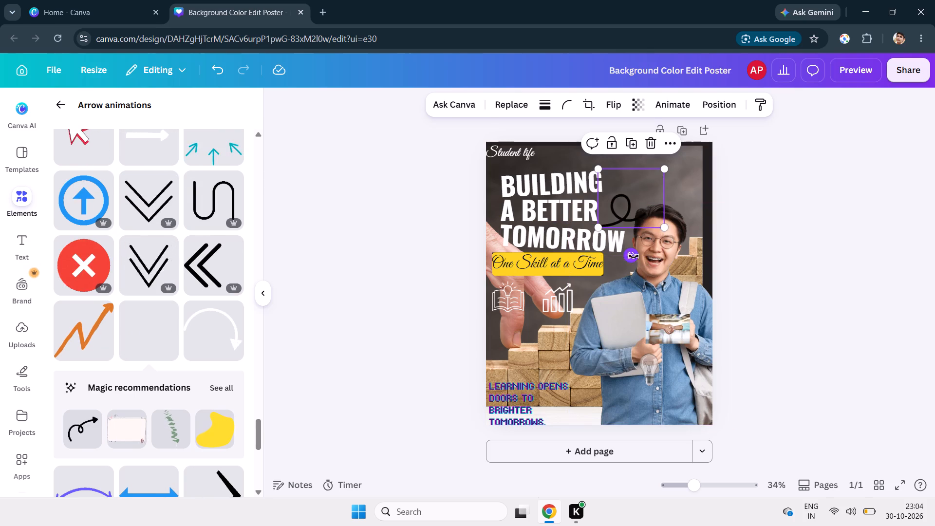
{"action": "left_click_drag", "start_coordinate": [634, 256], "coordinate": [697, 204]}
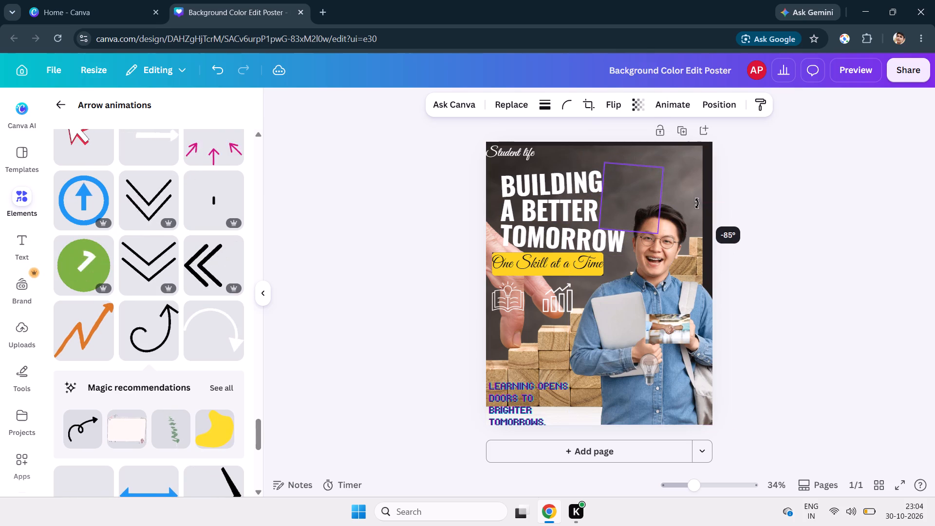
{"action": "left_click_drag", "start_coordinate": [697, 204], "coordinate": [697, 196]}
{"action": "left_click_drag", "start_coordinate": [637, 198], "coordinate": [662, 189]}
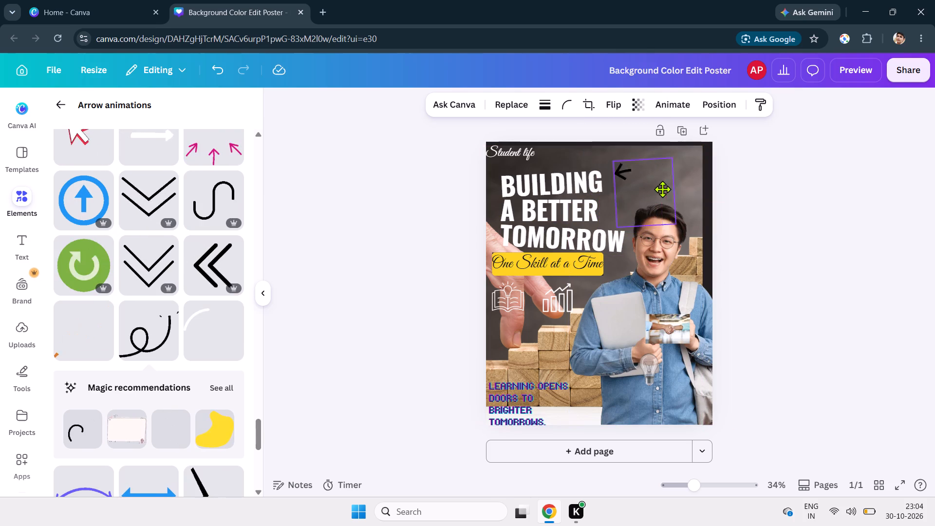
{"action": "left_click_drag", "start_coordinate": [662, 189], "coordinate": [668, 185]}
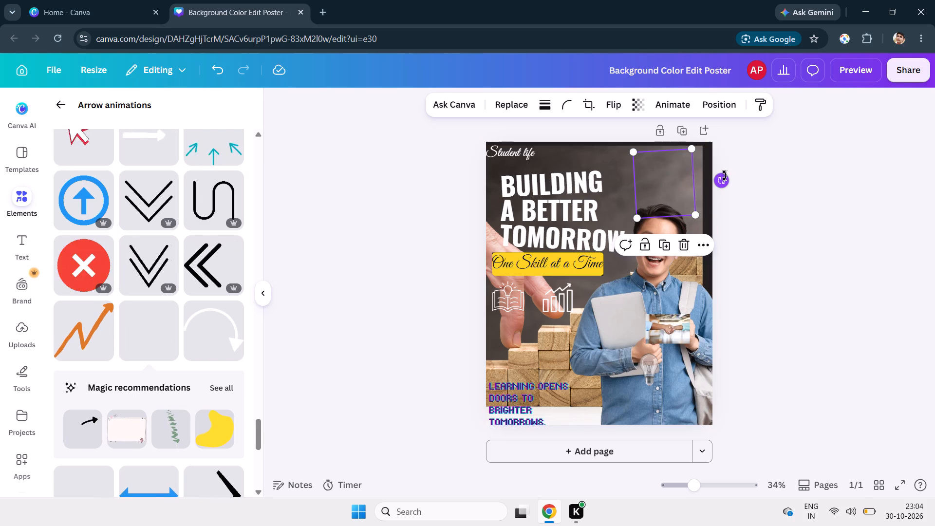
{"action": "right_click_drag", "start_coordinate": [724, 180], "coordinate": [722, 170]}
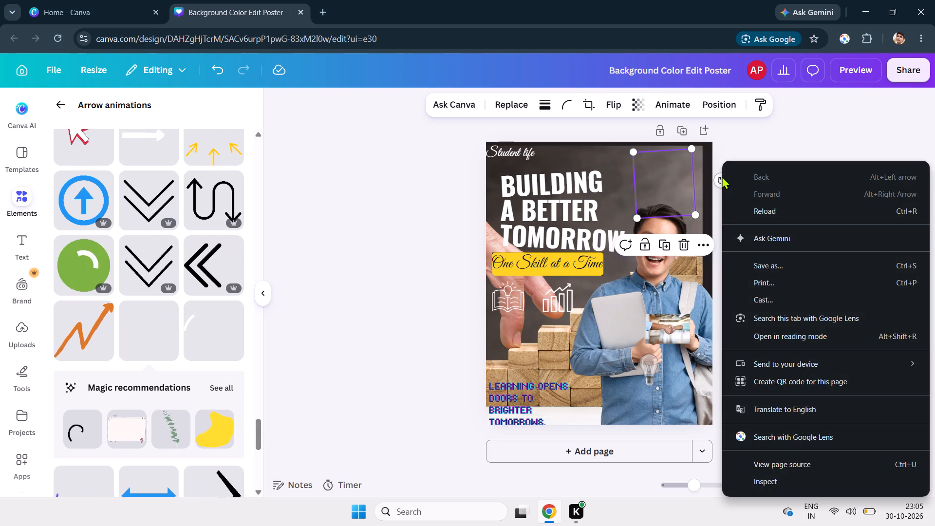
{"action": "left_click", "coordinate": [714, 179]}
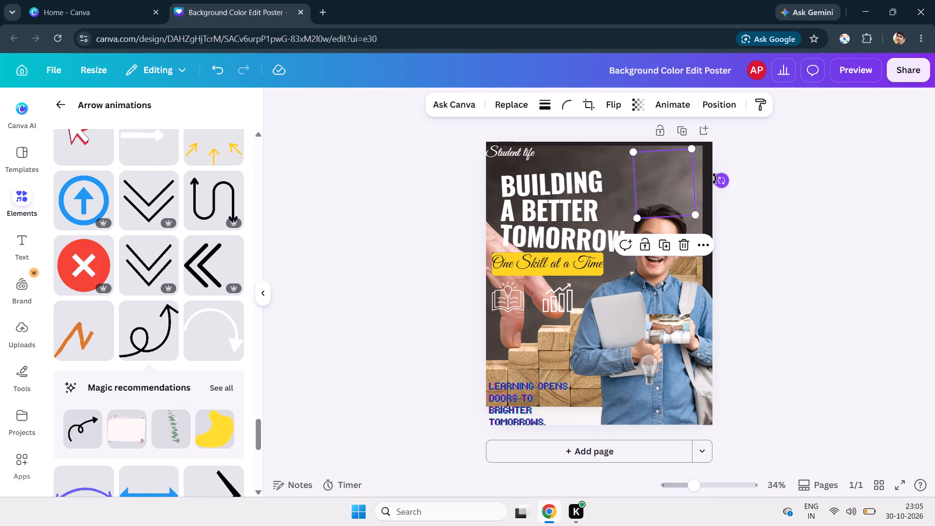
{"action": "left_click_drag", "start_coordinate": [720, 181], "coordinate": [701, 168]}
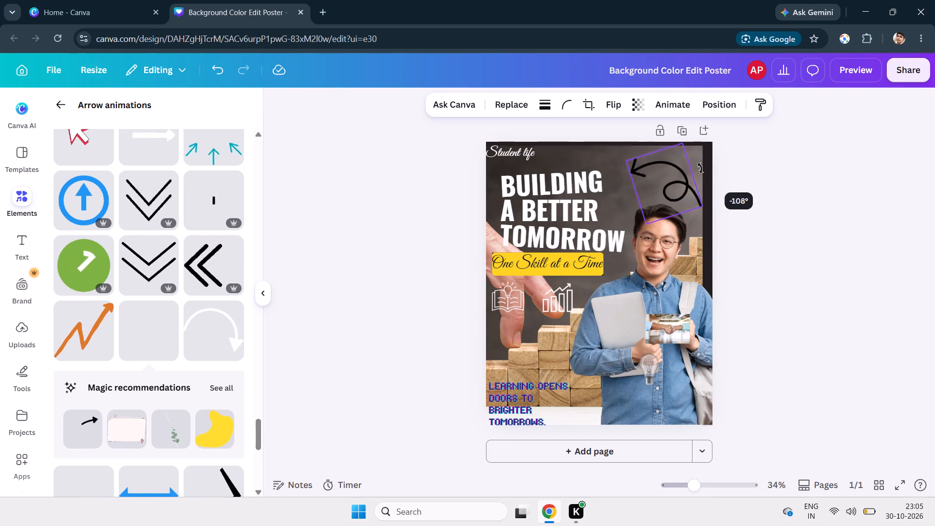
{"action": "left_click_drag", "start_coordinate": [701, 168], "coordinate": [688, 164]}
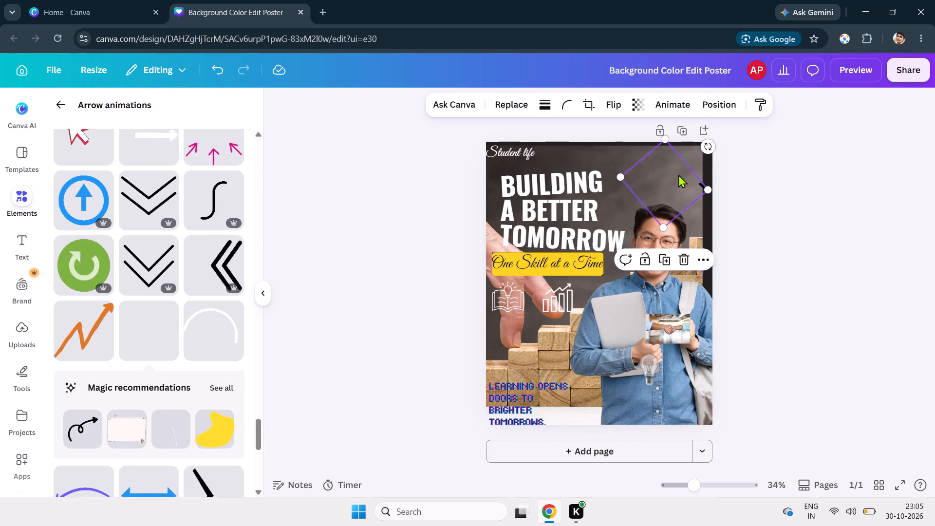
Move the black looping arrow closer to the headline so its head sits at the end of the word BUILDING, and deselect it.
{"action": "left_click_drag", "start_coordinate": [674, 182], "coordinate": [656, 171]}
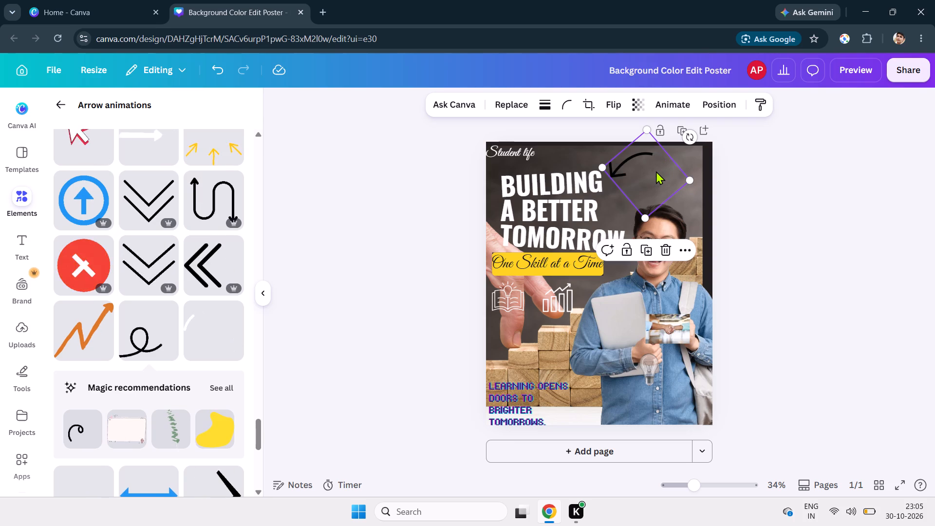
{"action": "left_click_drag", "start_coordinate": [653, 171], "coordinate": [648, 169]}
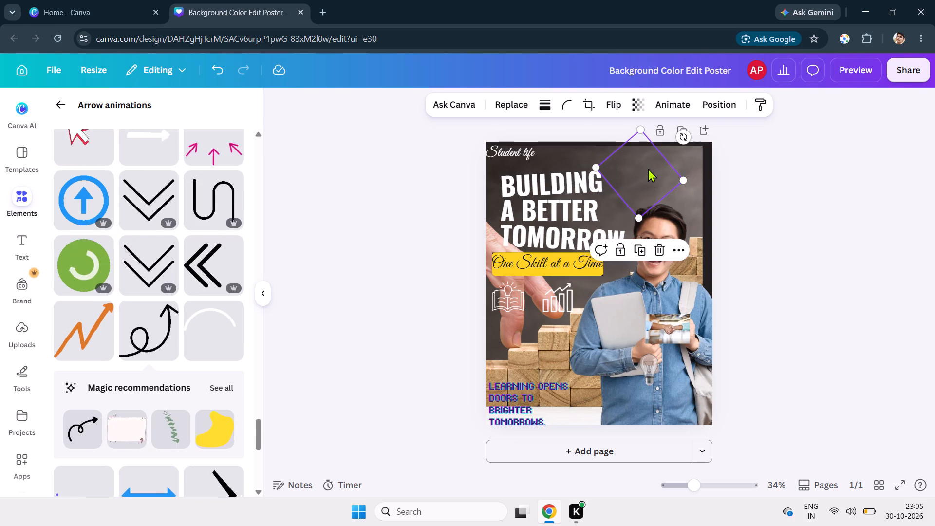
{"action": "left_click", "coordinate": [747, 174]}
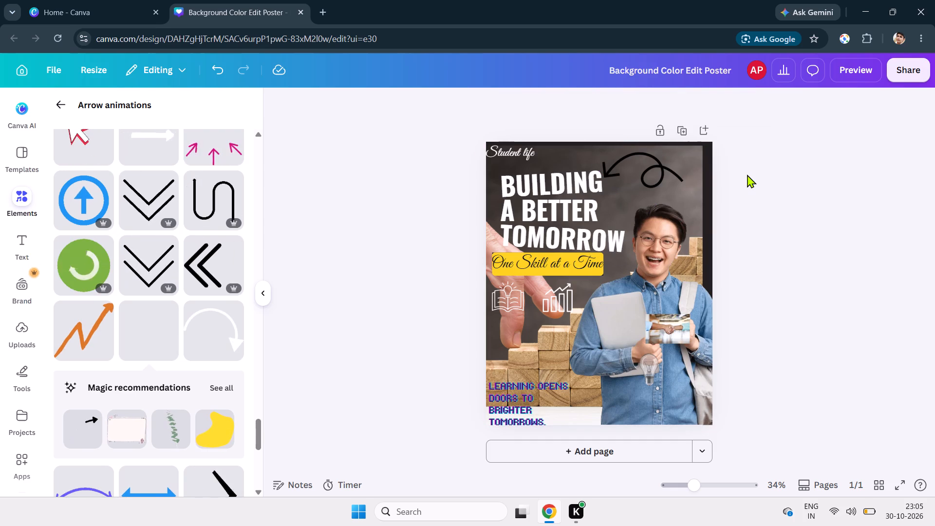
Look further through the Arrow animations collection for other arrows that could suit the post.
{"action": "scroll", "coordinate": [173, 416], "scroll_direction": "down", "scroll_amount": 1}
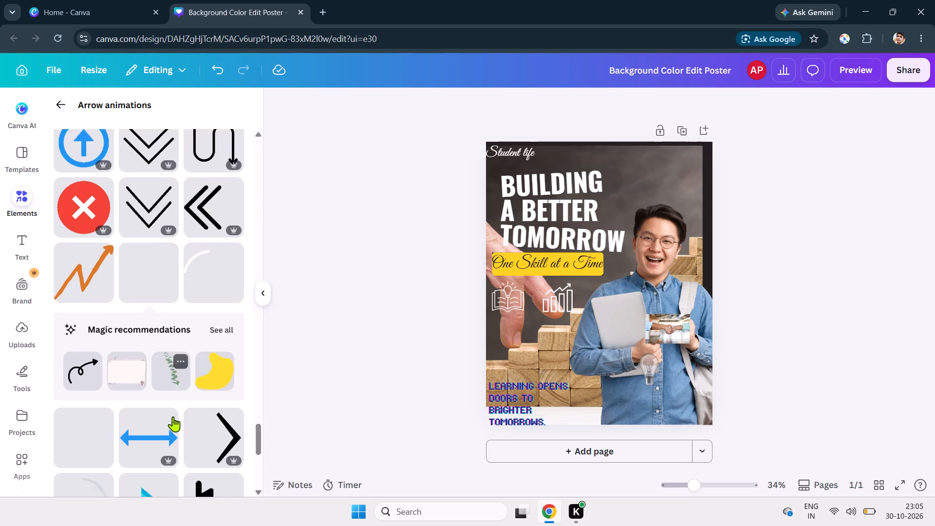
{"action": "scroll", "coordinate": [173, 416], "scroll_direction": "down", "scroll_amount": 2}
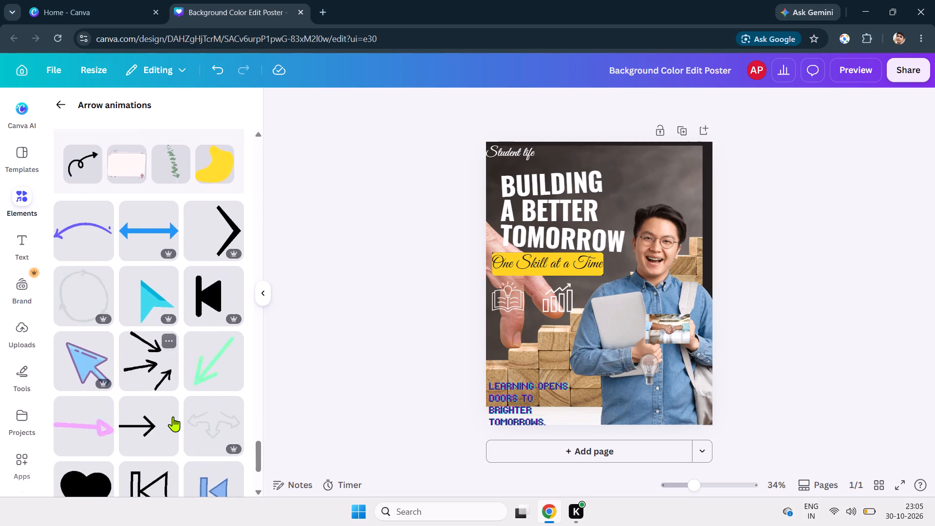
{"action": "scroll", "coordinate": [173, 416], "scroll_direction": "down", "scroll_amount": 3}
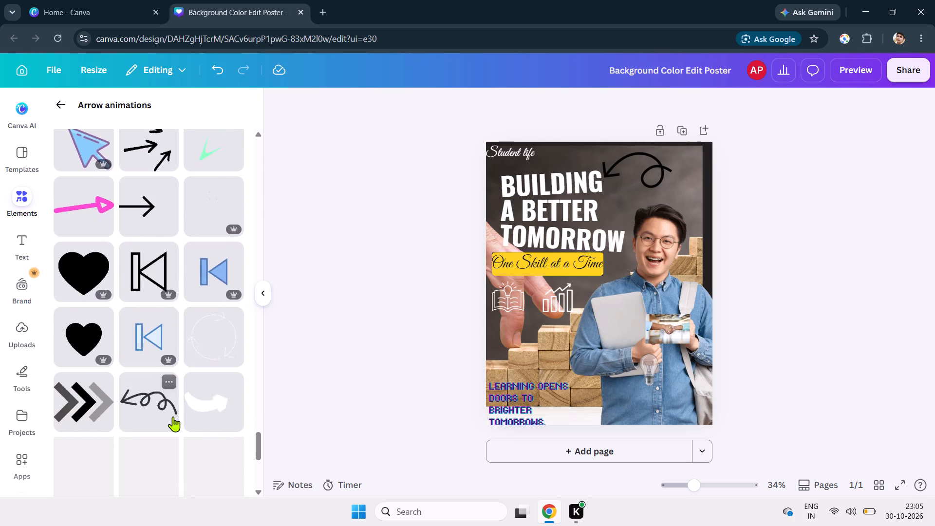
{"action": "scroll", "coordinate": [173, 416], "scroll_direction": "down", "scroll_amount": 5}
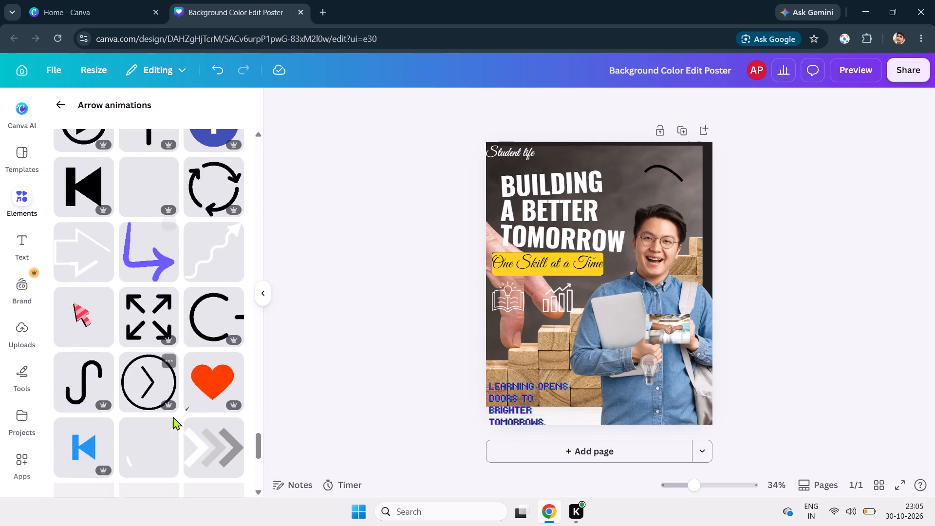
{"action": "scroll", "coordinate": [173, 416], "scroll_direction": "down", "scroll_amount": 2}
{"action": "scroll", "coordinate": [173, 416], "scroll_direction": "up", "scroll_amount": 1}
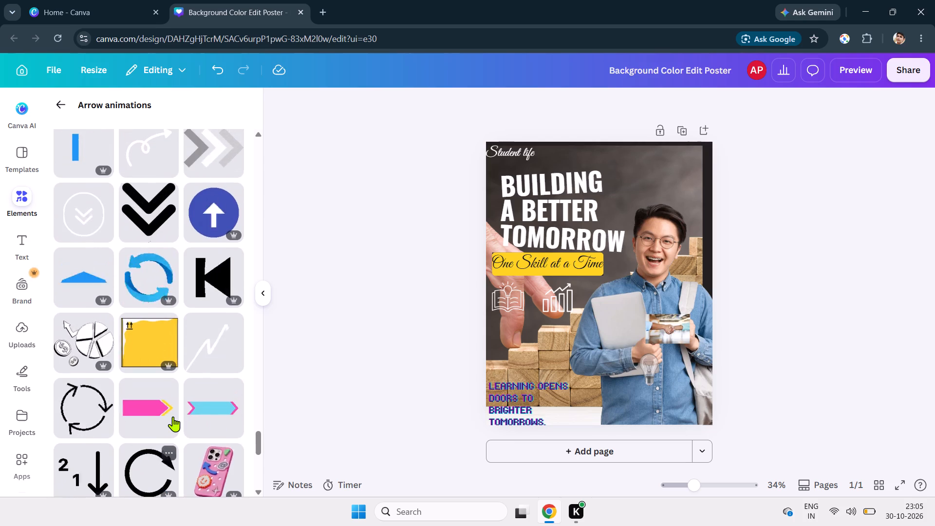
{"action": "scroll", "coordinate": [173, 416], "scroll_direction": "down", "scroll_amount": 2}
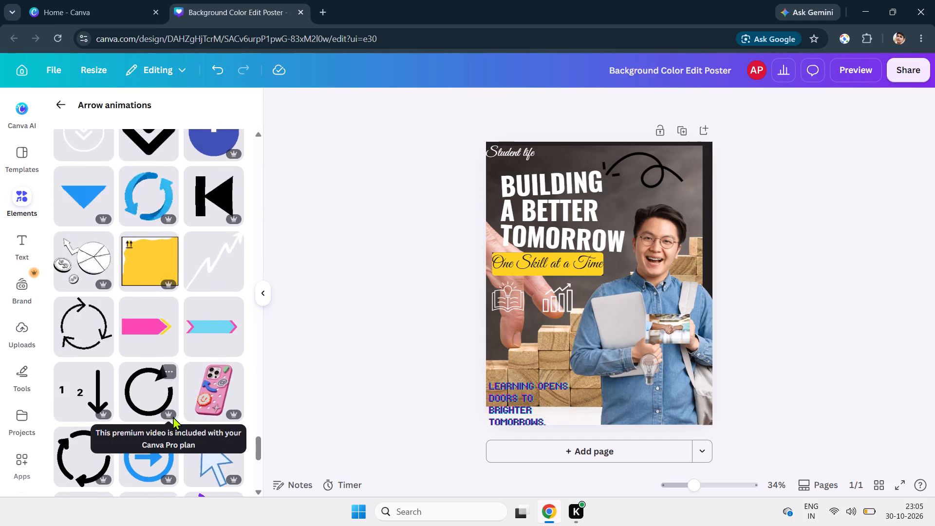
{"action": "scroll", "coordinate": [173, 416], "scroll_direction": "down", "scroll_amount": 1}
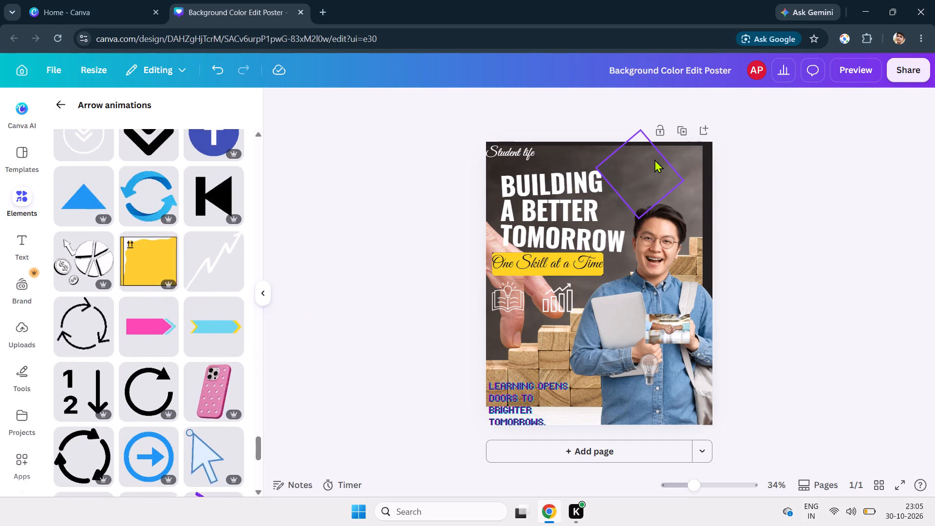
Shift the black looping arrow slightly away from the headline and down towards the man's head, and deselect it.
{"action": "left_click_drag", "start_coordinate": [643, 166], "coordinate": [653, 172]}
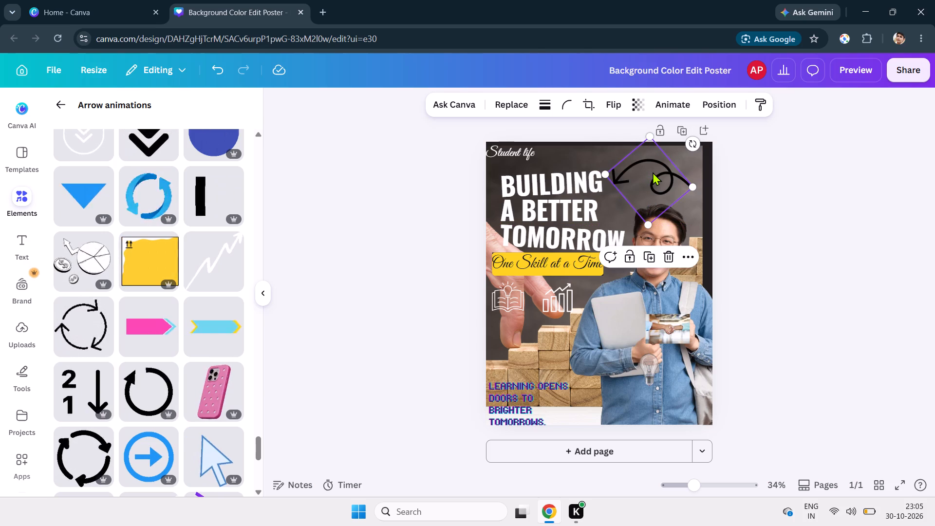
{"action": "left_click", "coordinate": [764, 171]}
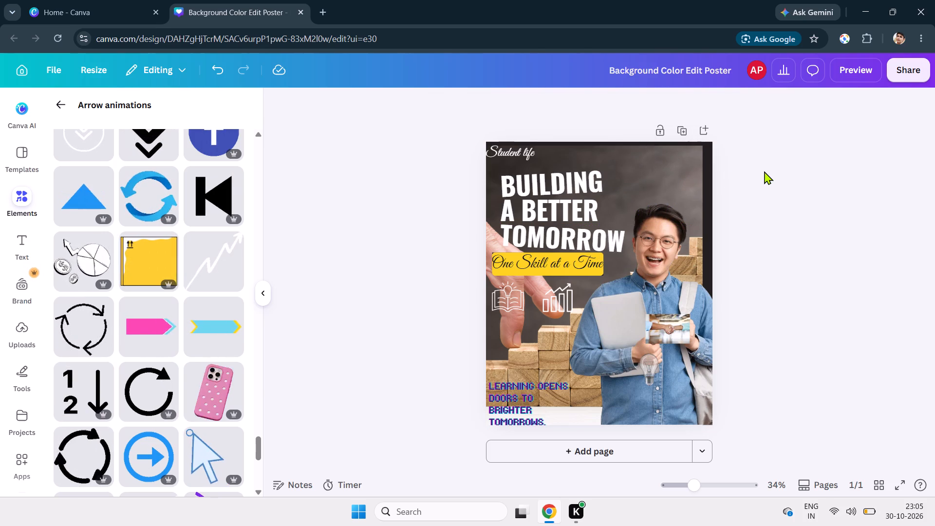
Delete the small handshake picture and the light bulb picture placed over the man's shirt.
{"action": "left_click", "coordinate": [653, 332]}
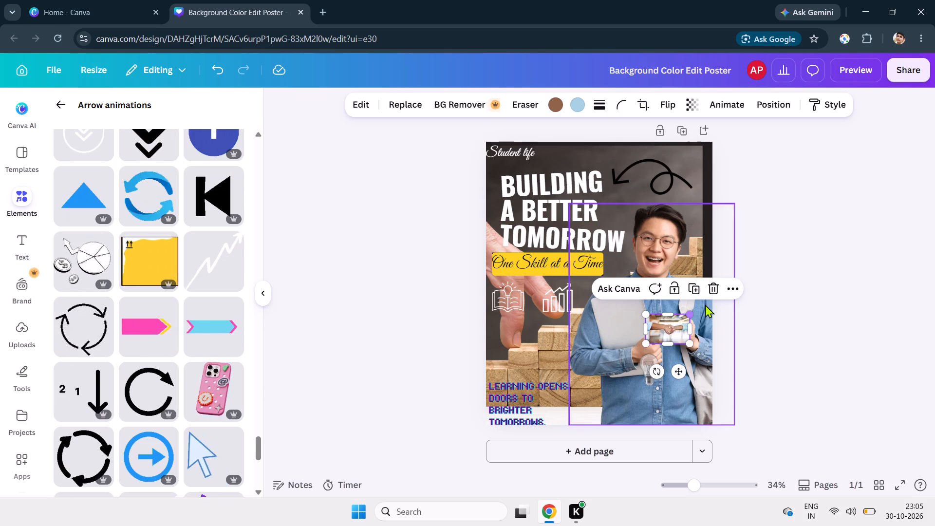
{"action": "left_click", "coordinate": [714, 296]}
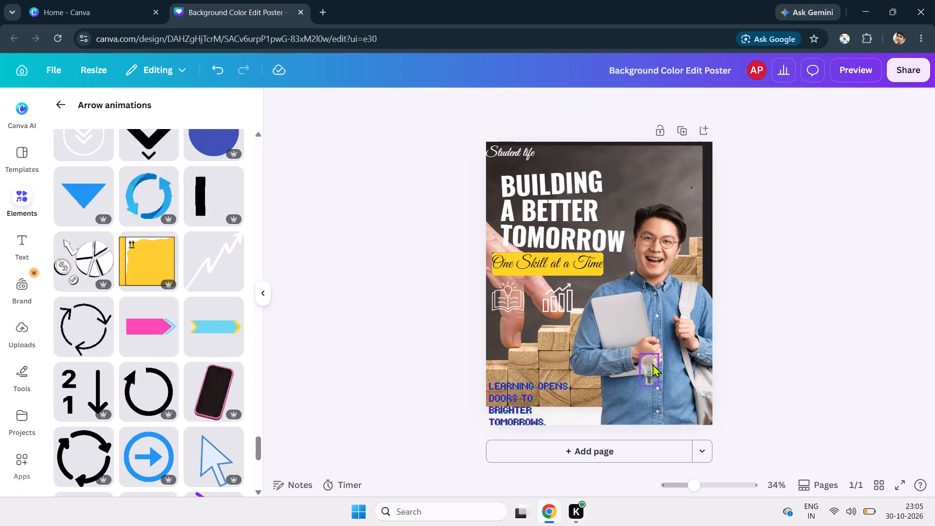
{"action": "left_click", "coordinate": [653, 364]}
{"action": "left_click", "coordinate": [697, 327]}
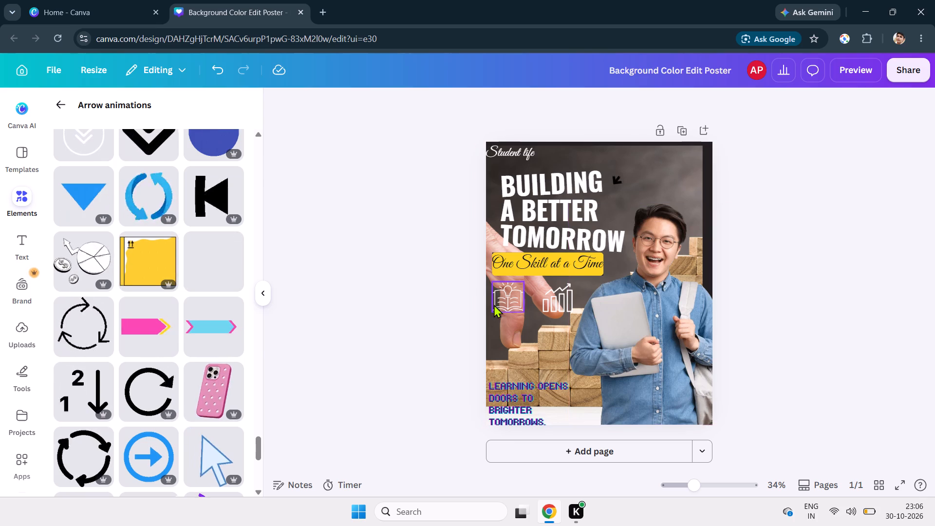
{"action": "left_click", "coordinate": [432, 274]}
Return to the Animations overview and look through its Word, Food, Shape, Emoji and Festive animations for a suitable graphic.
{"action": "scroll", "coordinate": [185, 226], "scroll_direction": "up", "scroll_amount": 7}
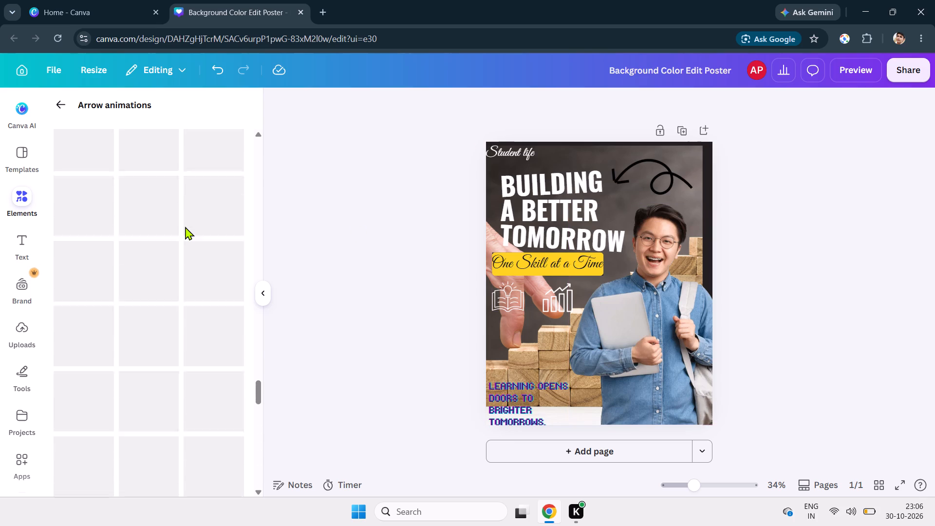
{"action": "scroll", "coordinate": [185, 226], "scroll_direction": "up", "scroll_amount": 20}
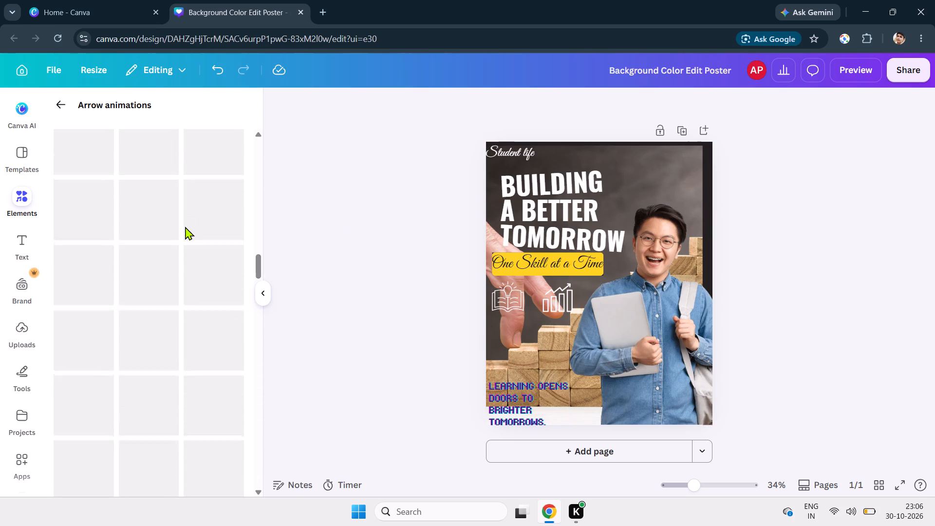
{"action": "scroll", "coordinate": [185, 226], "scroll_direction": "up", "scroll_amount": 8}
{"action": "left_click", "coordinate": [56, 102]}
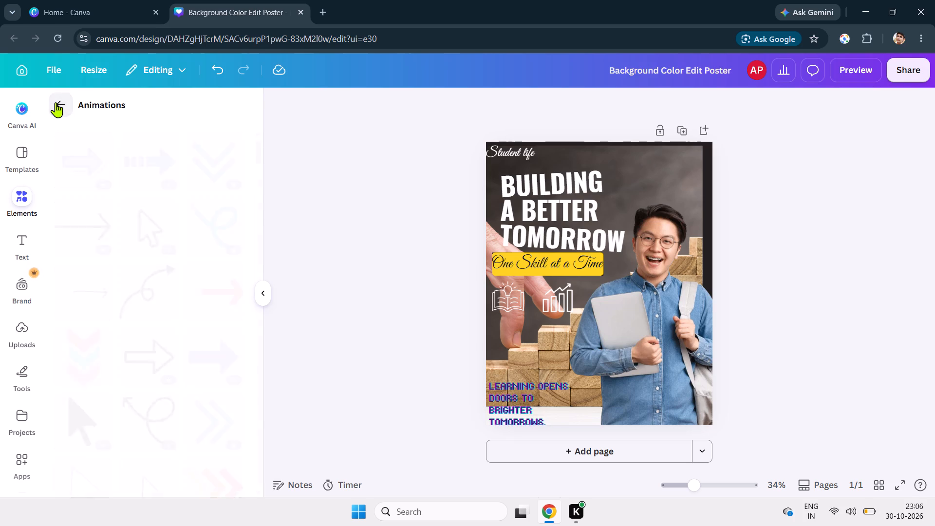
{"action": "scroll", "coordinate": [146, 319], "scroll_direction": "down", "scroll_amount": 2}
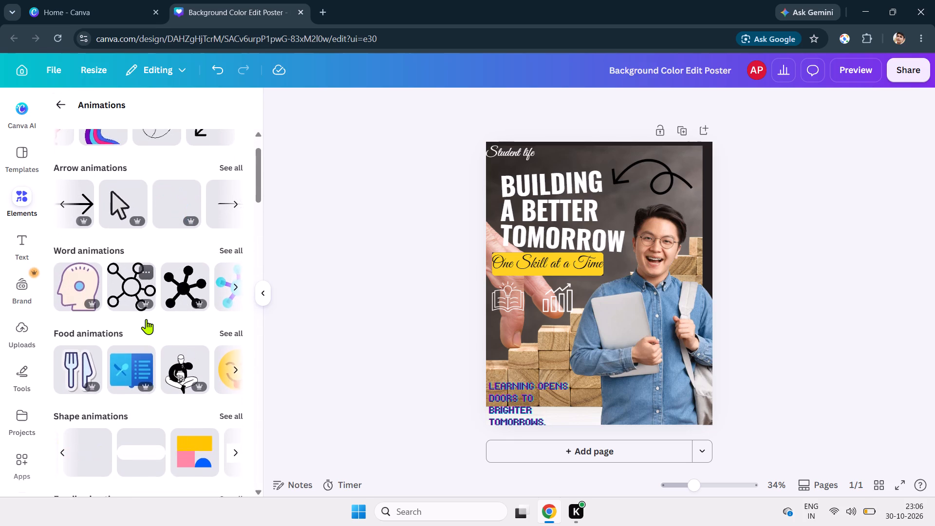
{"action": "scroll", "coordinate": [146, 319], "scroll_direction": "down", "scroll_amount": 1}
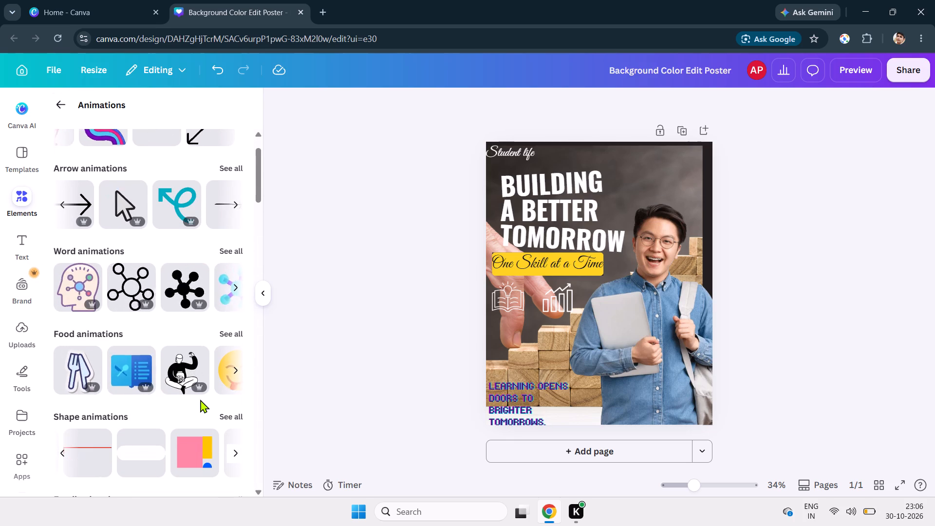
{"action": "left_click", "coordinate": [234, 287]}
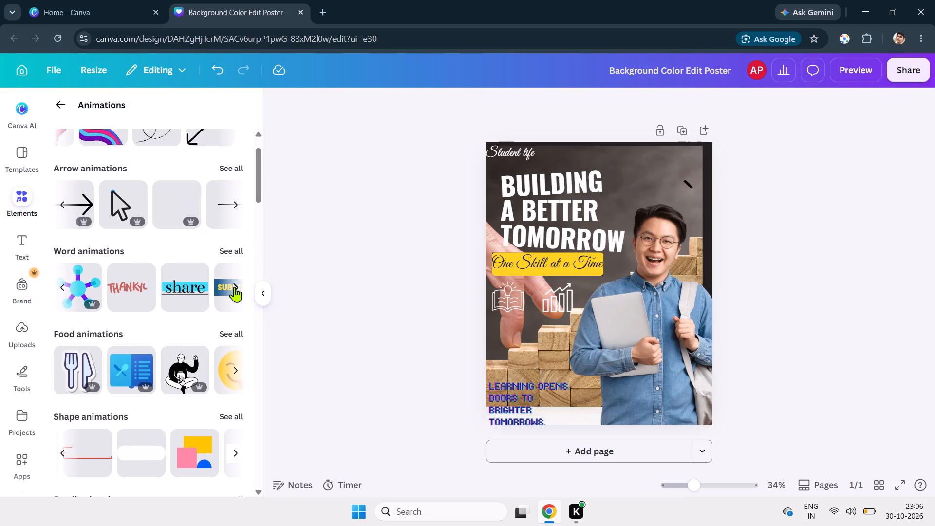
{"action": "left_click", "coordinate": [234, 287]}
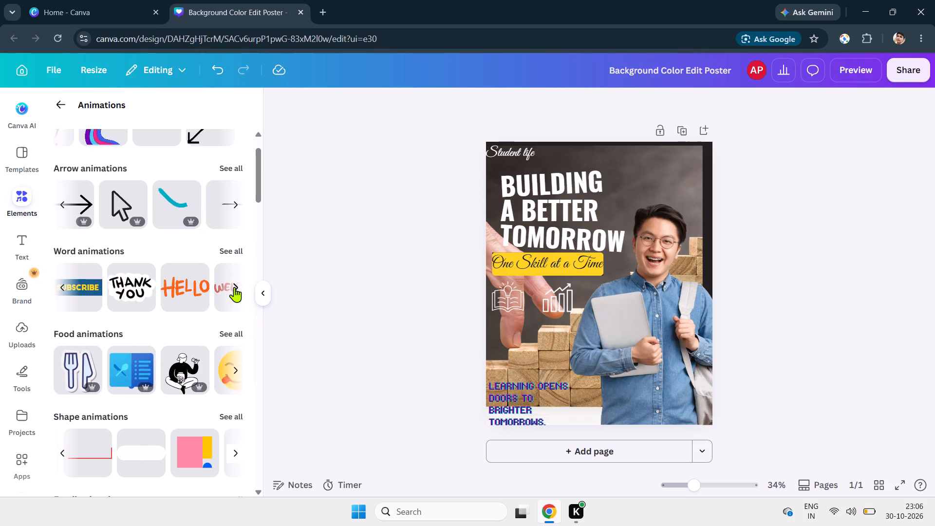
{"action": "left_click", "coordinate": [234, 287]}
{"action": "scroll", "coordinate": [211, 369], "scroll_direction": "down", "scroll_amount": 1}
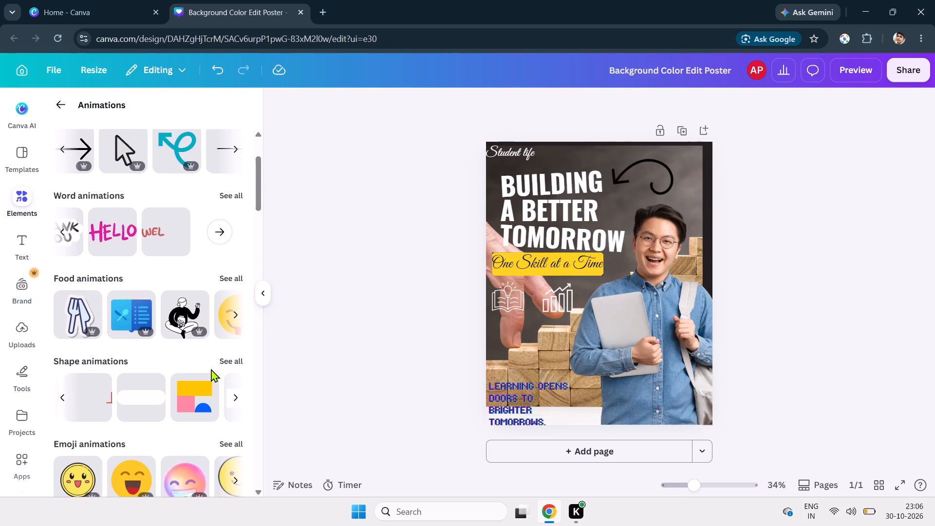
{"action": "left_click", "coordinate": [237, 318]}
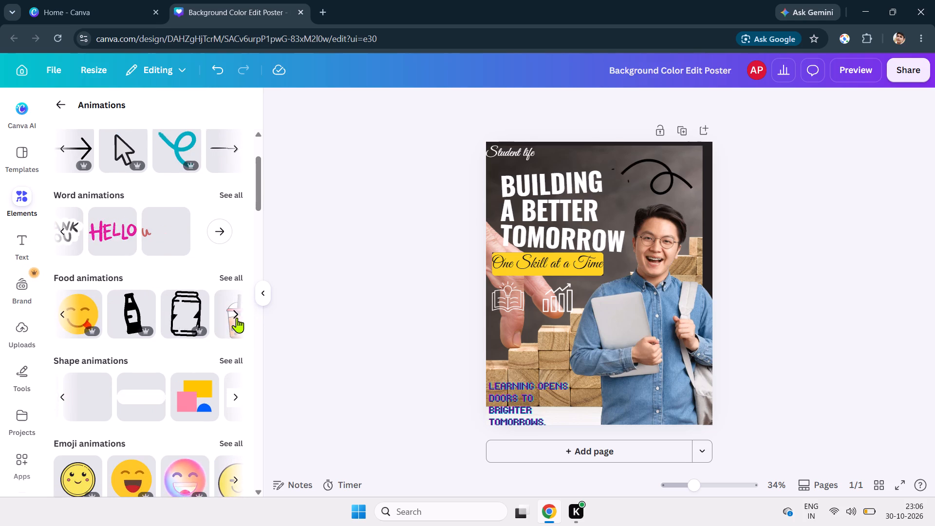
{"action": "left_click", "coordinate": [237, 318]}
{"action": "left_click", "coordinate": [237, 318]}
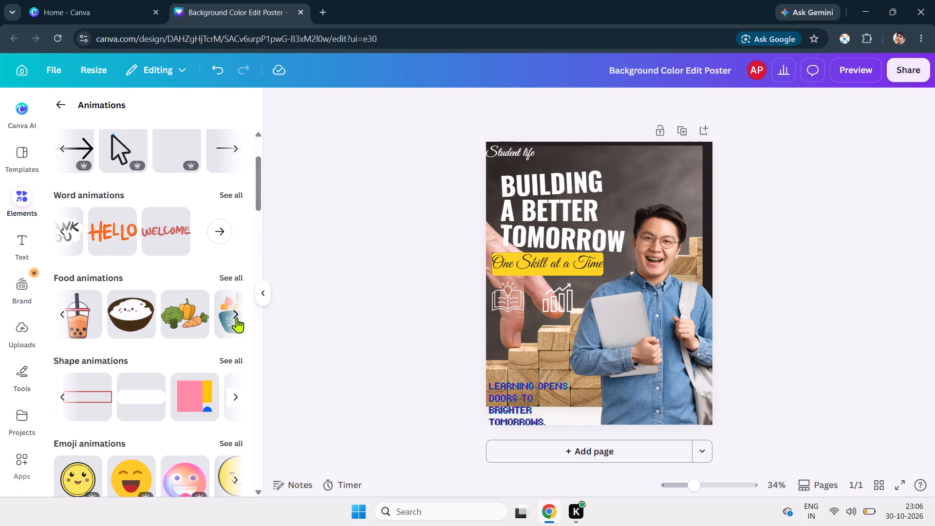
{"action": "scroll", "coordinate": [236, 379], "scroll_direction": "down", "scroll_amount": 1}
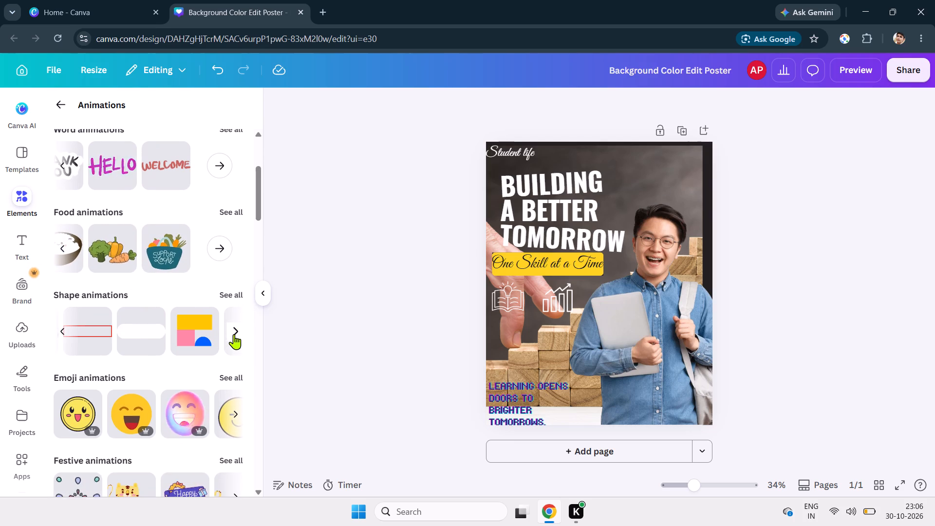
{"action": "left_click", "coordinate": [234, 334]}
{"action": "left_click", "coordinate": [234, 334]}
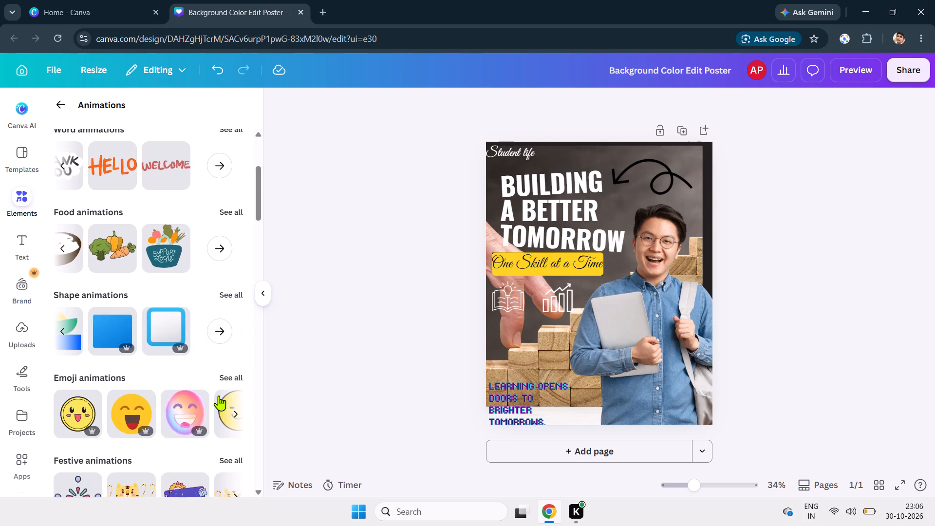
{"action": "scroll", "coordinate": [219, 395], "scroll_direction": "down", "scroll_amount": 1}
{"action": "left_click", "coordinate": [236, 314]}
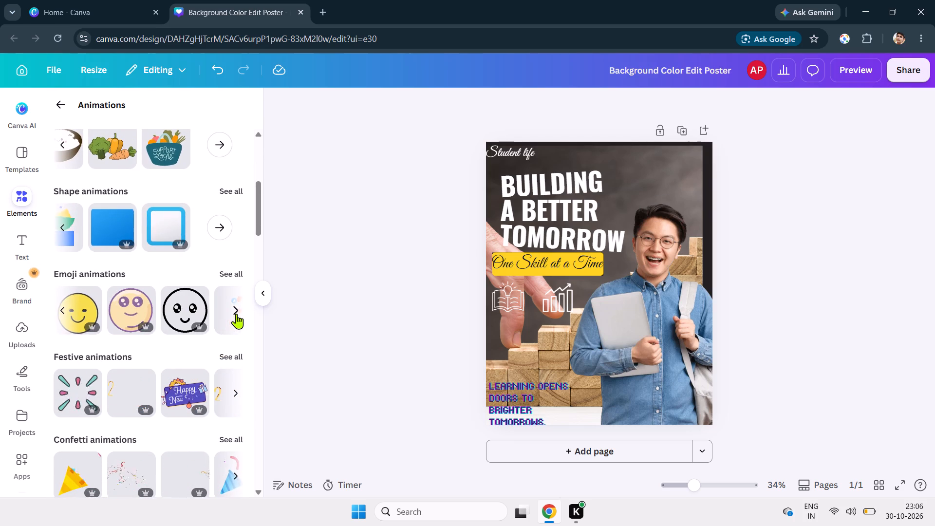
{"action": "left_click", "coordinate": [236, 314]}
{"action": "left_click", "coordinate": [236, 314]}
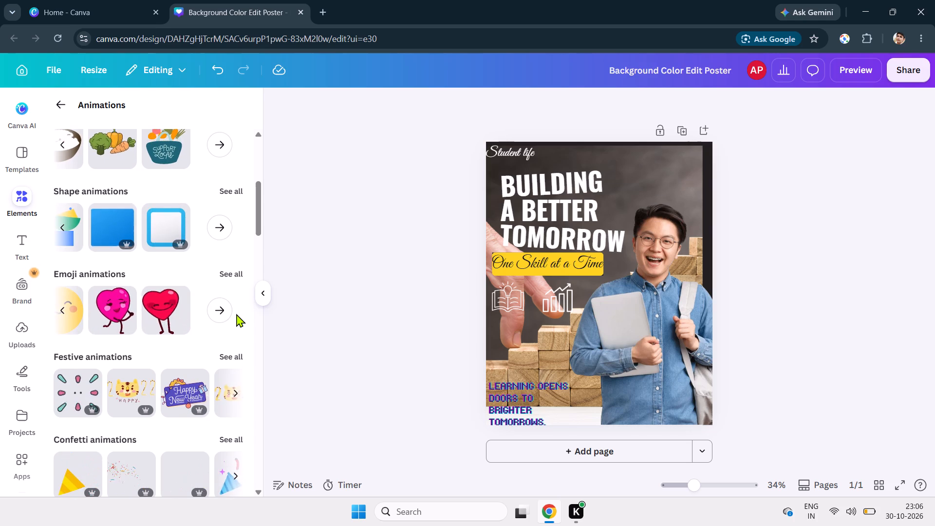
{"action": "scroll", "coordinate": [224, 366], "scroll_direction": "down", "scroll_amount": 1}
{"action": "left_click", "coordinate": [230, 313]}
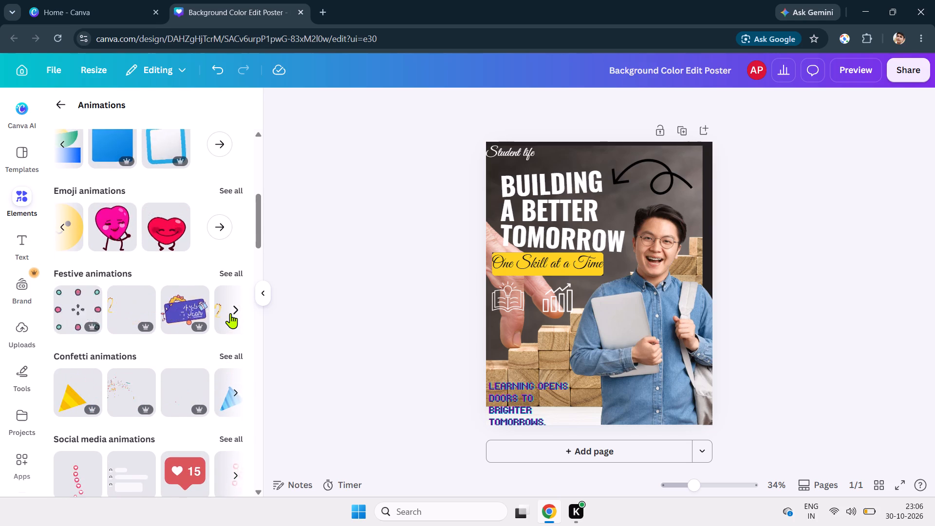
{"action": "left_click", "coordinate": [230, 313]}
Look through the Trending animations for a graphic that could suit the student post.
{"action": "scroll", "coordinate": [220, 413], "scroll_direction": "down", "scroll_amount": 2}
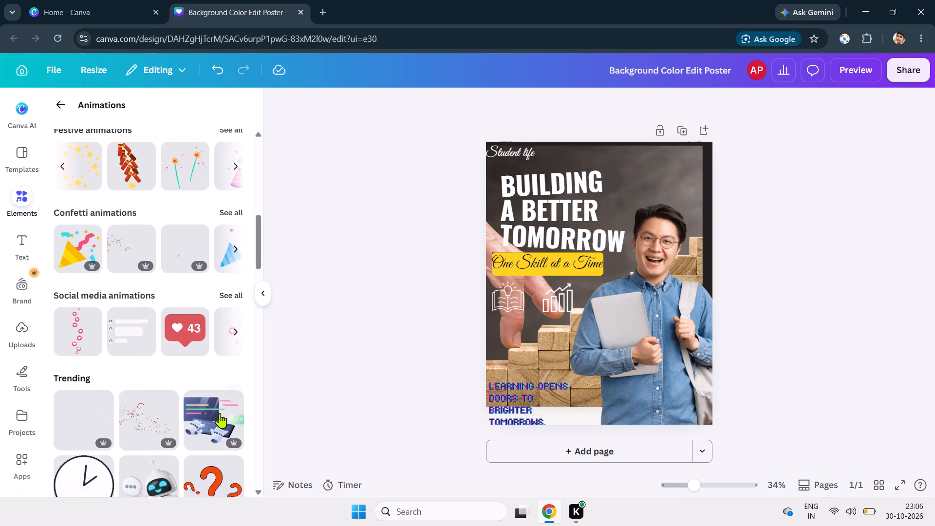
{"action": "scroll", "coordinate": [220, 413], "scroll_direction": "down", "scroll_amount": 3}
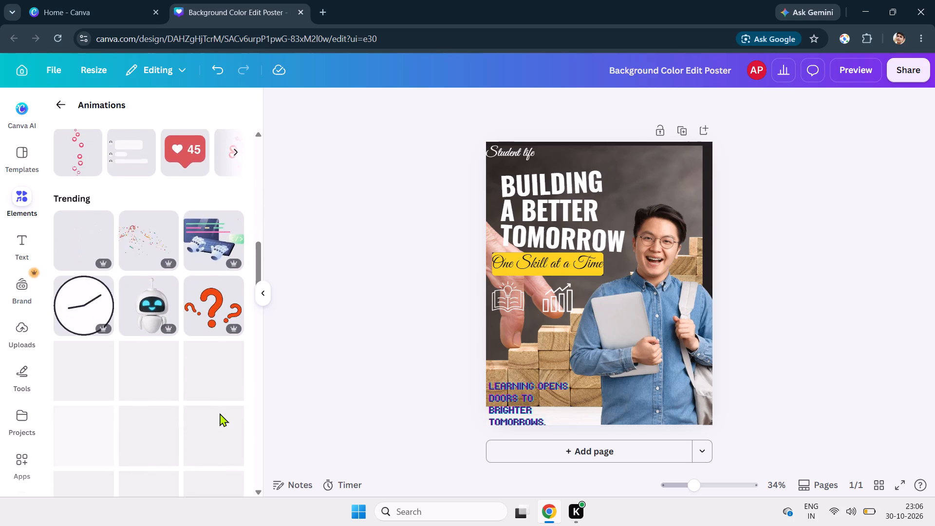
{"action": "scroll", "coordinate": [220, 413], "scroll_direction": "down", "scroll_amount": 1}
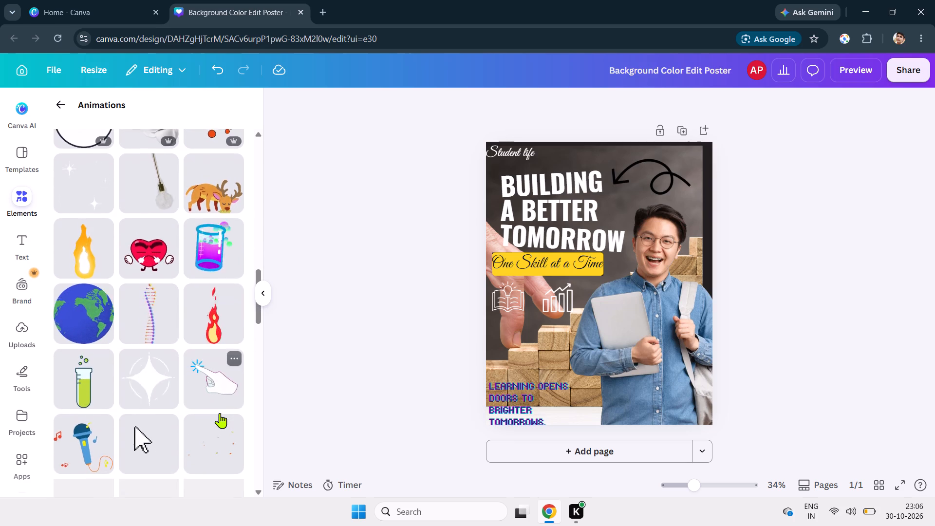
{"action": "scroll", "coordinate": [220, 413], "scroll_direction": "down", "scroll_amount": 2}
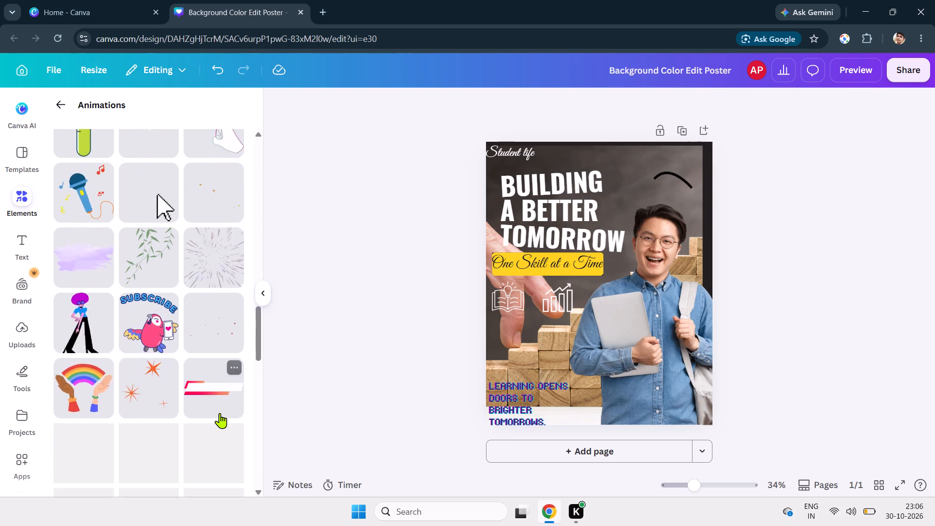
{"action": "scroll", "coordinate": [210, 351], "scroll_direction": "down", "scroll_amount": 2}
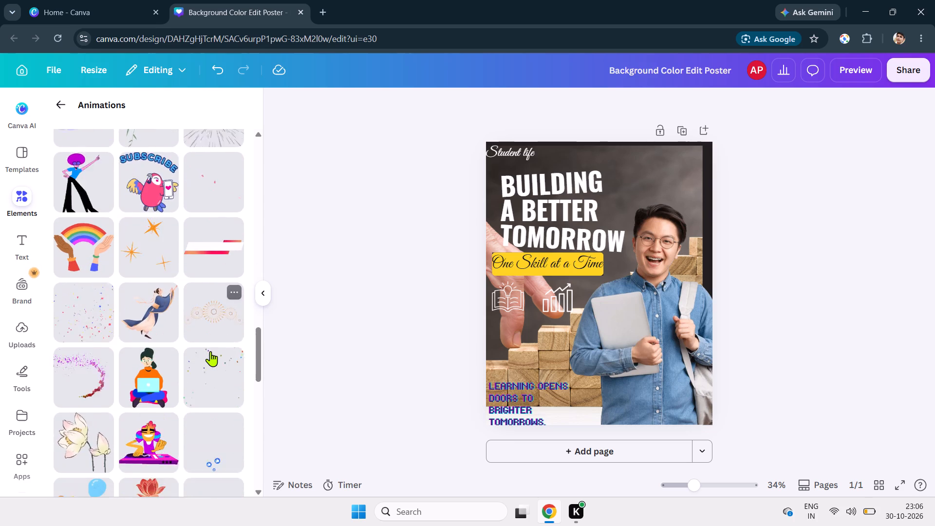
{"action": "scroll", "coordinate": [210, 351], "scroll_direction": "down", "scroll_amount": 2}
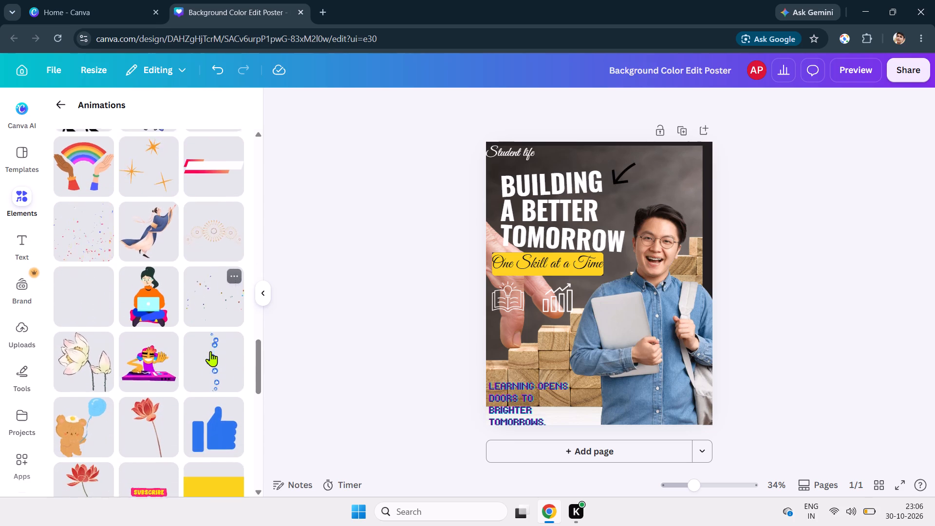
{"action": "scroll", "coordinate": [210, 351], "scroll_direction": "down", "scroll_amount": 3}
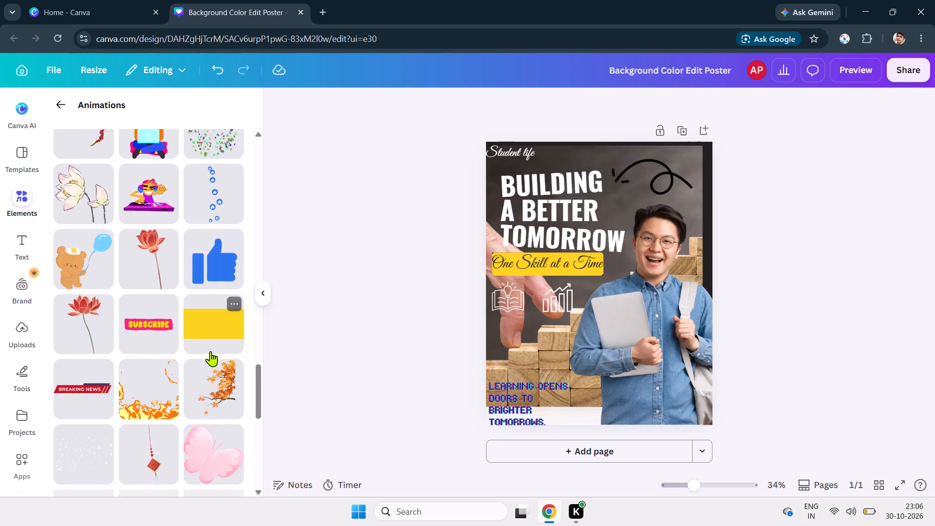
{"action": "scroll", "coordinate": [210, 351], "scroll_direction": "down", "scroll_amount": 2}
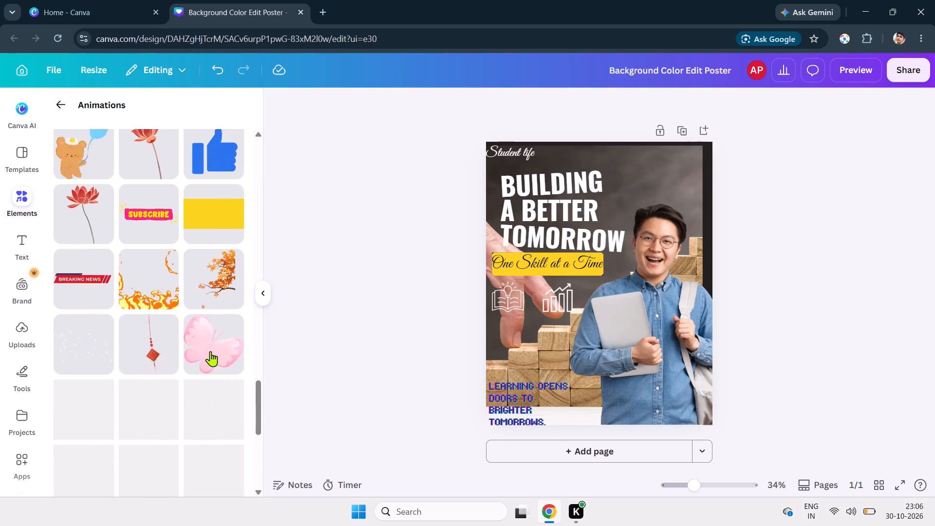
{"action": "scroll", "coordinate": [210, 351], "scroll_direction": "down", "scroll_amount": 1}
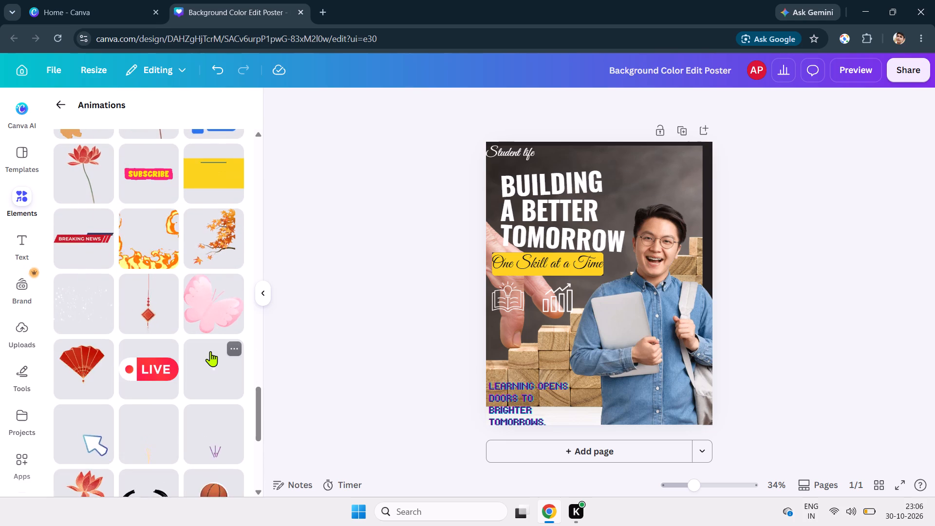
{"action": "scroll", "coordinate": [210, 351], "scroll_direction": "down", "scroll_amount": 1}
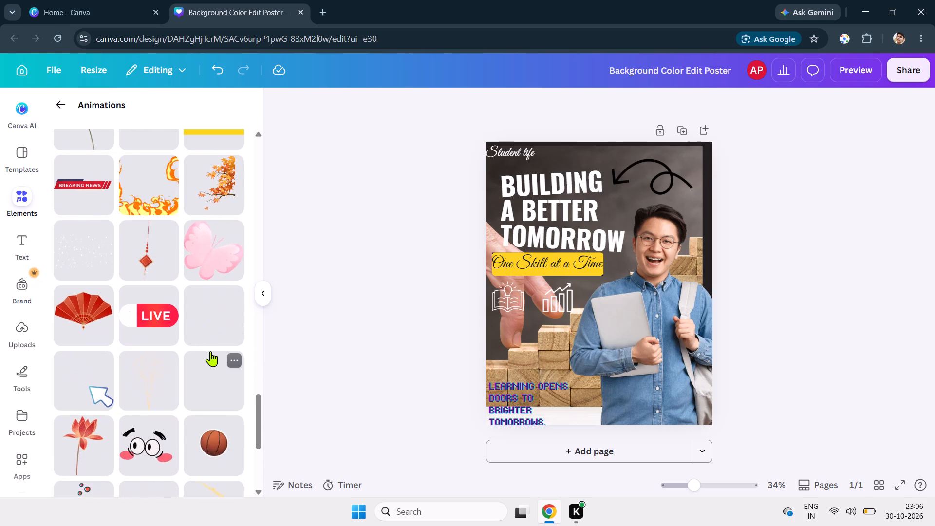
{"action": "scroll", "coordinate": [210, 351], "scroll_direction": "down", "scroll_amount": 2}
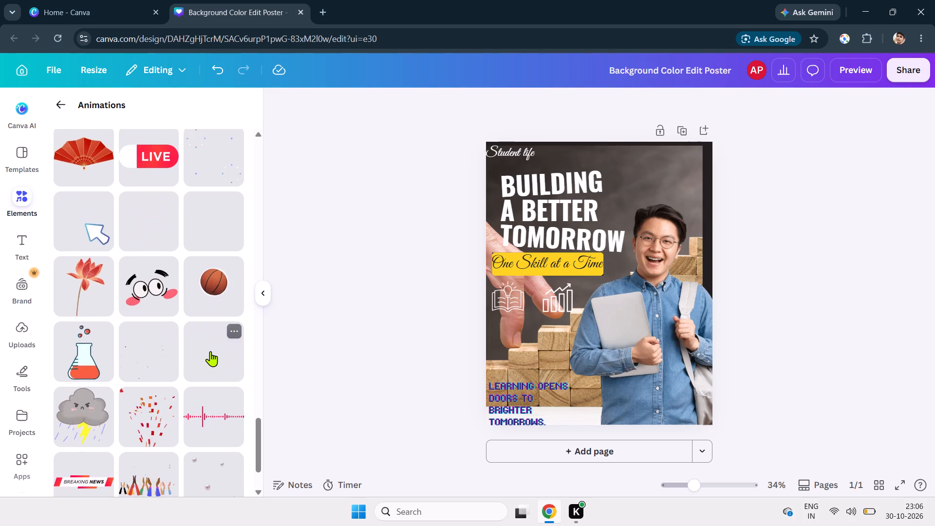
{"action": "scroll", "coordinate": [210, 351], "scroll_direction": "down", "scroll_amount": 3}
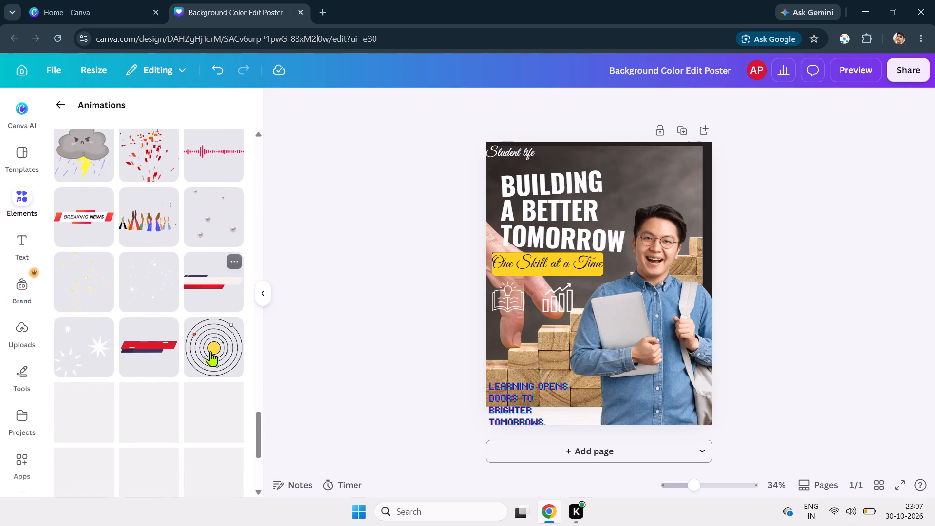
{"action": "scroll", "coordinate": [210, 351], "scroll_direction": "down", "scroll_amount": 1}
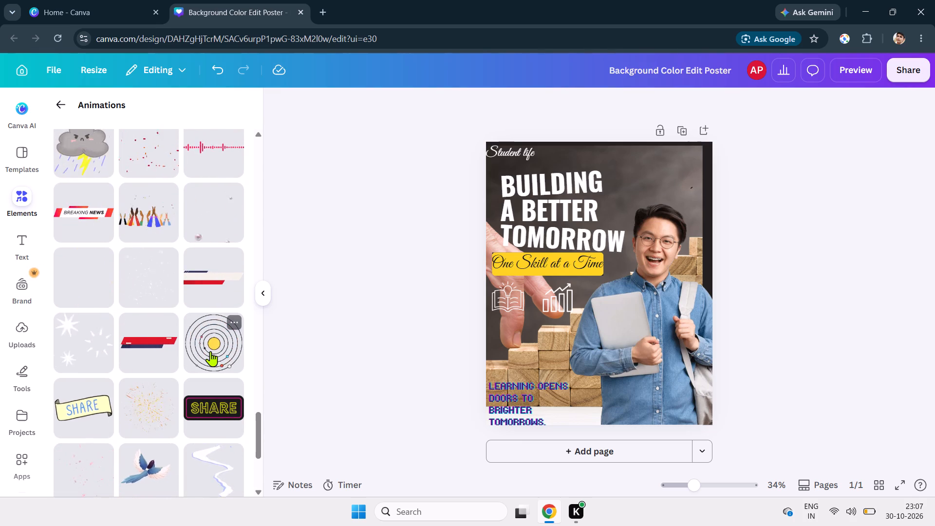
Go back to the Magic recommendations animations and look through the earlier suggestions.
{"action": "scroll", "coordinate": [151, 207], "scroll_direction": "up", "scroll_amount": 13}
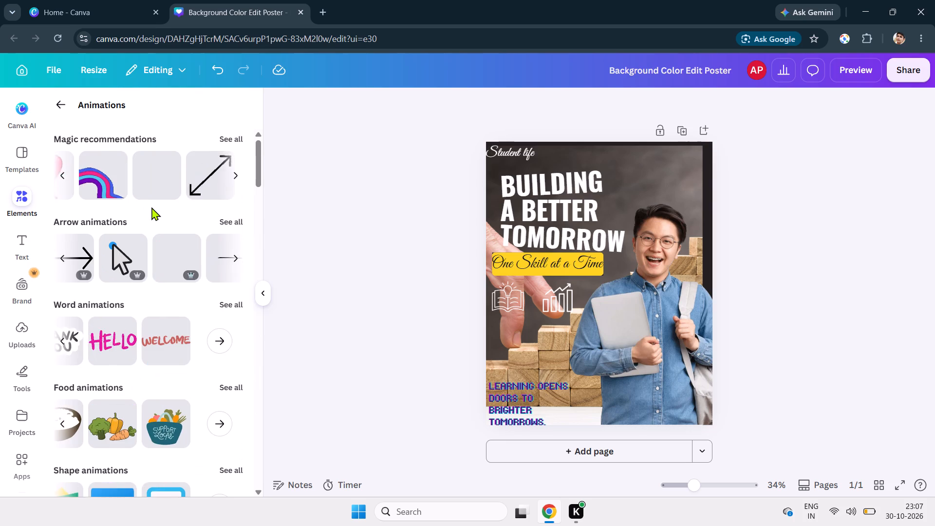
{"action": "left_click", "coordinate": [61, 172]}
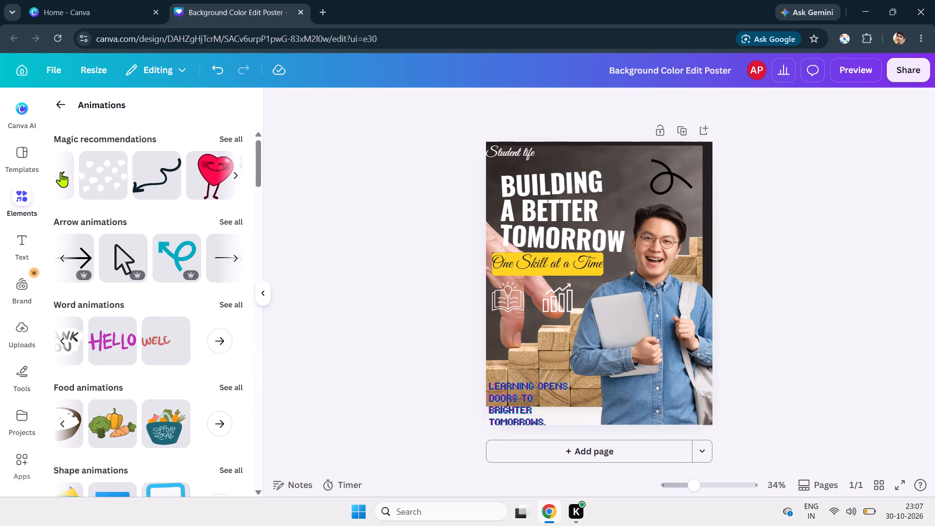
{"action": "left_click", "coordinate": [61, 172]}
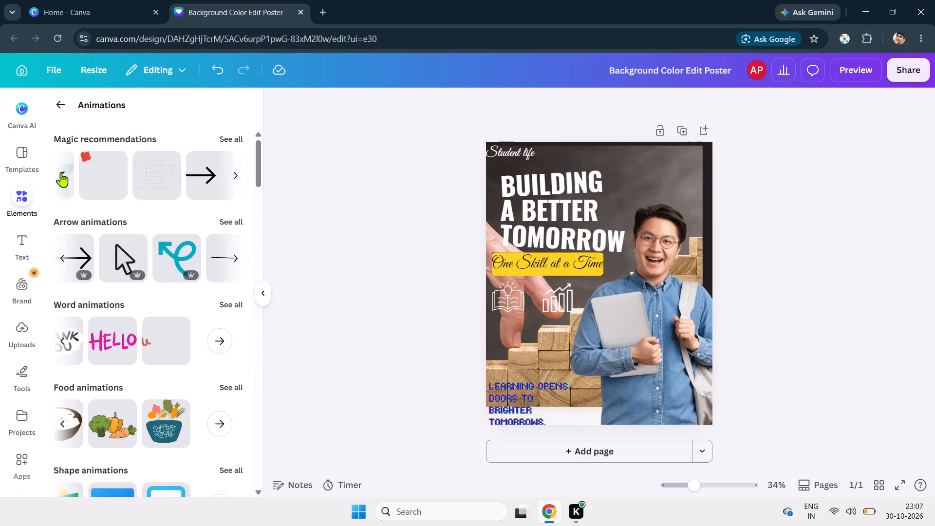
{"action": "double_click", "coordinate": [61, 172]}
{"action": "triple_click", "coordinate": [61, 172]}
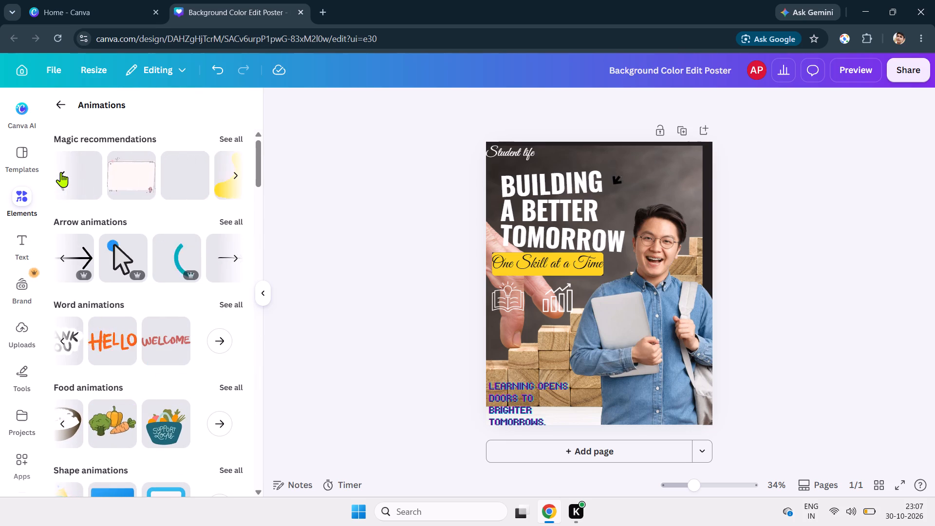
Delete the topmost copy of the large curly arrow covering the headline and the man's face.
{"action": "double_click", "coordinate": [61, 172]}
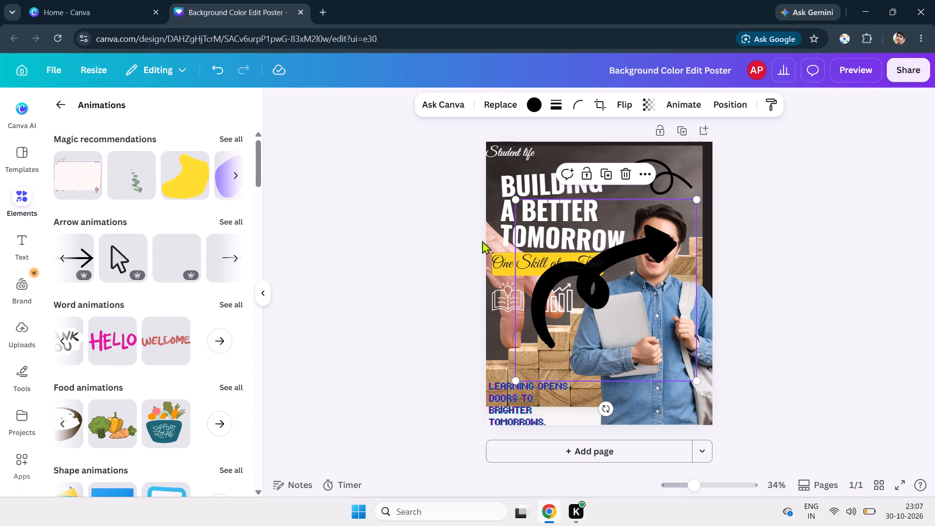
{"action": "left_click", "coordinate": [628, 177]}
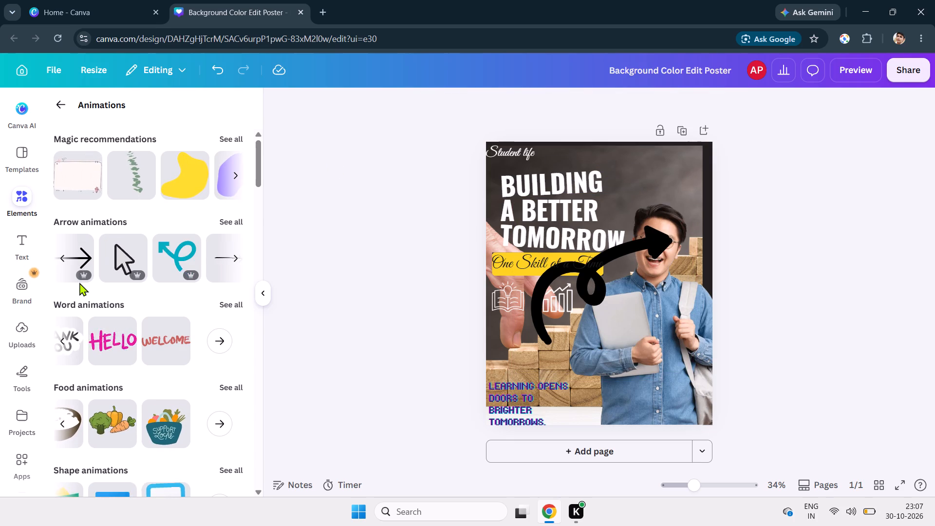
Look through the Arrow, Word, Food and Shape animations for a graphic that suits the student post.
{"action": "left_click", "coordinate": [62, 256]}
{"action": "left_click", "coordinate": [62, 256]}
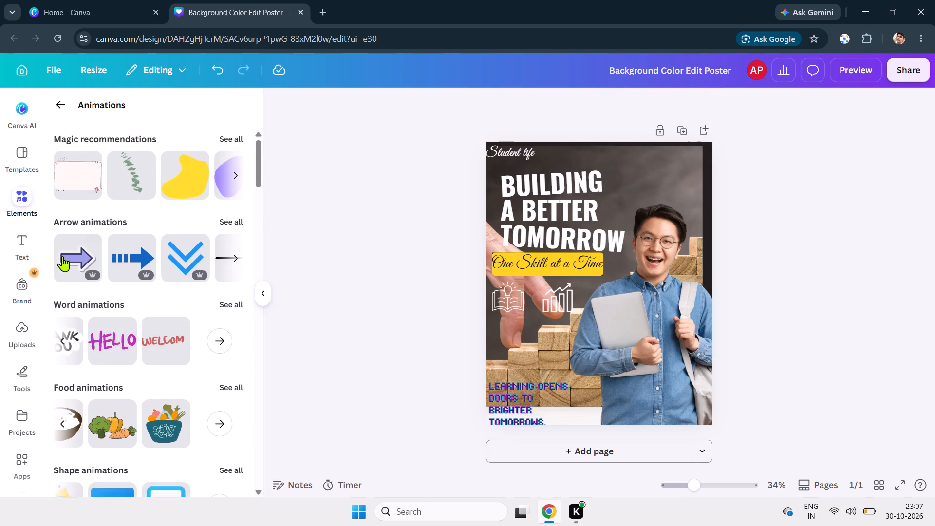
{"action": "scroll", "coordinate": [125, 257], "scroll_direction": "down", "scroll_amount": 1}
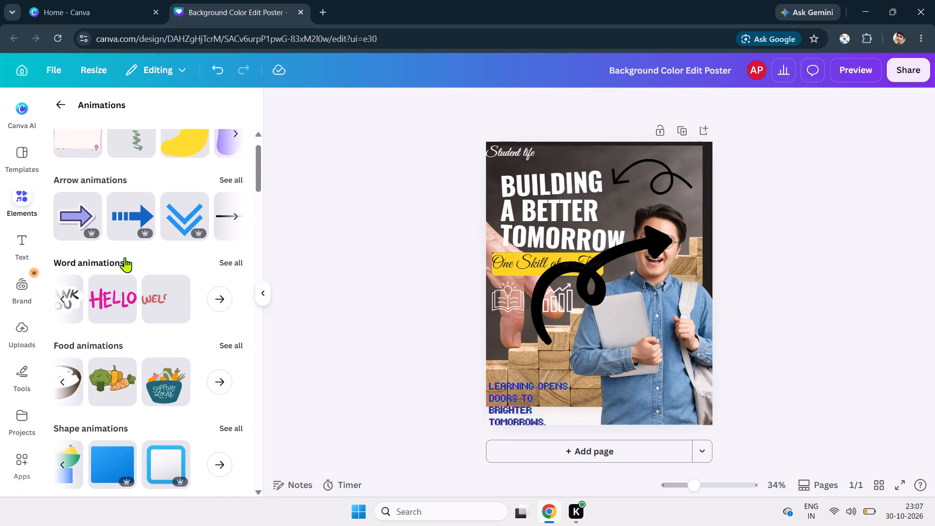
{"action": "scroll", "coordinate": [125, 257], "scroll_direction": "down", "scroll_amount": 1}
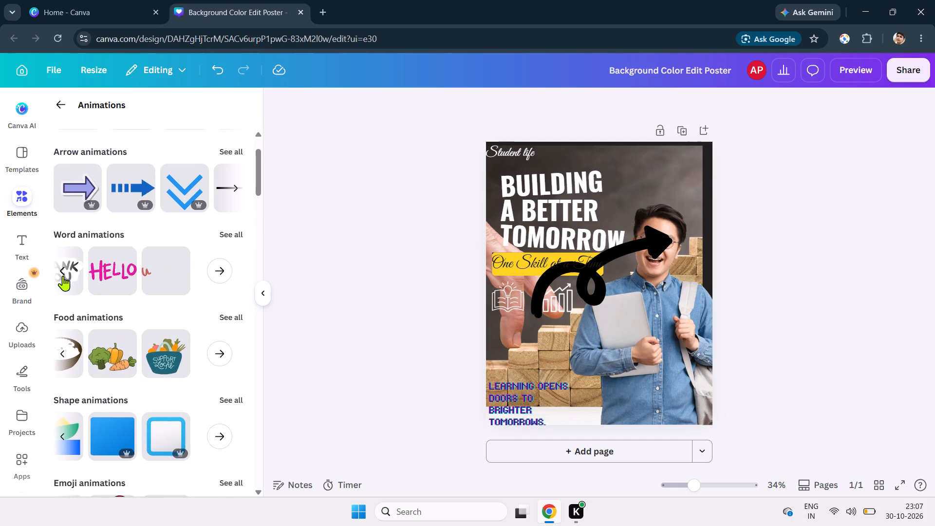
{"action": "left_click", "coordinate": [63, 276]}
{"action": "left_click", "coordinate": [63, 276]}
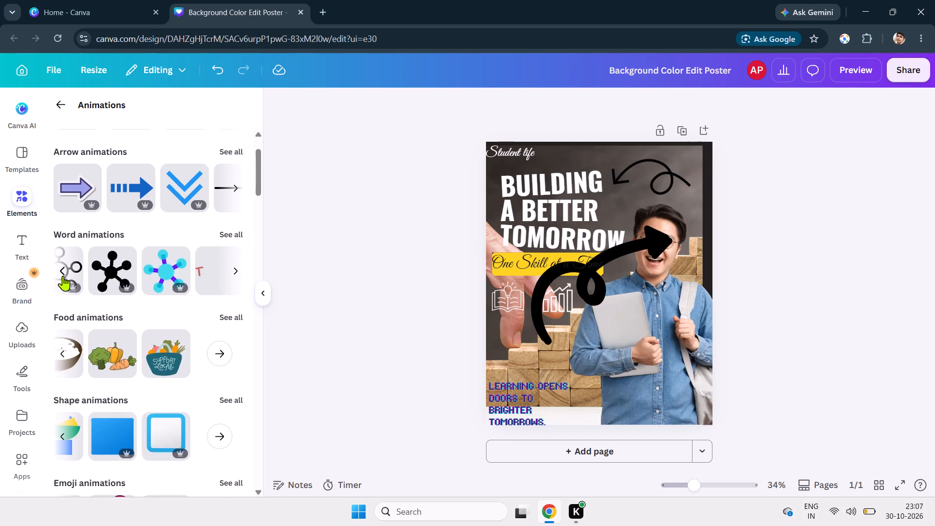
{"action": "left_click", "coordinate": [62, 348]}
{"action": "left_click", "coordinate": [62, 348]}
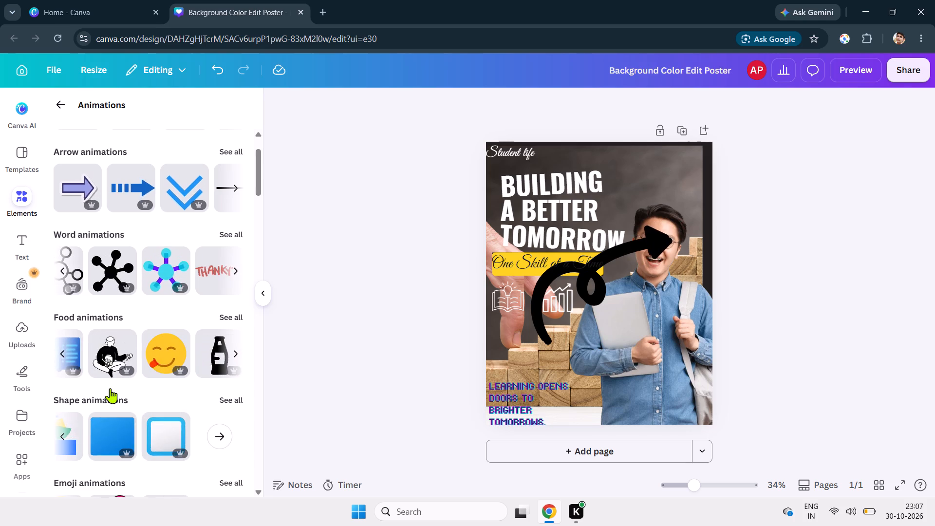
{"action": "scroll", "coordinate": [110, 388], "scroll_direction": "down", "scroll_amount": 2}
{"action": "triple_click", "coordinate": [61, 299]}
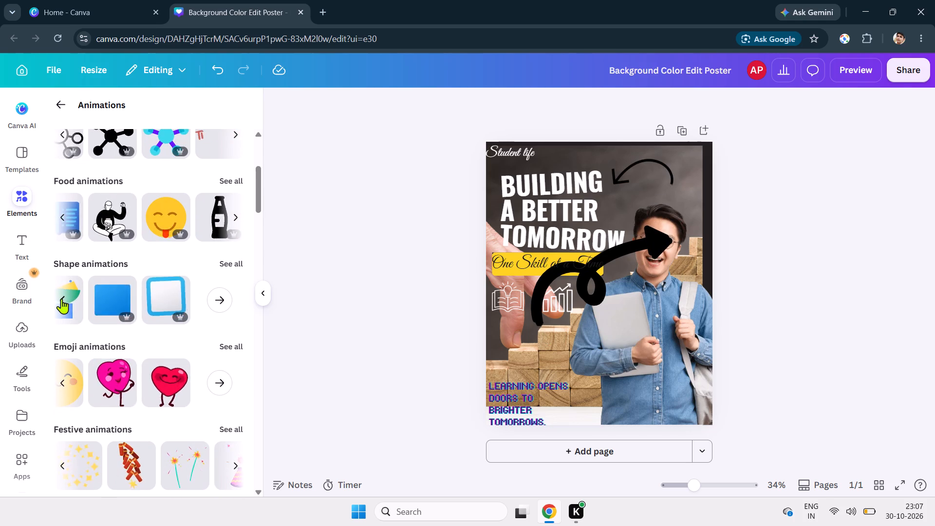
{"action": "scroll", "coordinate": [122, 379], "scroll_direction": "up", "scroll_amount": 1}
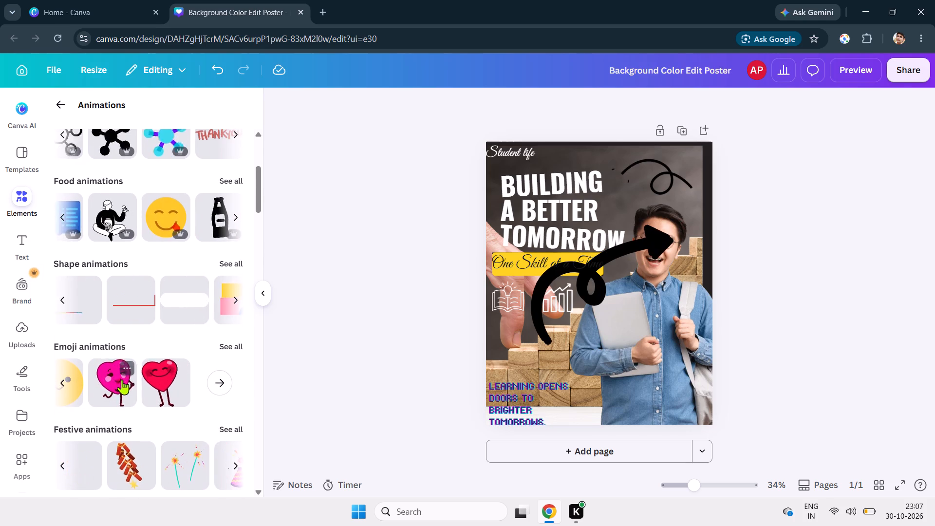
{"action": "scroll", "coordinate": [122, 379], "scroll_direction": "up", "scroll_amount": 1}
{"action": "left_click", "coordinate": [57, 98]}
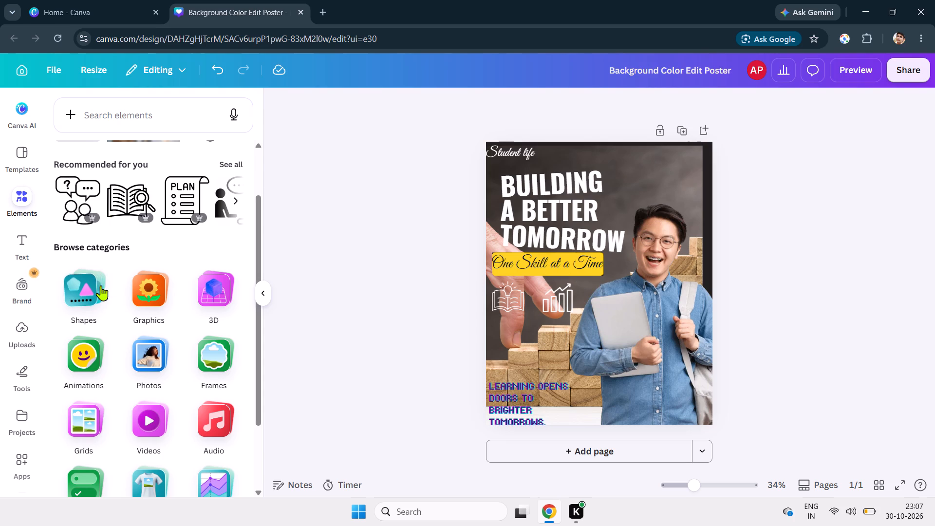
Look through the Shapes and Frames categories of the elements library for a suitable element.
{"action": "left_click", "coordinate": [99, 285]}
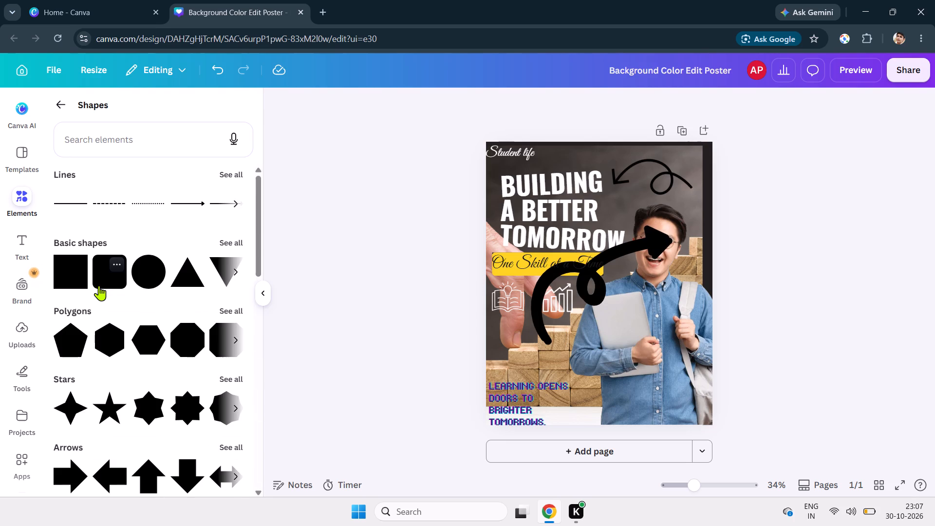
{"action": "scroll", "coordinate": [141, 360], "scroll_direction": "down", "scroll_amount": 3}
{"action": "scroll", "coordinate": [141, 360], "scroll_direction": "up", "scroll_amount": 4}
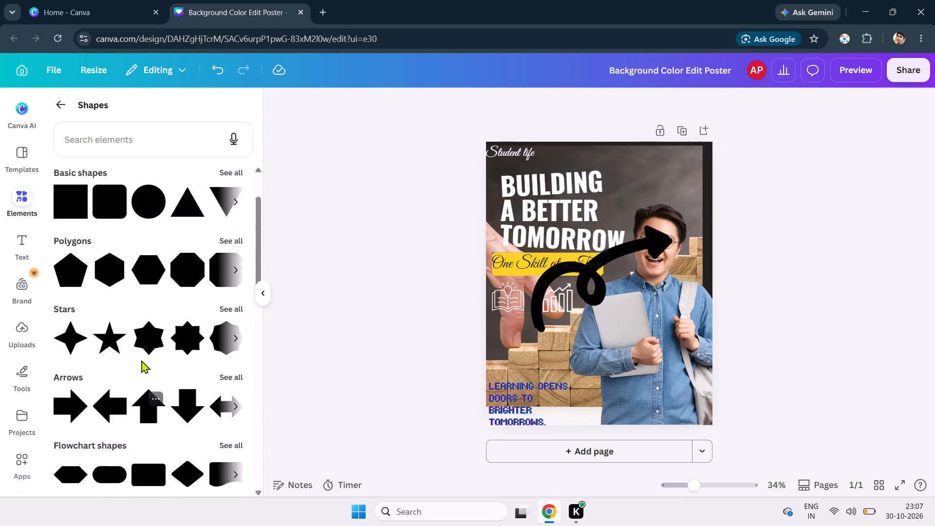
{"action": "left_click", "coordinate": [54, 111]}
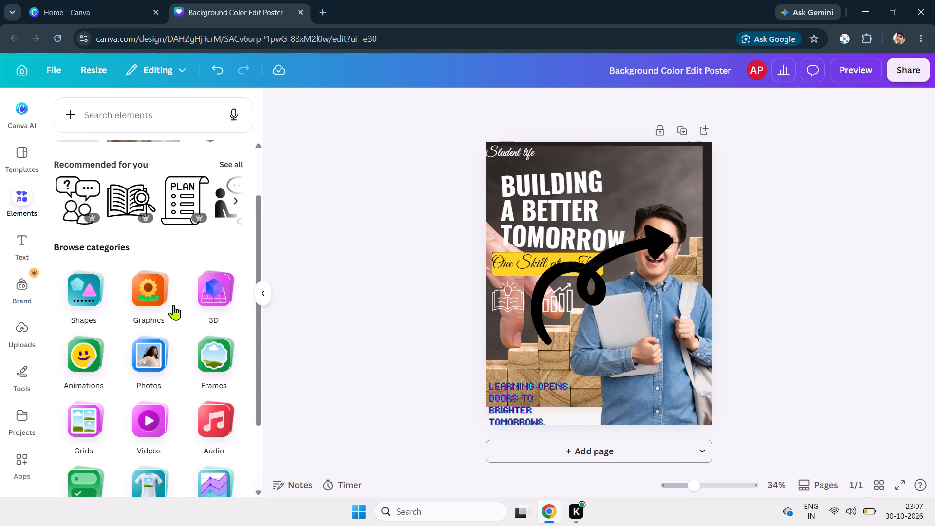
{"action": "scroll", "coordinate": [167, 290], "scroll_direction": "down", "scroll_amount": 1}
{"action": "left_click", "coordinate": [202, 264]}
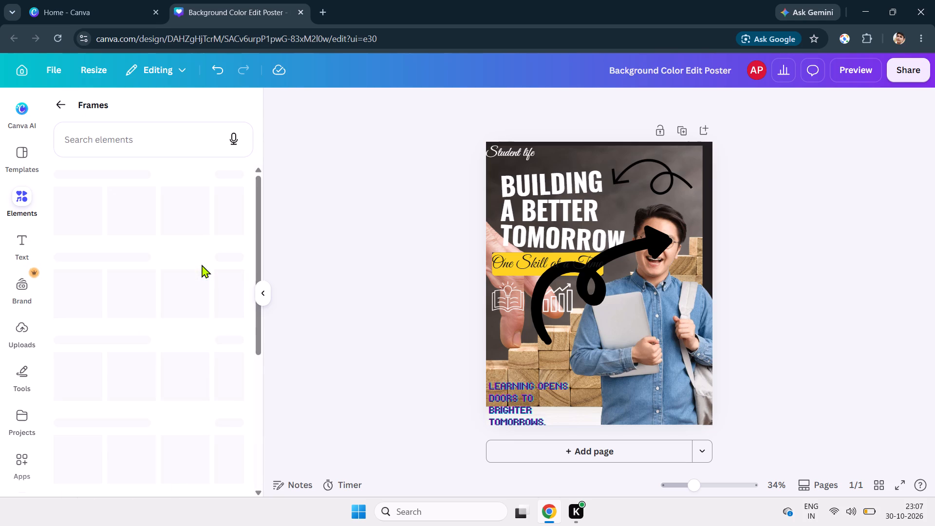
{"action": "scroll", "coordinate": [181, 343], "scroll_direction": "down", "scroll_amount": 5}
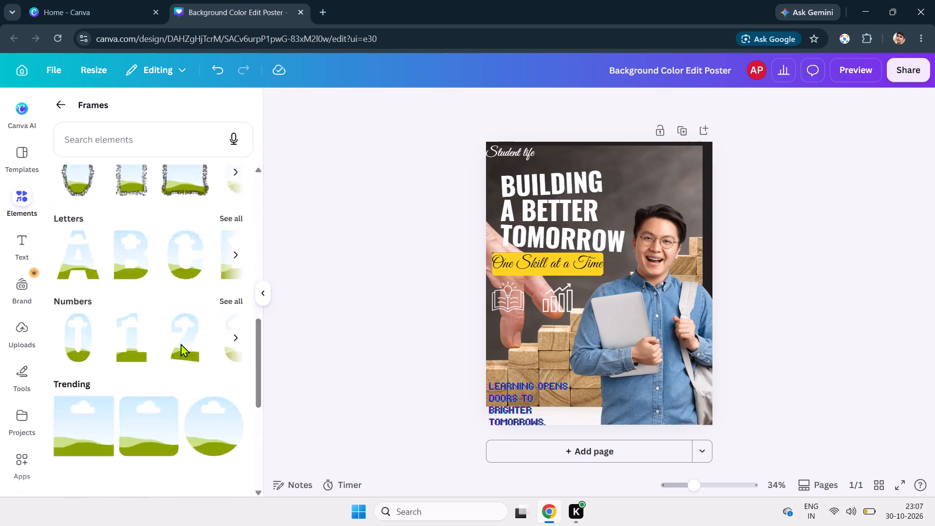
{"action": "scroll", "coordinate": [181, 343], "scroll_direction": "down", "scroll_amount": 1}
{"action": "scroll", "coordinate": [181, 343], "scroll_direction": "up", "scroll_amount": 1}
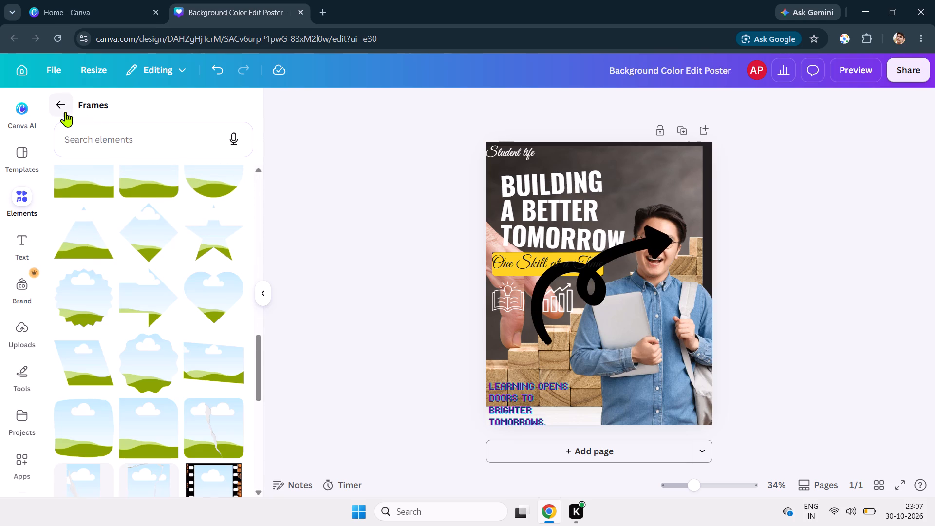
{"action": "left_click", "coordinate": [65, 112]}
Look through the Mockups category and the Shapes again for a suitable element, ending at the Graphics collection.
{"action": "scroll", "coordinate": [132, 373], "scroll_direction": "down", "scroll_amount": 1}
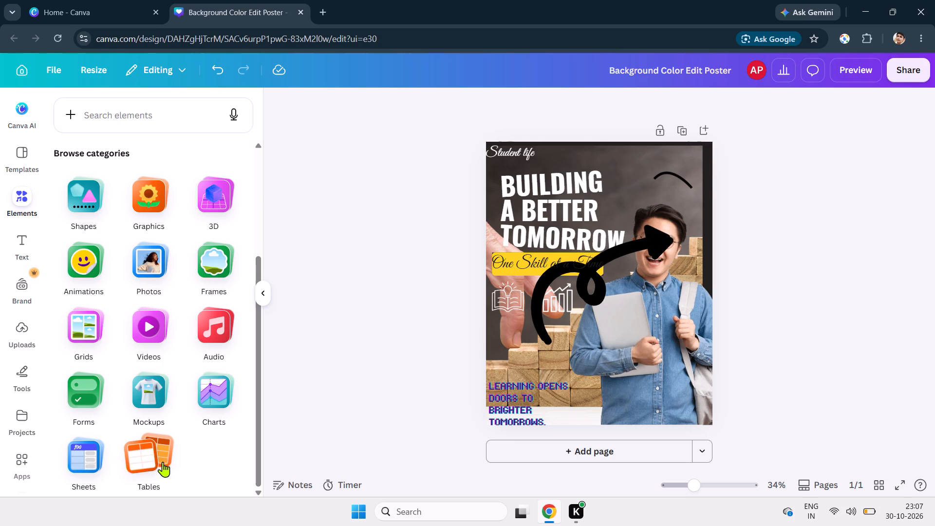
{"action": "left_click", "coordinate": [147, 394]}
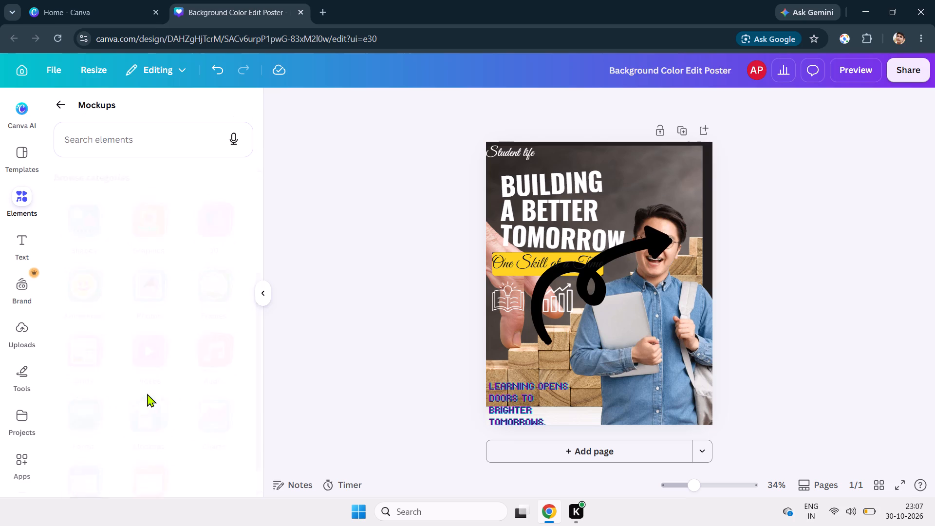
{"action": "scroll", "coordinate": [128, 322], "scroll_direction": "down", "scroll_amount": 3}
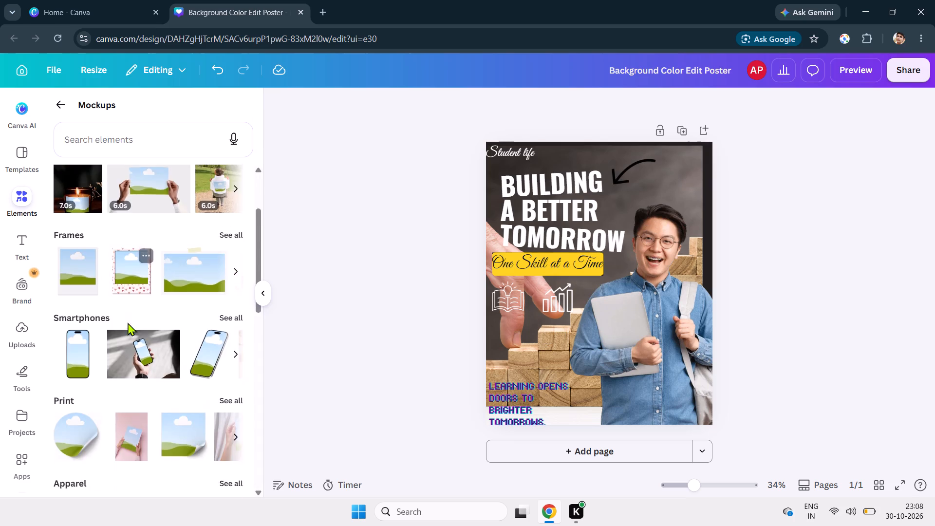
{"action": "scroll", "coordinate": [128, 322], "scroll_direction": "down", "scroll_amount": 7}
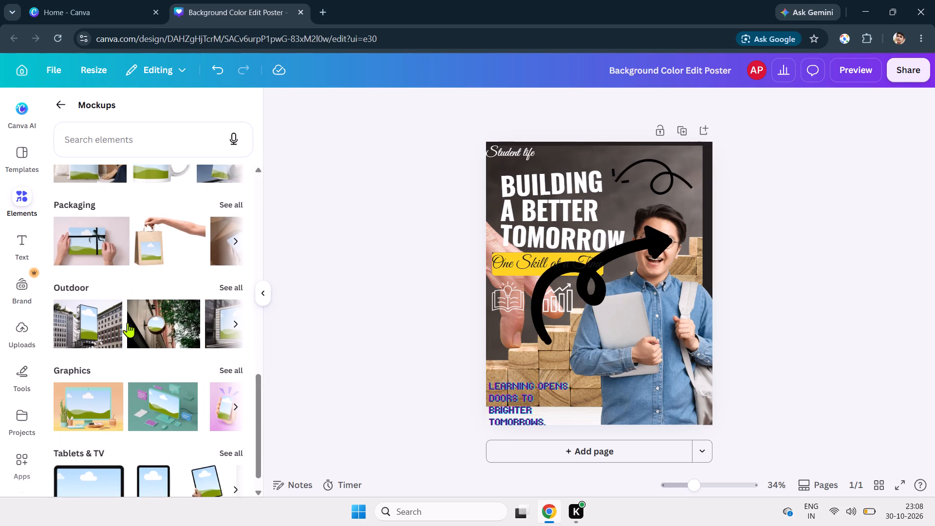
{"action": "scroll", "coordinate": [128, 322], "scroll_direction": "down", "scroll_amount": 2}
{"action": "scroll", "coordinate": [128, 322], "scroll_direction": "up", "scroll_amount": 7}
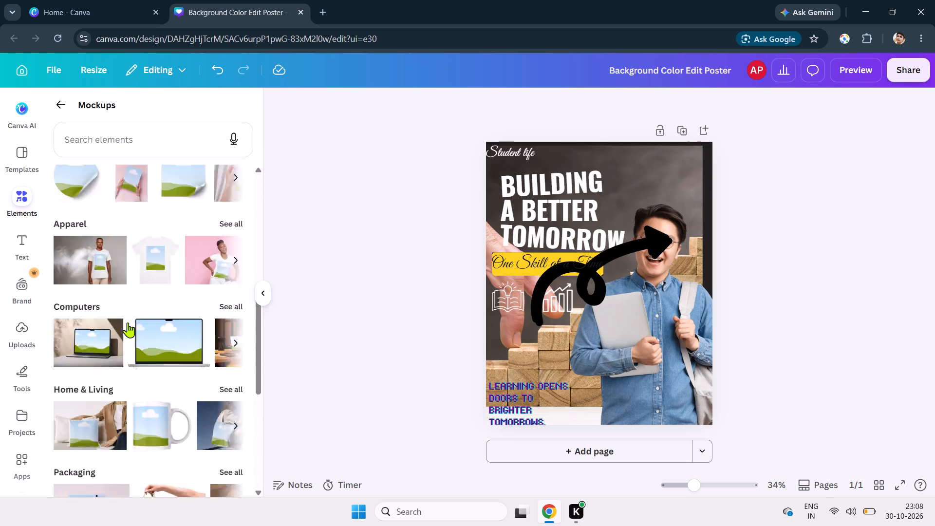
{"action": "left_click", "coordinate": [56, 102]}
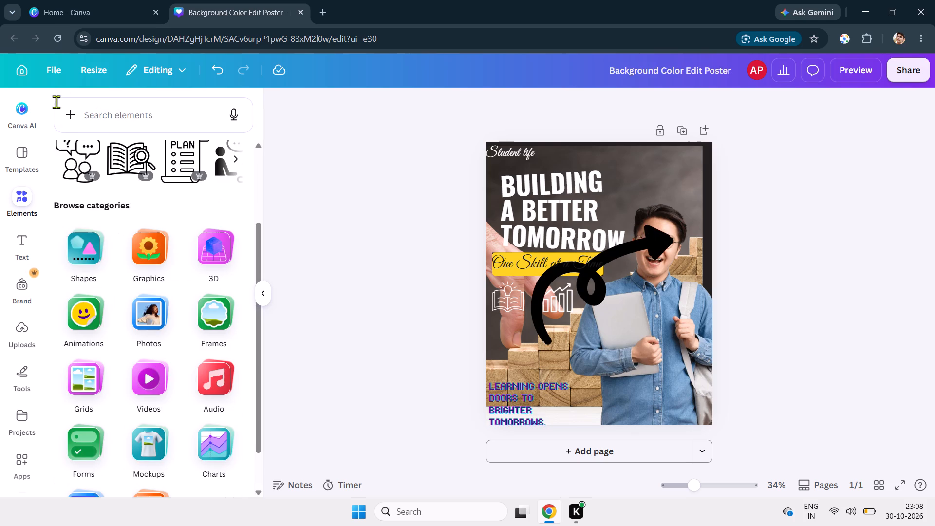
{"action": "left_click", "coordinate": [90, 257]}
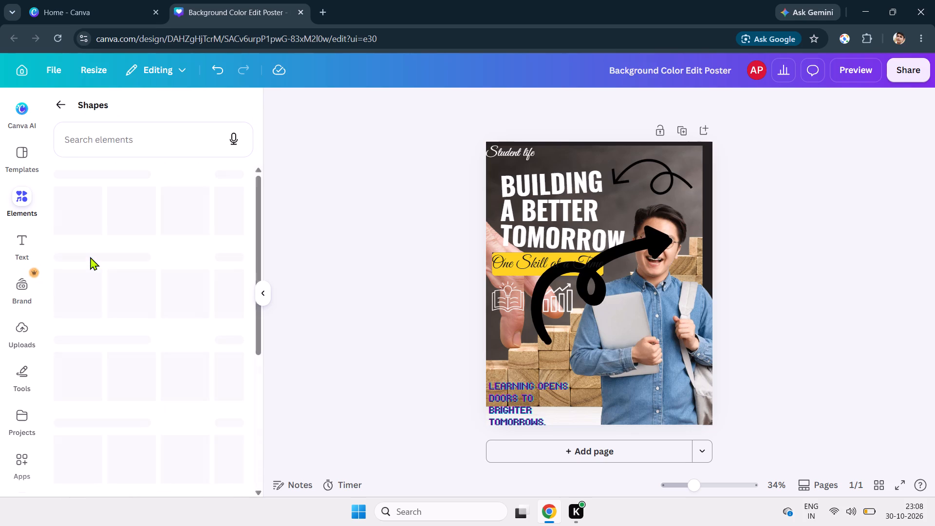
{"action": "scroll", "coordinate": [147, 351], "scroll_direction": "down", "scroll_amount": 5}
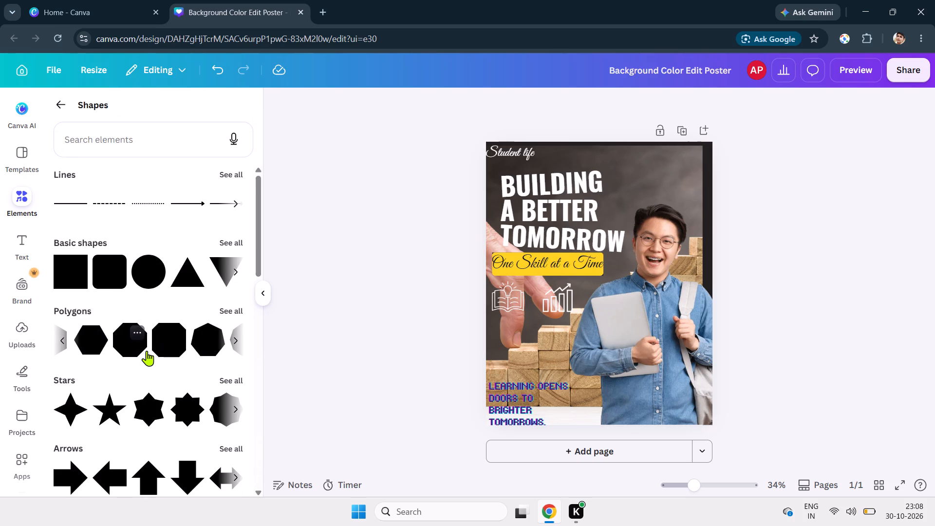
{"action": "left_click", "coordinate": [57, 116]}
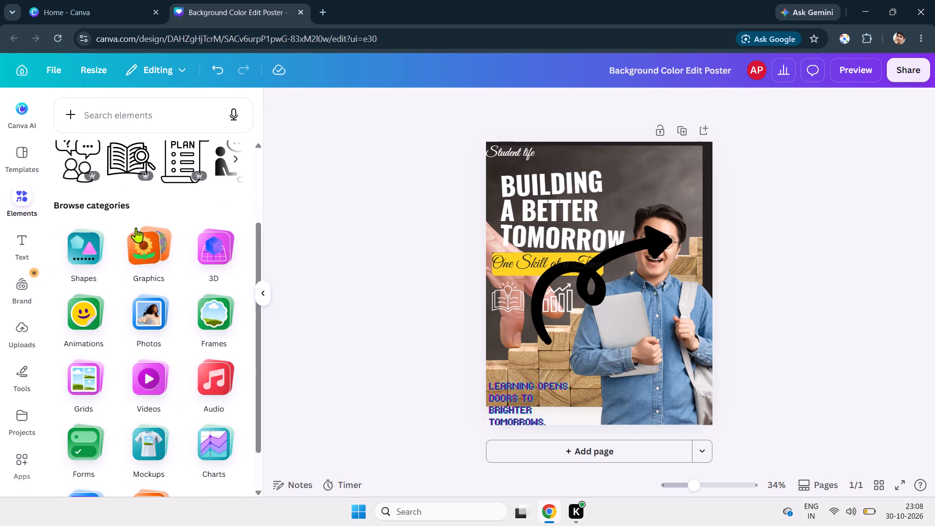
{"action": "double_click", "coordinate": [147, 242]}
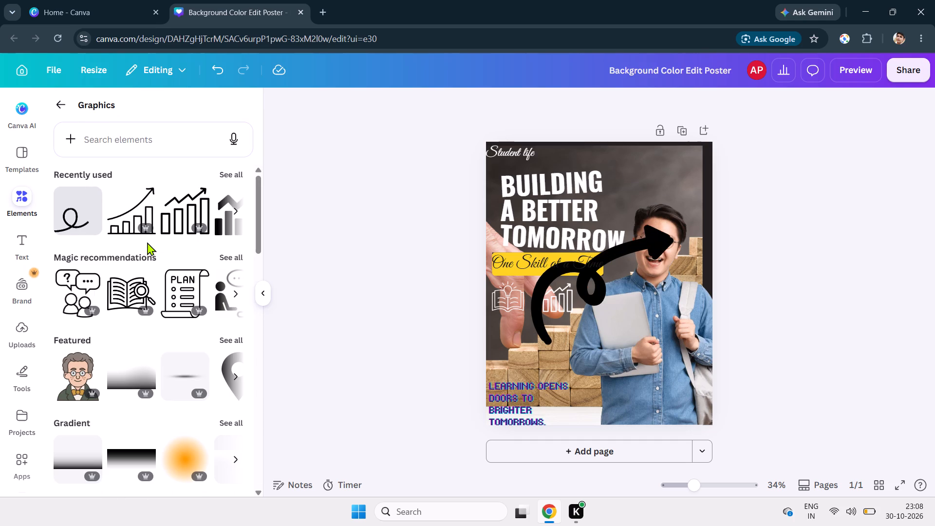
Delete both remaining copies of the large curly arrow over the headline and the man, keeping the small arrow beside the headline.
{"action": "left_click", "coordinate": [584, 274]}
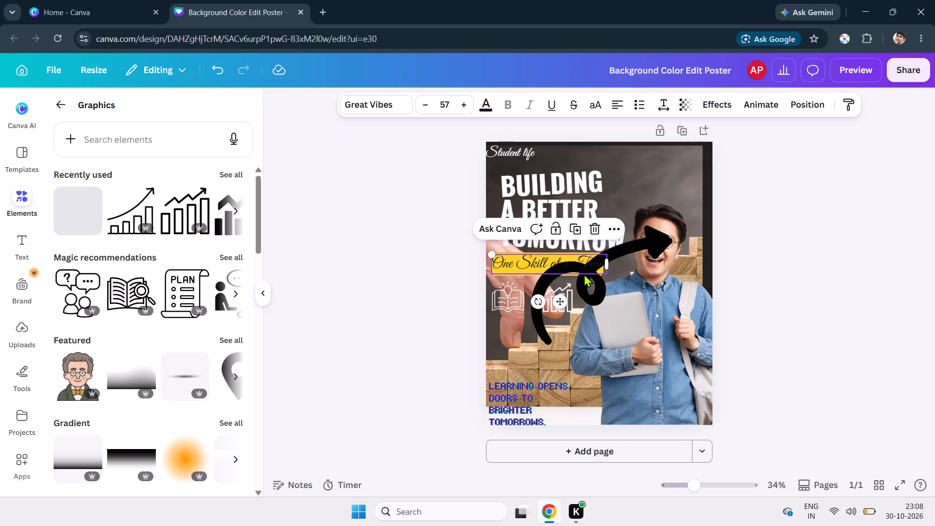
{"action": "left_click", "coordinate": [658, 232]}
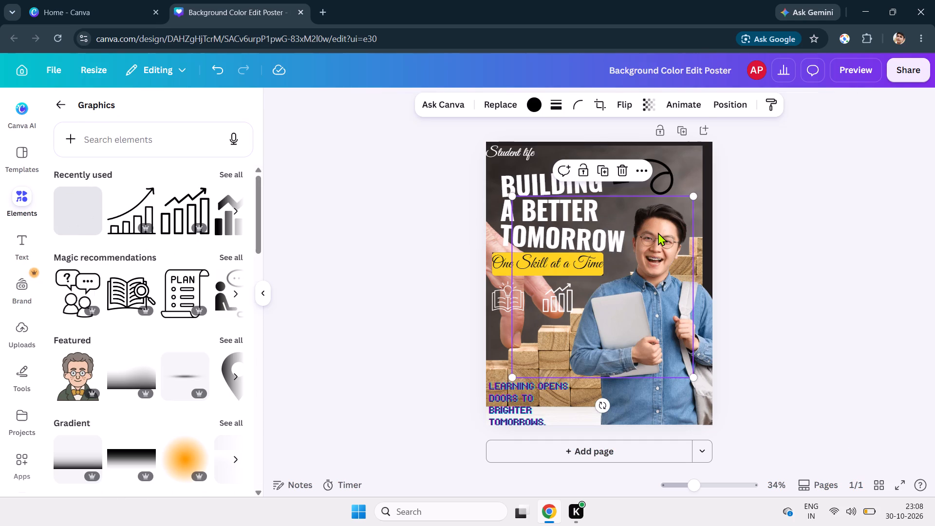
{"action": "left_click", "coordinate": [626, 170]}
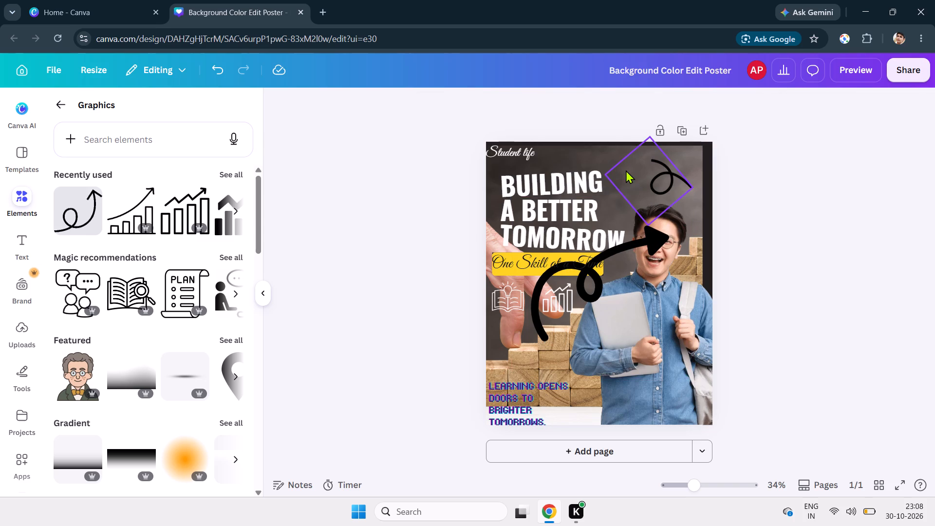
{"action": "left_click", "coordinate": [639, 244]}
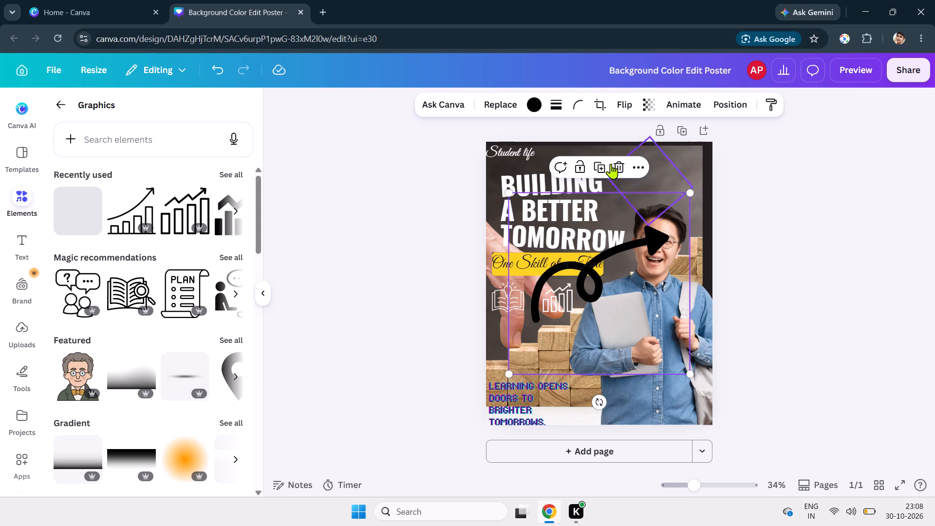
{"action": "left_click", "coordinate": [615, 167]}
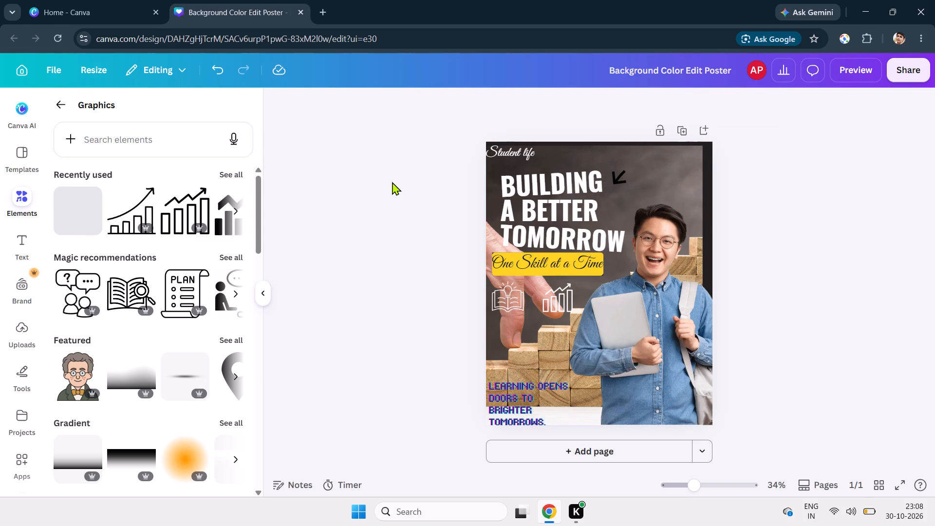
{"action": "left_click", "coordinate": [392, 182]}
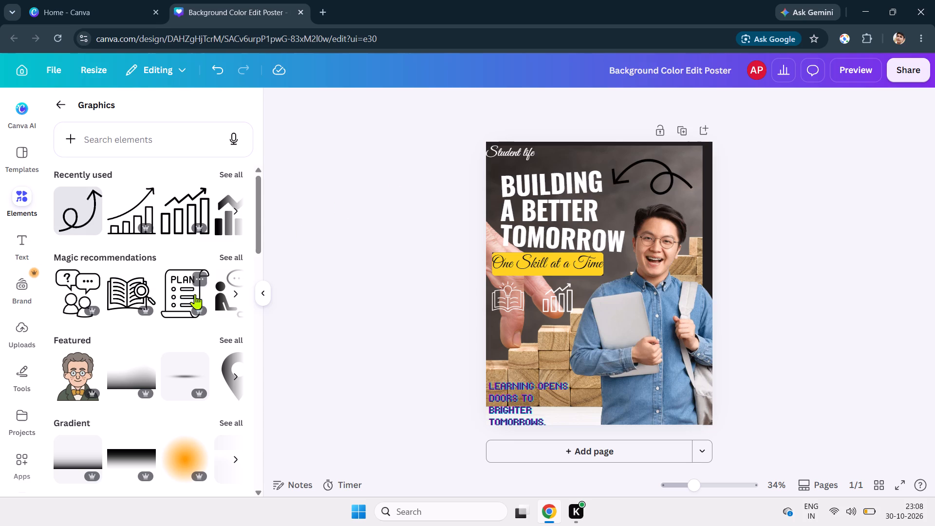
Add the Magic recommendations graphic of two people with question and chat bubbles to the poster.
{"action": "left_click", "coordinate": [234, 288]}
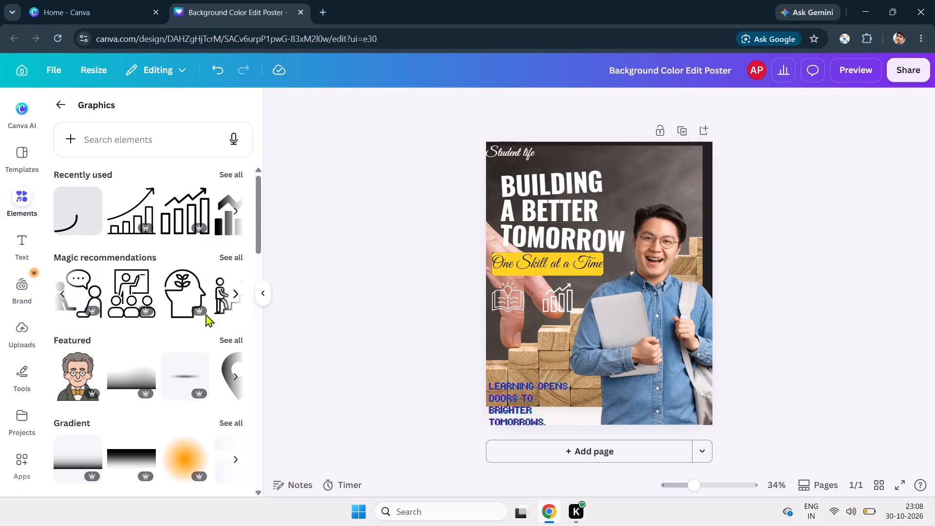
{"action": "left_click", "coordinate": [65, 296]}
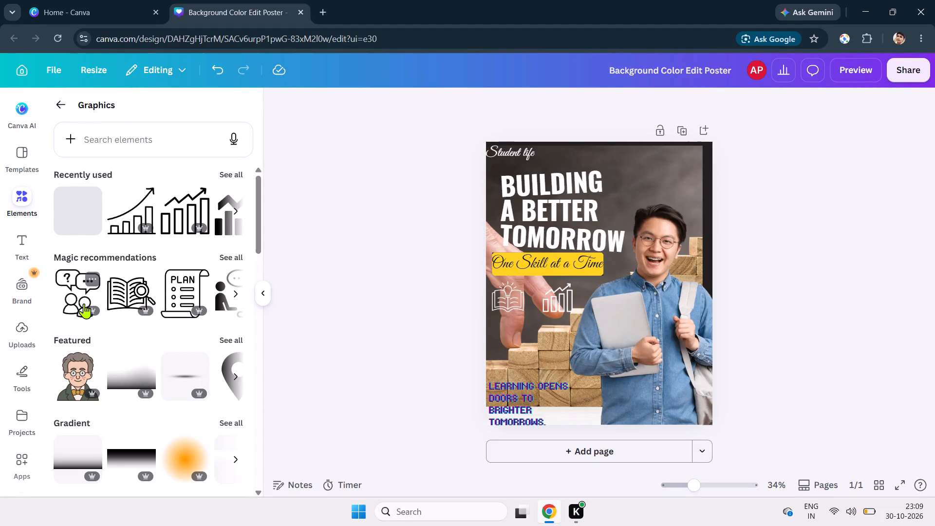
{"action": "left_click", "coordinate": [84, 303]}
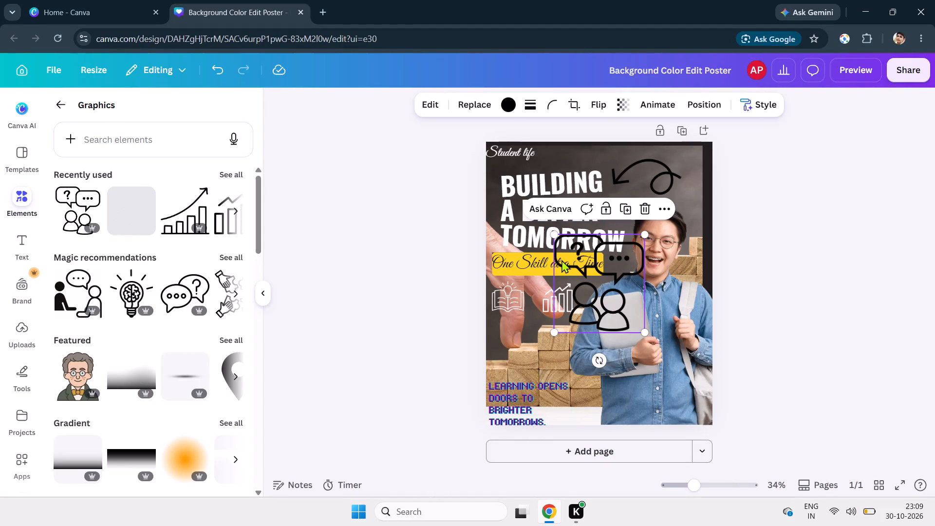
Shrink the people-and-chat-bubbles graphic to about 157 × 170 and place it below the book and growth-chart icons.
{"action": "left_click_drag", "start_coordinate": [557, 235], "coordinate": [608, 303]}
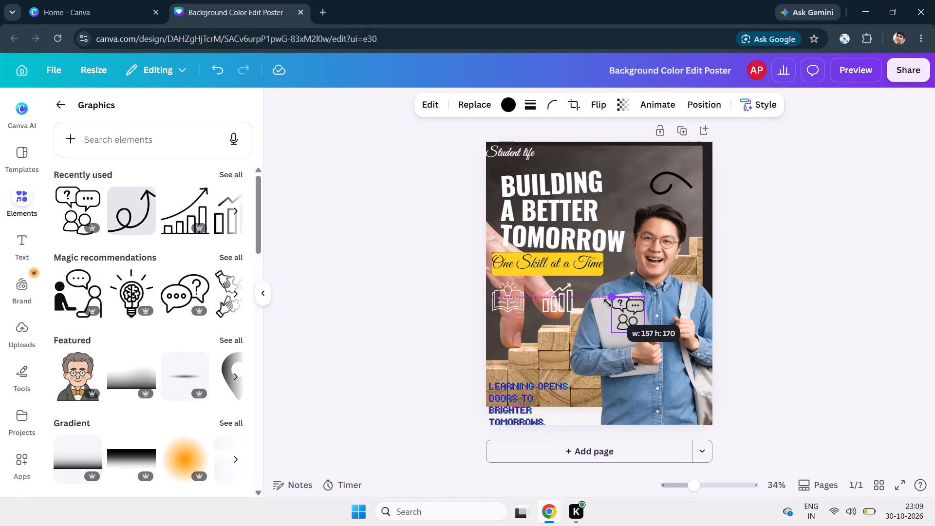
{"action": "left_click_drag", "start_coordinate": [608, 303], "coordinate": [609, 304]}
{"action": "left_click_drag", "start_coordinate": [623, 311], "coordinate": [520, 331]}
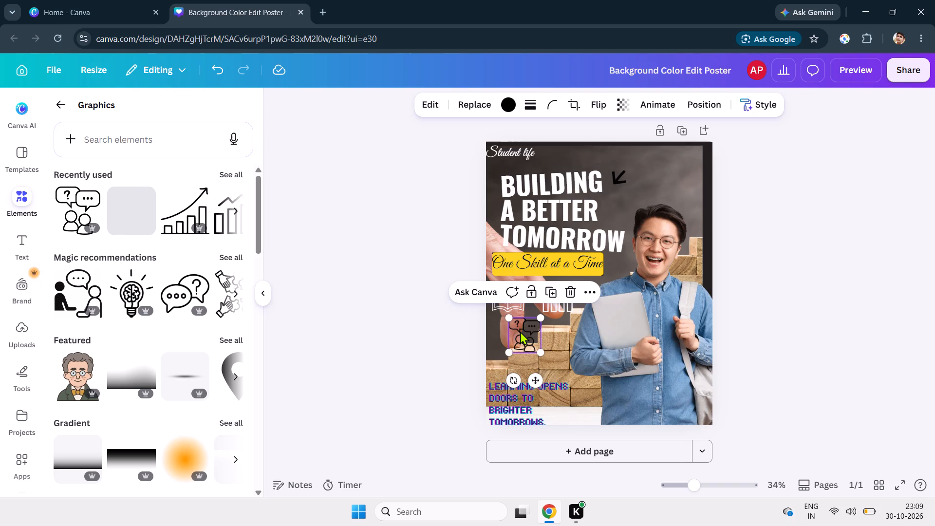
Recolour the people-and-chat-bubbles graphic white to match the other icons.
{"action": "left_click", "coordinate": [504, 105]}
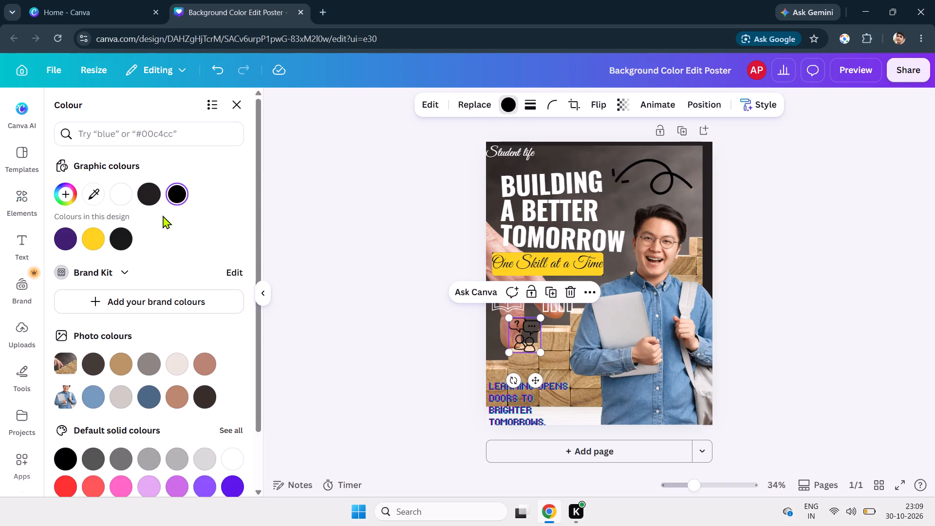
{"action": "left_click", "coordinate": [120, 187]}
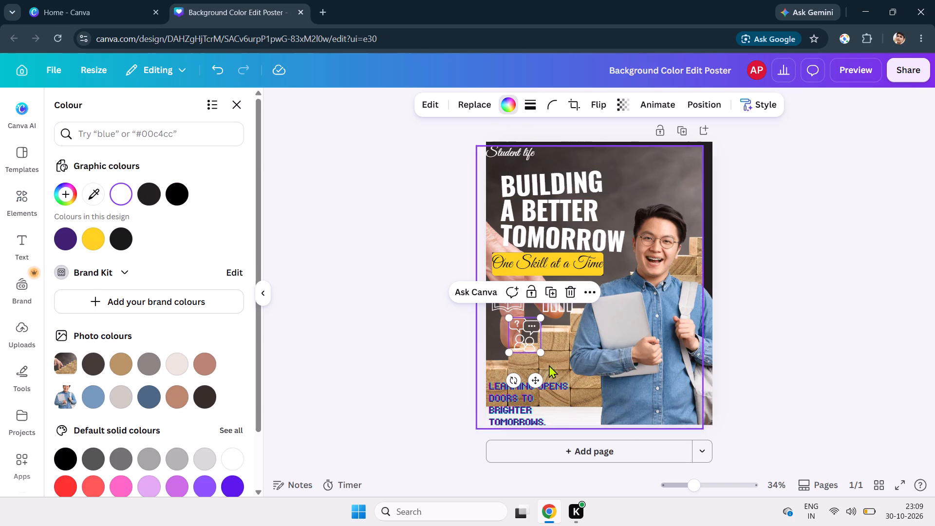
{"action": "left_click", "coordinate": [567, 338]}
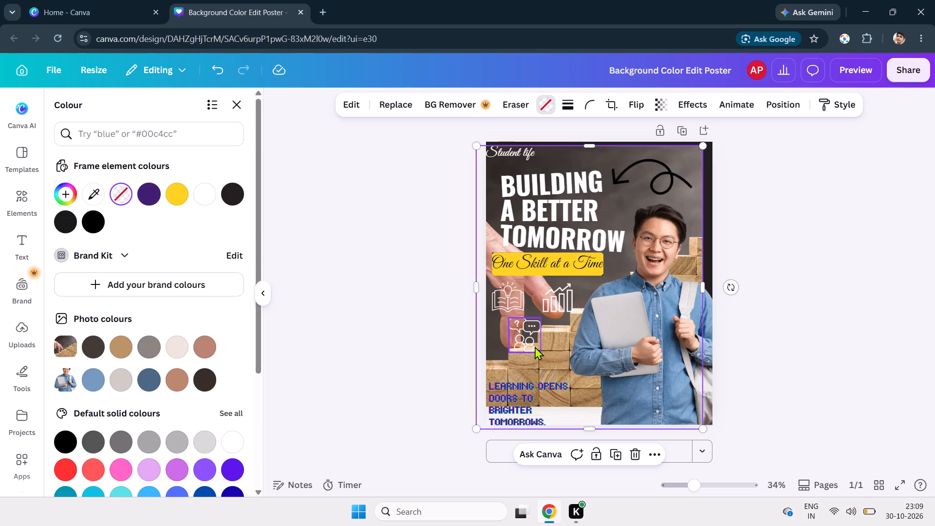
Enlarge the white people-and-chat-bubbles icon slightly and position it between and below the book and growth-chart icons.
{"action": "left_click_drag", "start_coordinate": [535, 346], "coordinate": [541, 351]}
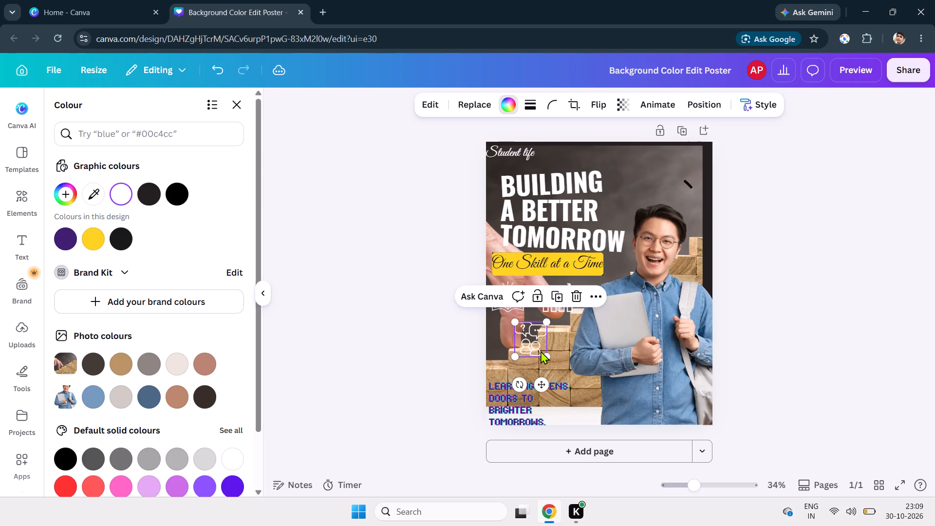
{"action": "left_click", "coordinate": [546, 357]}
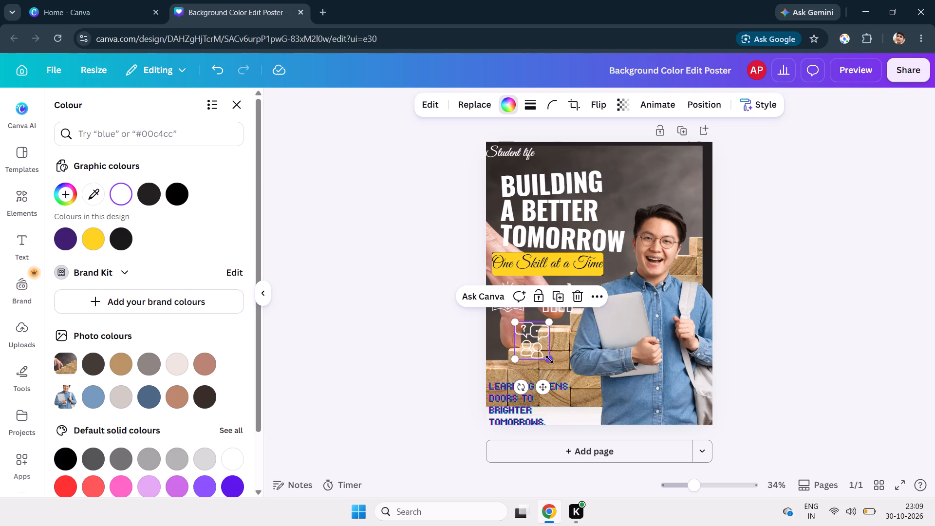
{"action": "left_click", "coordinate": [532, 340]}
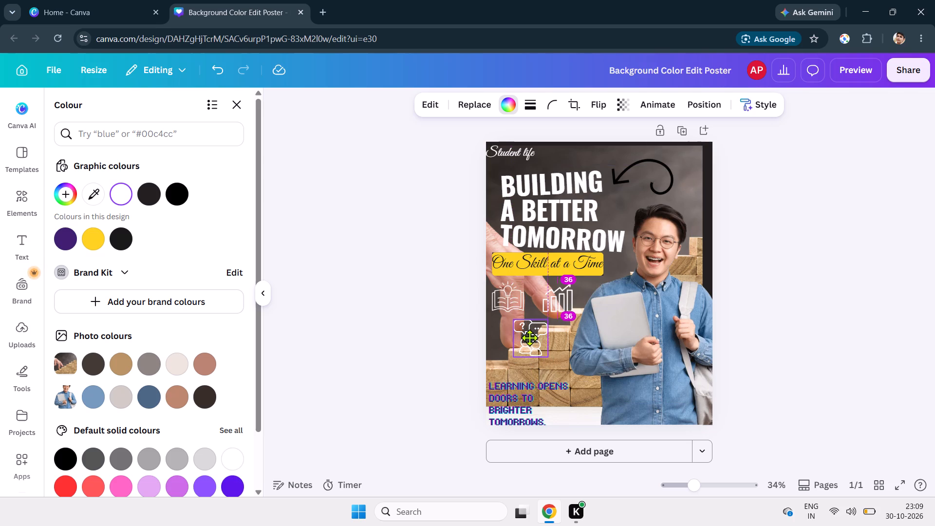
{"action": "left_click", "coordinate": [529, 338]}
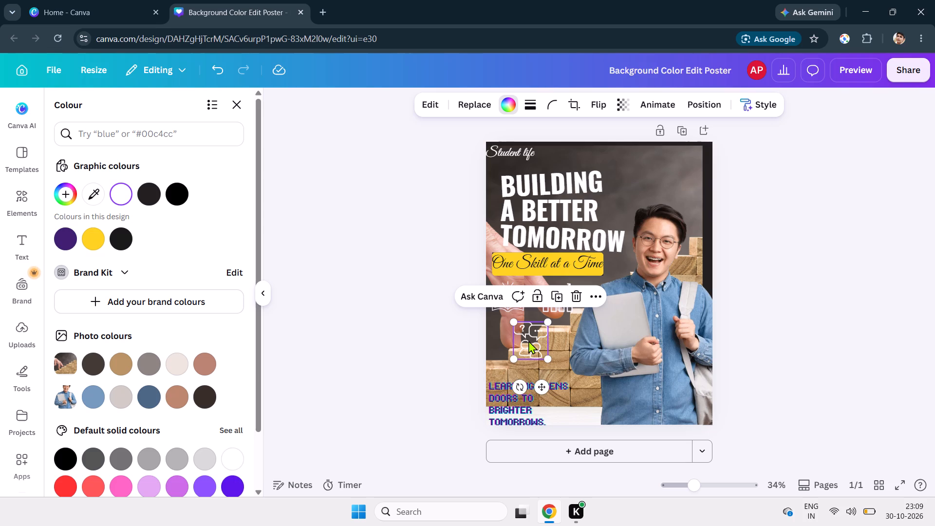
{"action": "left_click", "coordinate": [528, 339]}
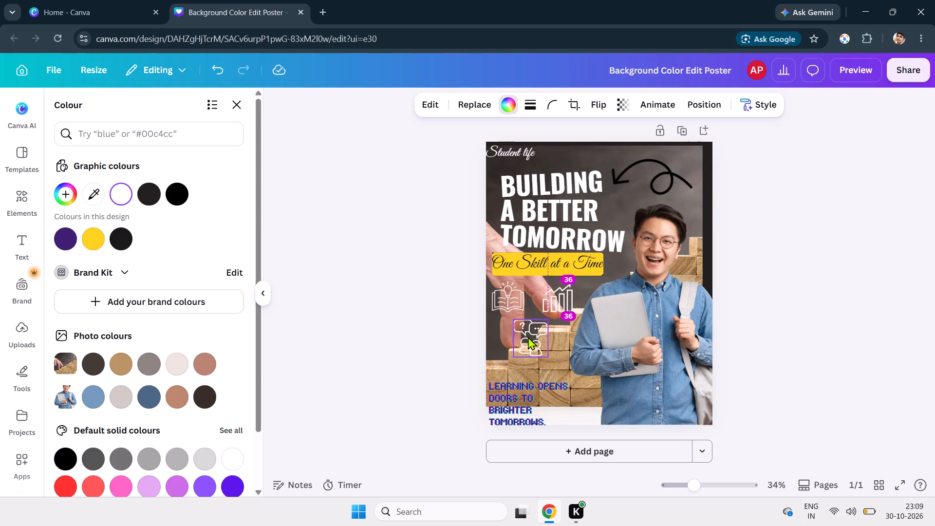
{"action": "left_click", "coordinate": [560, 334]}
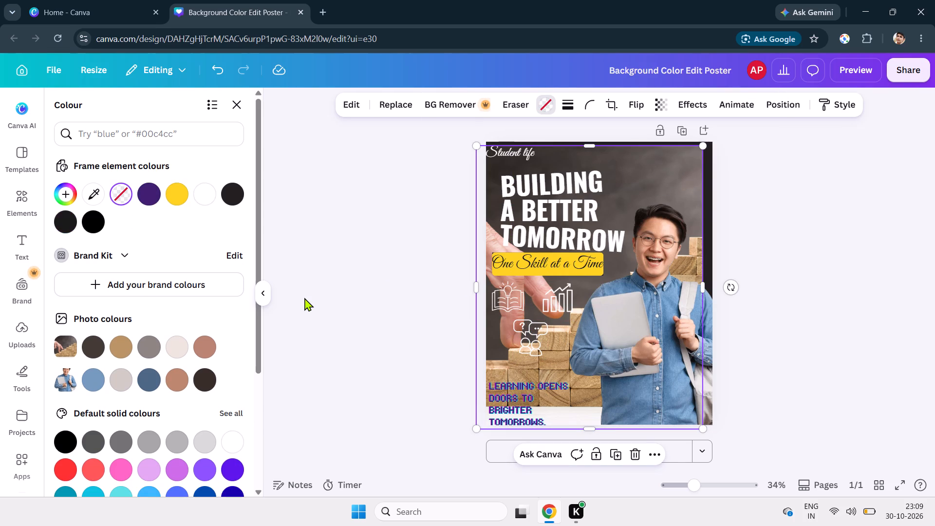
{"action": "left_click", "coordinate": [238, 109]}
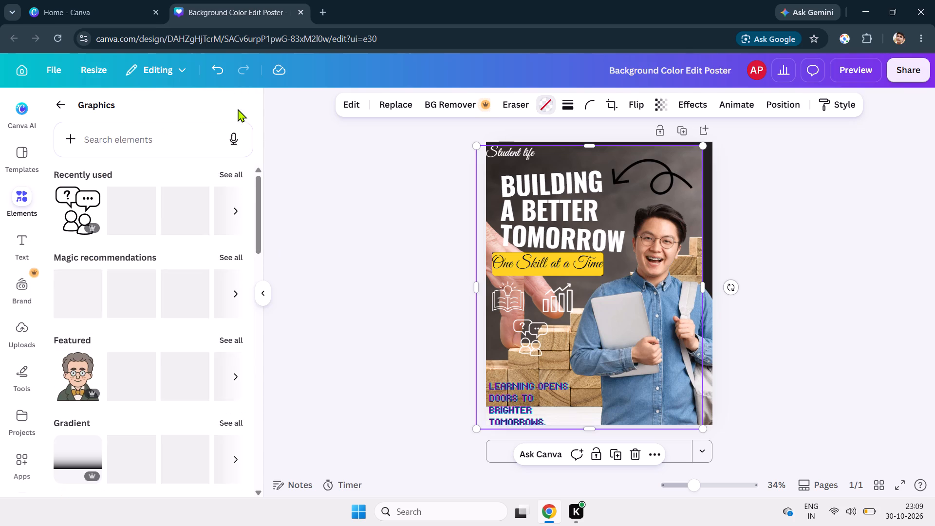
Look through the 3D category of the elements library for a suitable element.
{"action": "left_click", "coordinate": [59, 106]}
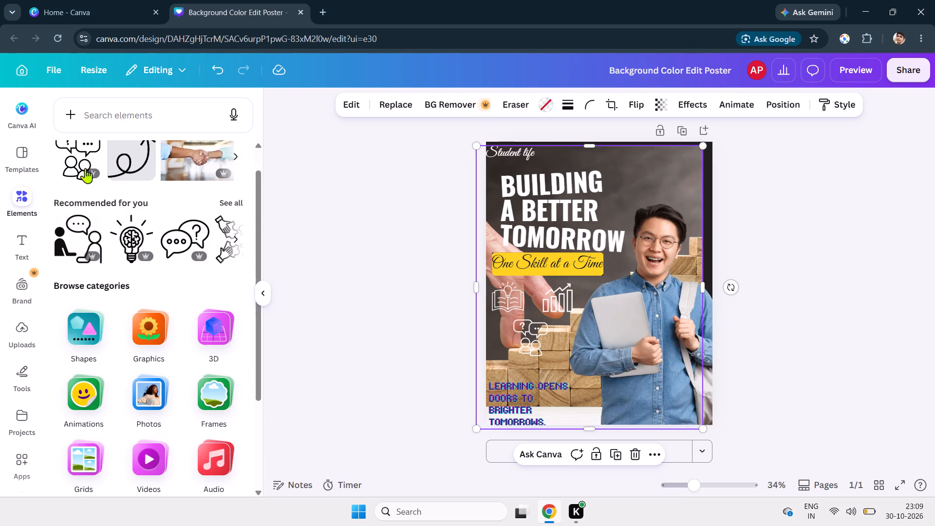
{"action": "scroll", "coordinate": [148, 271], "scroll_direction": "down", "scroll_amount": 1}
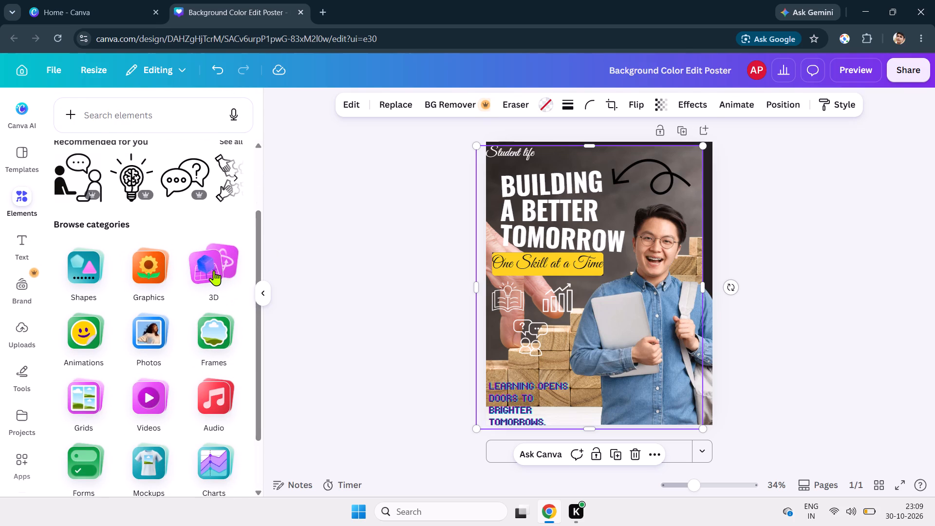
{"action": "left_click", "coordinate": [214, 270]}
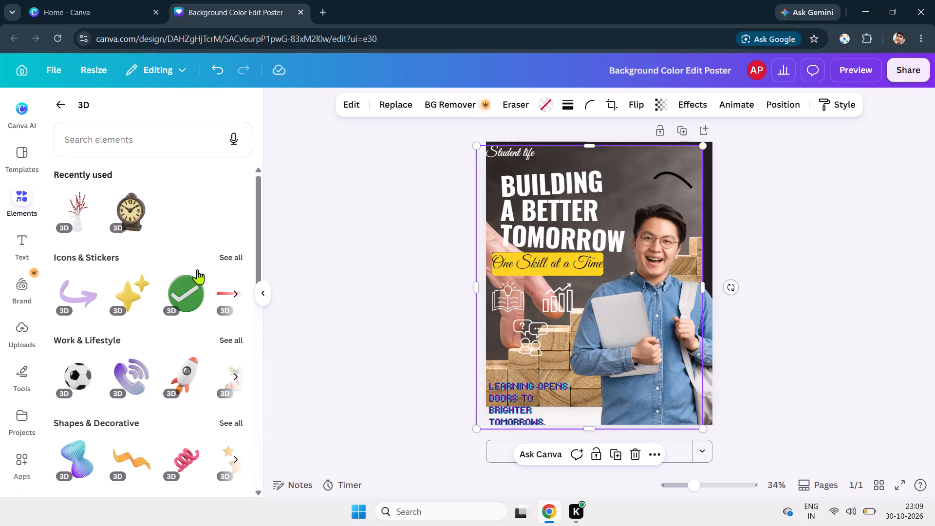
{"action": "scroll", "coordinate": [129, 309], "scroll_direction": "down", "scroll_amount": 2}
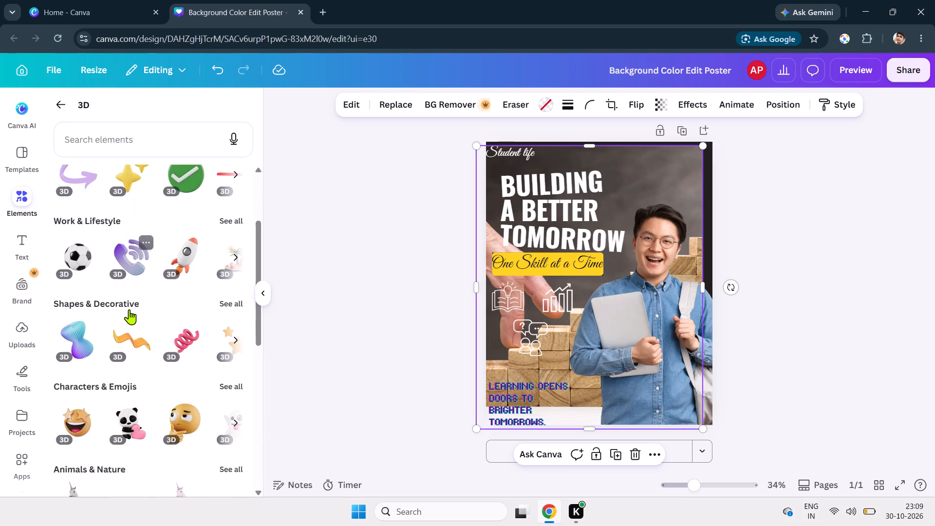
{"action": "scroll", "coordinate": [129, 309], "scroll_direction": "down", "scroll_amount": 3}
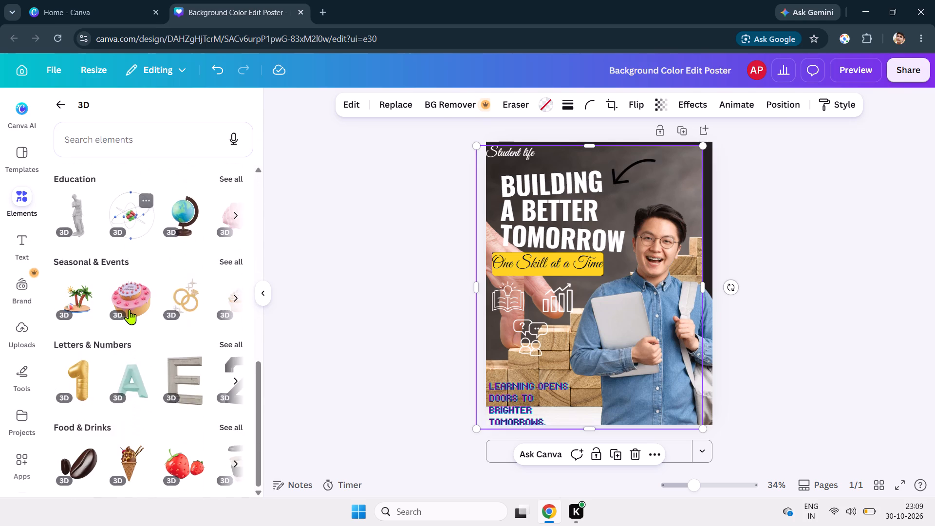
{"action": "scroll", "coordinate": [129, 309], "scroll_direction": "down", "scroll_amount": 2}
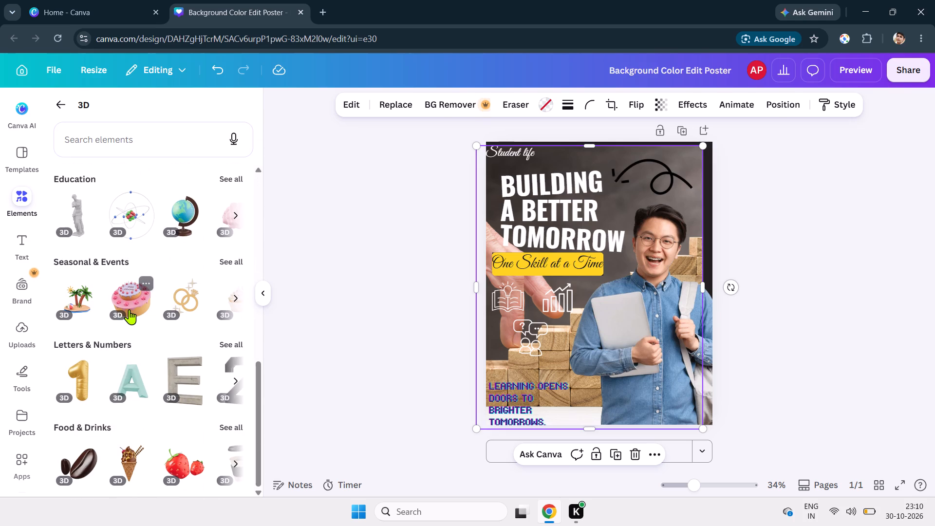
{"action": "scroll", "coordinate": [129, 309], "scroll_direction": "up", "scroll_amount": 8}
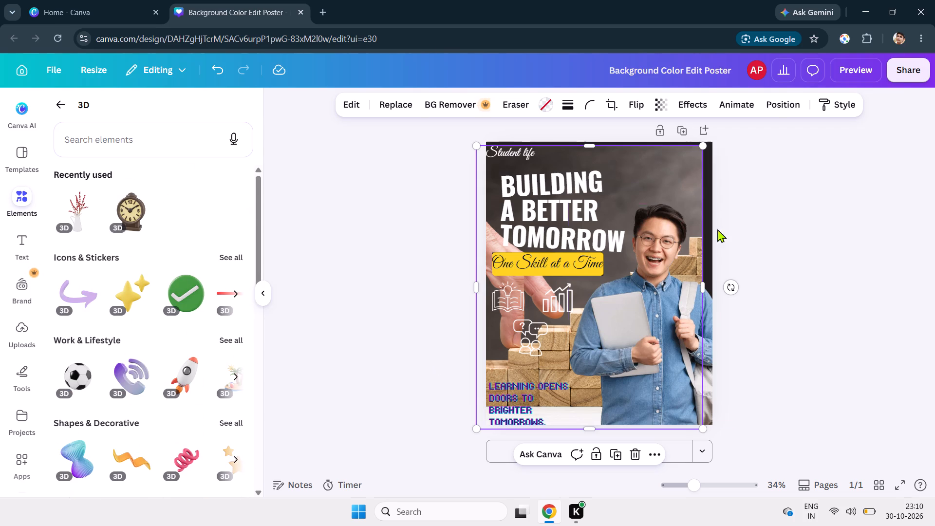
Widen the background photo to about 1,127 so it reaches the poster's right edge and covers the dark strip.
{"action": "left_click_drag", "start_coordinate": [702, 289], "coordinate": [707, 289]}
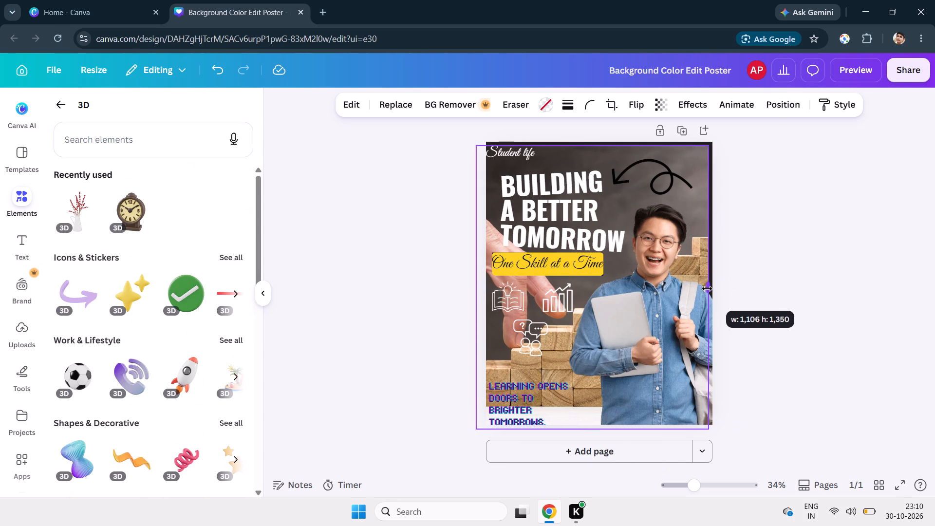
{"action": "left_click_drag", "start_coordinate": [707, 289], "coordinate": [716, 289]}
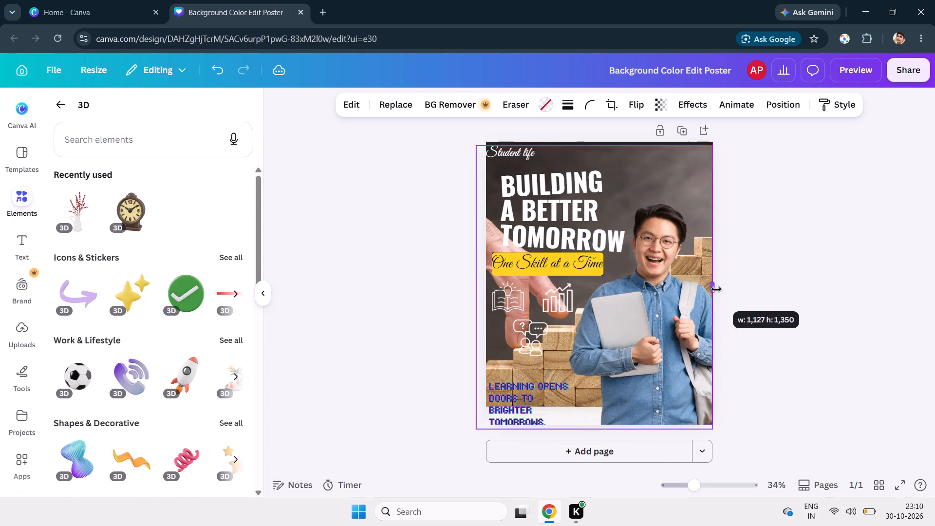
{"action": "left_click_drag", "start_coordinate": [716, 289], "coordinate": [575, 285]}
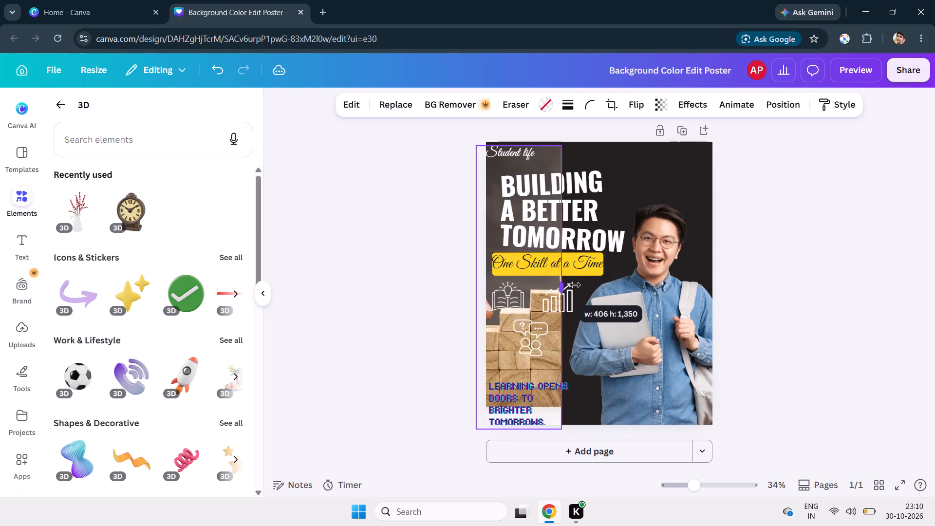
{"action": "left_click_drag", "start_coordinate": [575, 285], "coordinate": [473, 271]}
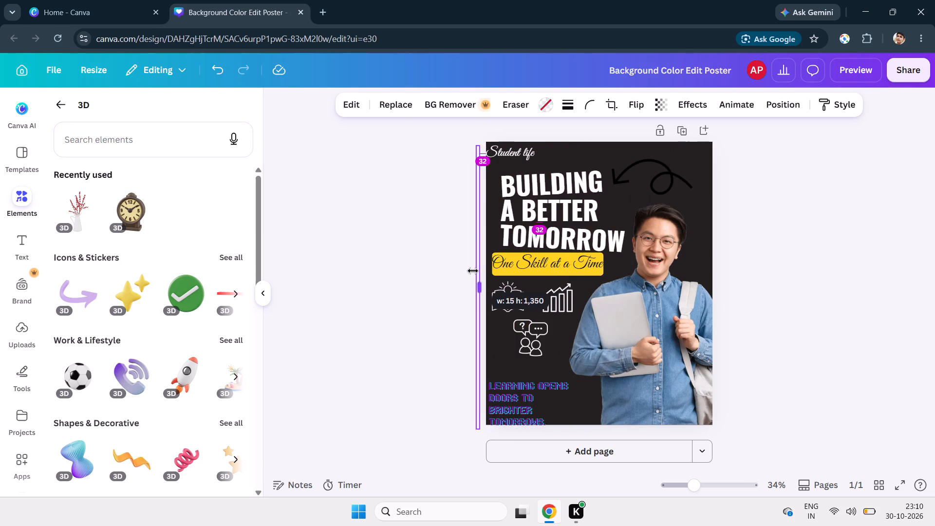
{"action": "left_click_drag", "start_coordinate": [473, 271], "coordinate": [706, 246]}
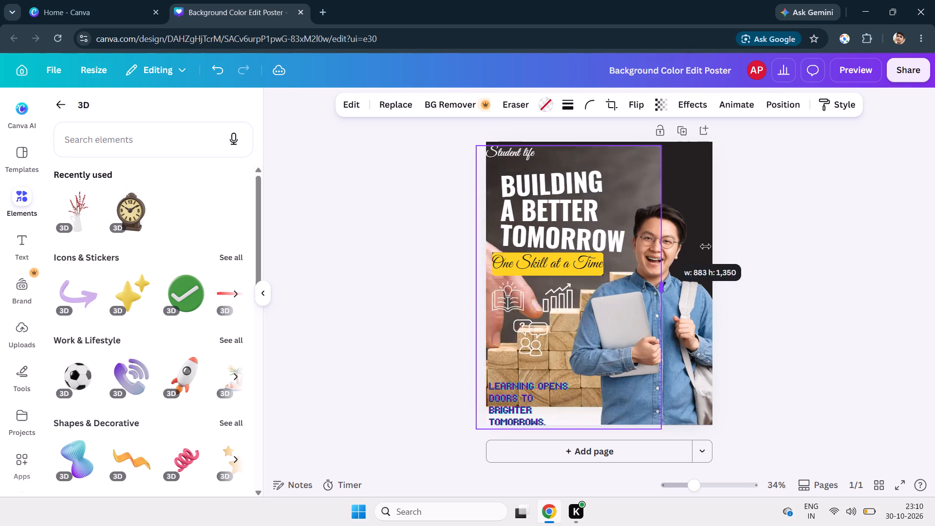
{"action": "left_click_drag", "start_coordinate": [706, 246], "coordinate": [761, 262]}
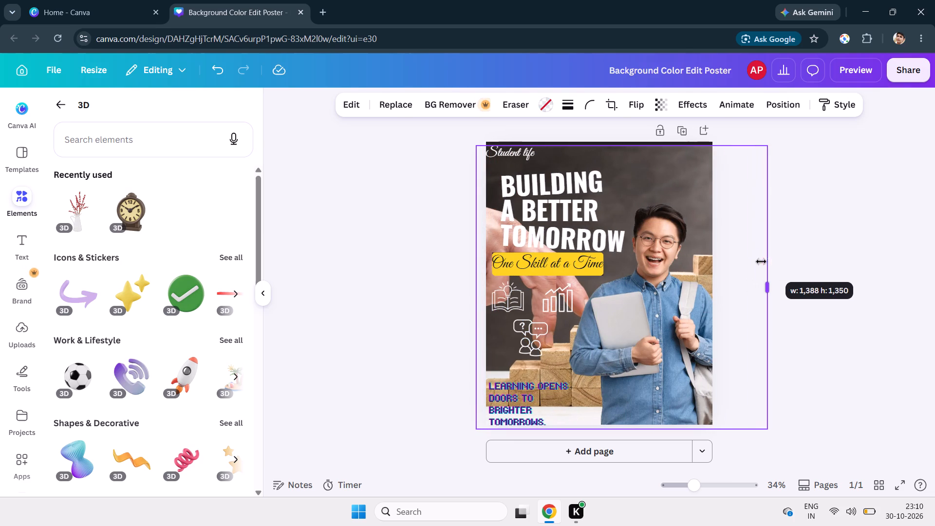
{"action": "left_click_drag", "start_coordinate": [761, 262], "coordinate": [707, 270]}
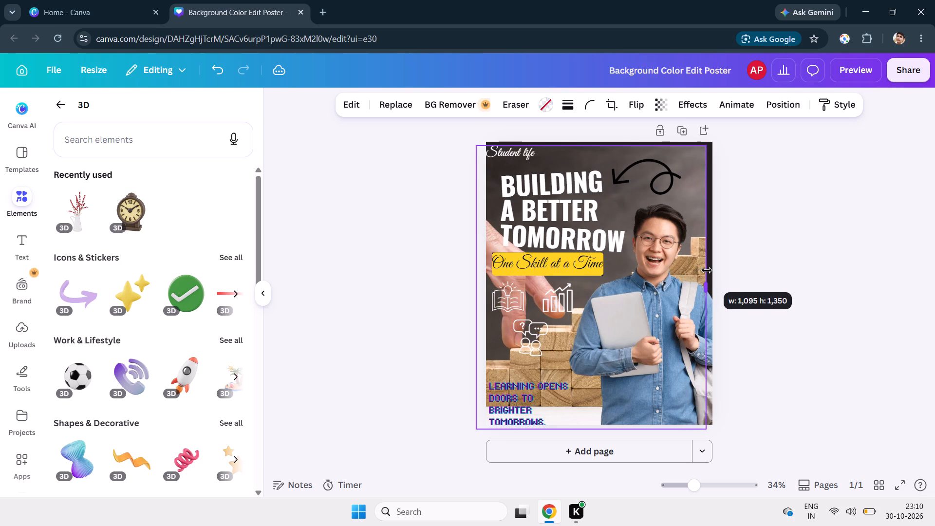
{"action": "left_click_drag", "start_coordinate": [707, 270], "coordinate": [709, 271]}
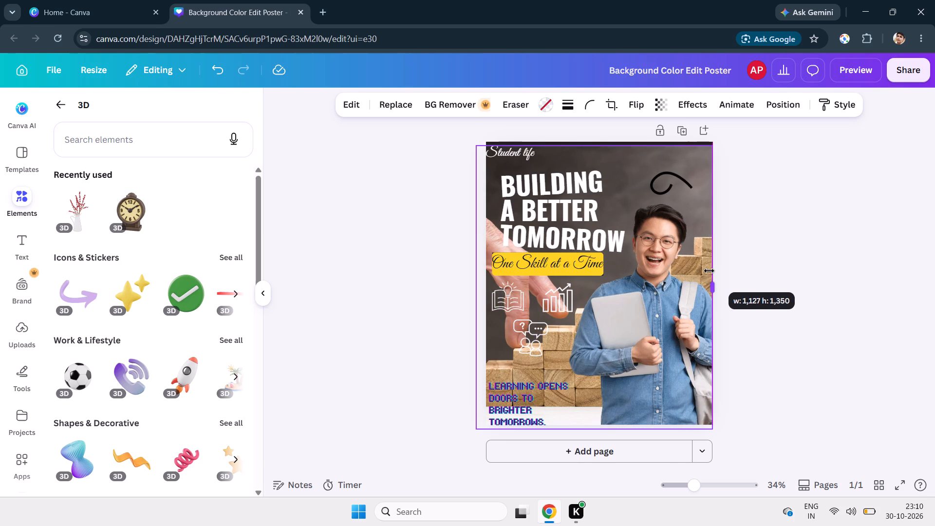
{"action": "left_click", "coordinate": [763, 259]}
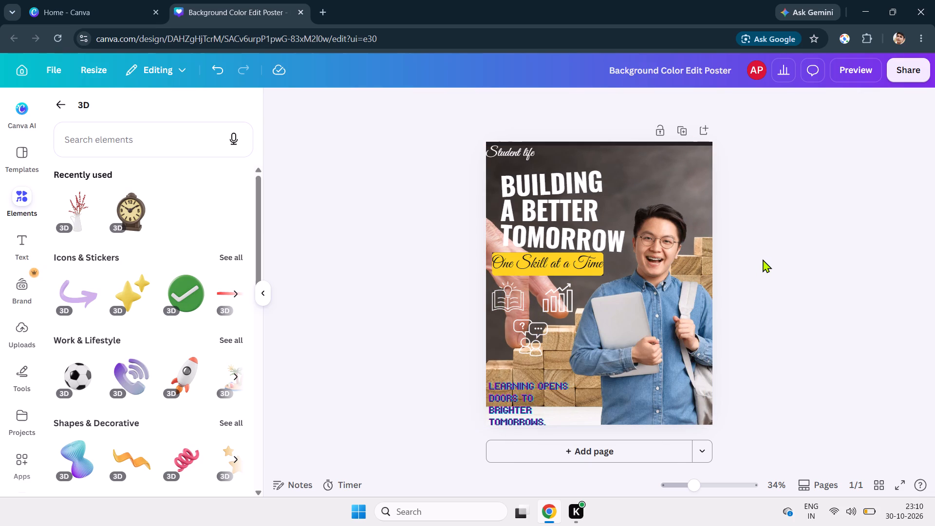
Move the "Learning opens doors to brighter tomorrows." text slightly up so it sits fully inside the poster's bottom edge.
{"action": "left_click_drag", "start_coordinate": [504, 393], "coordinate": [506, 393]}
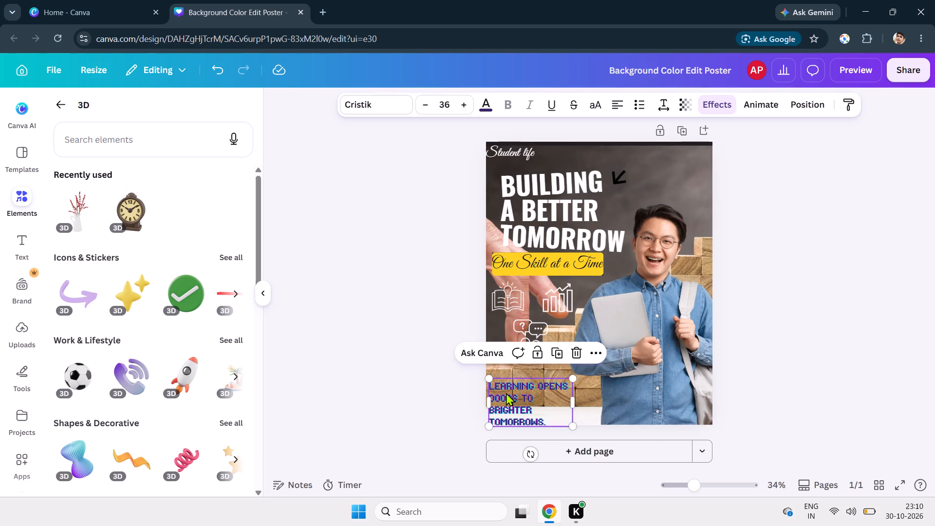
{"action": "left_click_drag", "start_coordinate": [506, 393], "coordinate": [505, 385]}
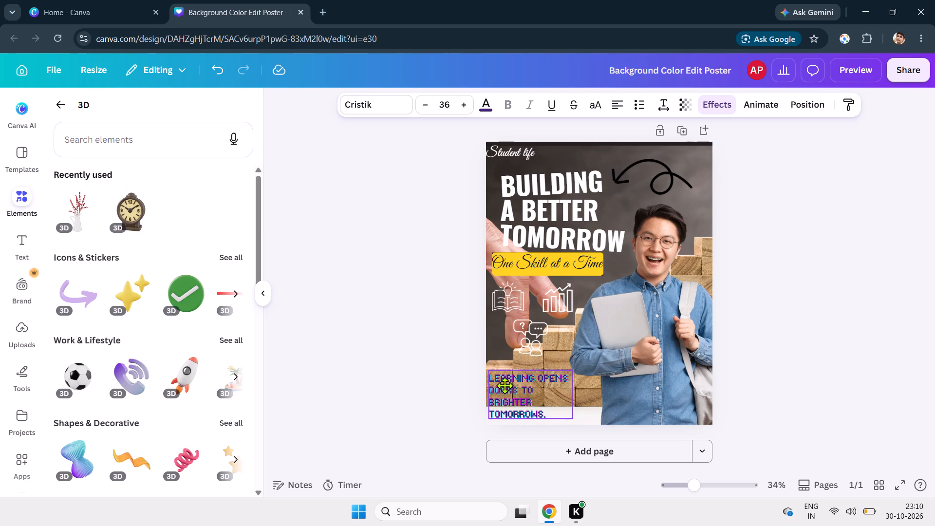
{"action": "left_click_drag", "start_coordinate": [505, 385], "coordinate": [503, 394]}
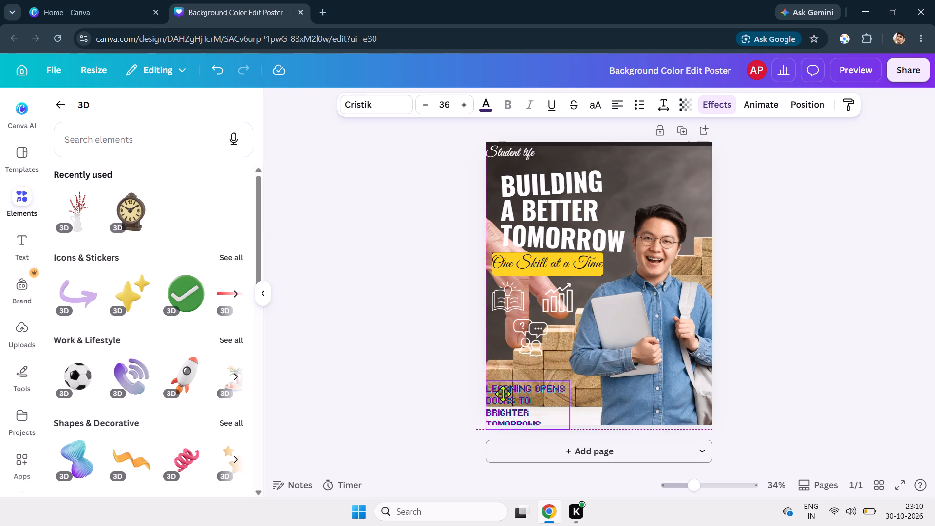
{"action": "left_click_drag", "start_coordinate": [503, 394], "coordinate": [504, 386]}
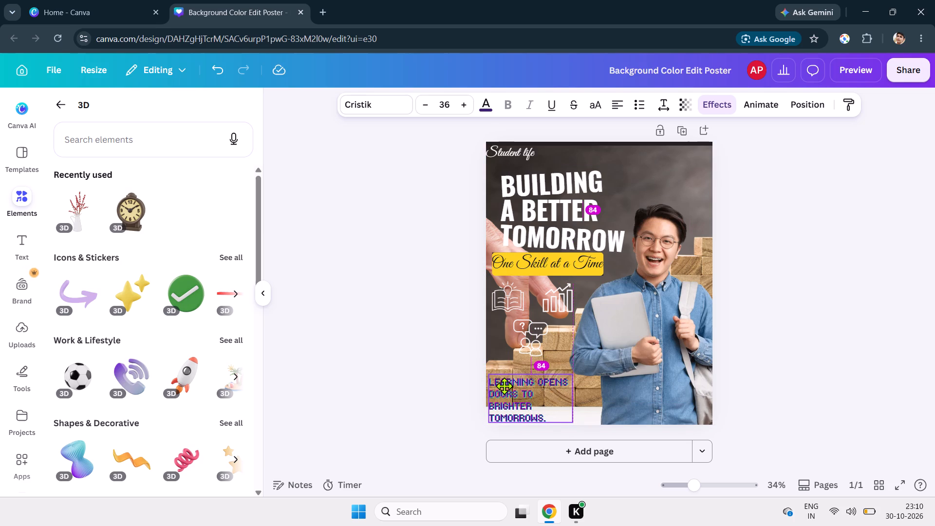
{"action": "left_click_drag", "start_coordinate": [504, 386], "coordinate": [503, 385]}
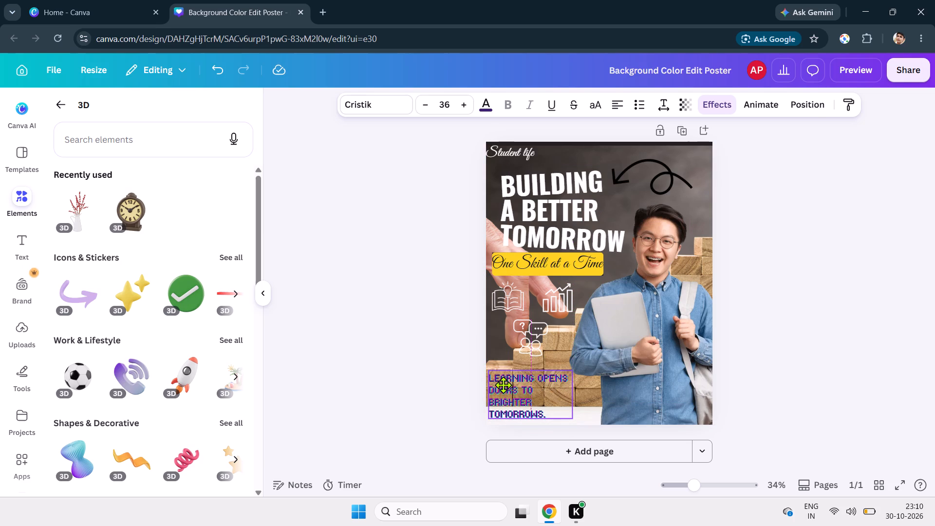
{"action": "left_click_drag", "start_coordinate": [503, 385], "coordinate": [503, 385]}
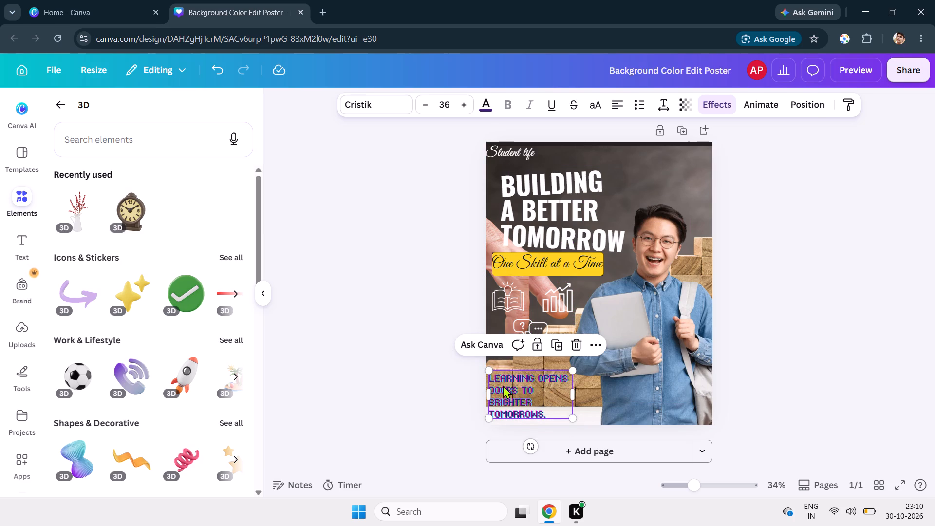
{"action": "left_click", "coordinate": [420, 346]}
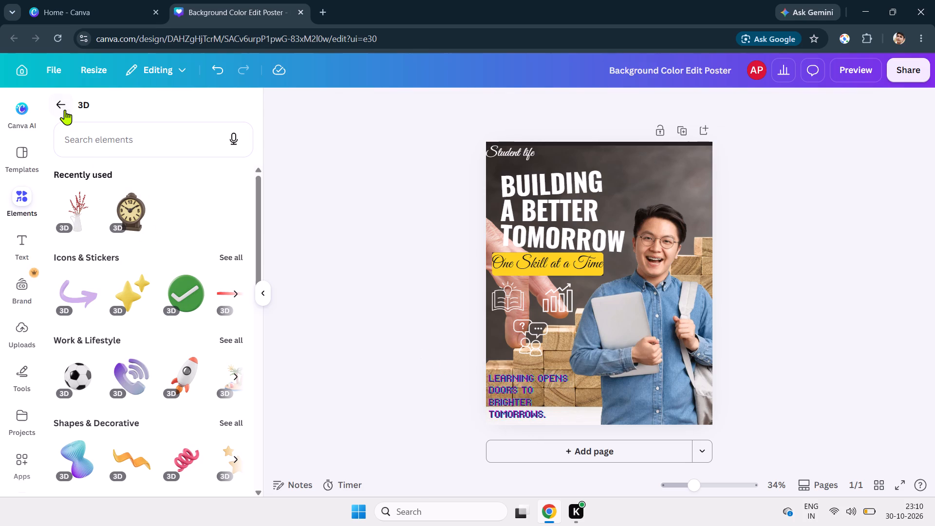
Look through the Photos category of the elements library, including the recently used photos, for a suitable element.
{"action": "left_click", "coordinate": [65, 110]}
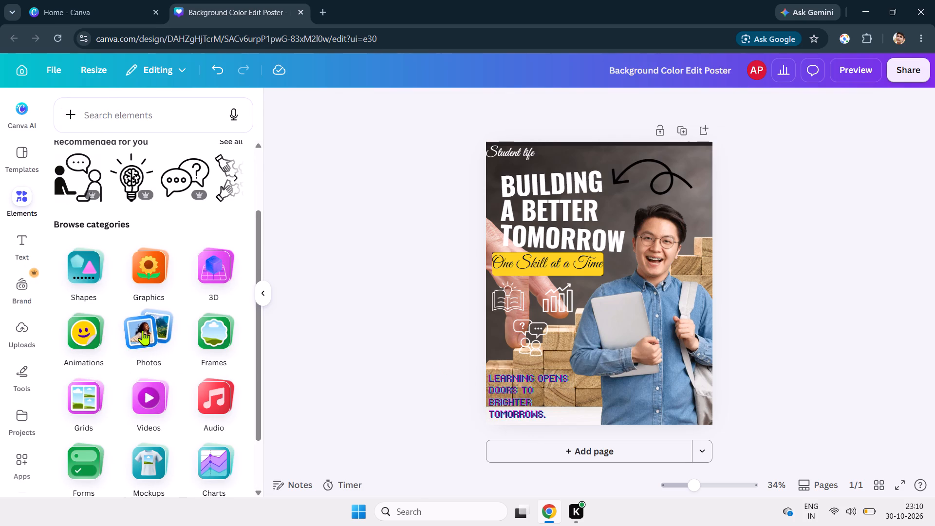
{"action": "double_click", "coordinate": [143, 330]}
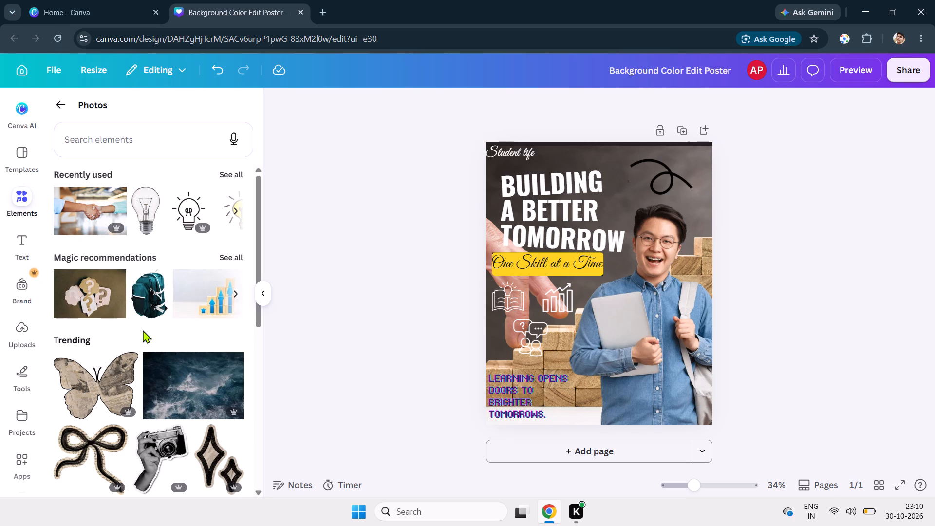
{"action": "scroll", "coordinate": [172, 406], "scroll_direction": "down", "scroll_amount": 2}
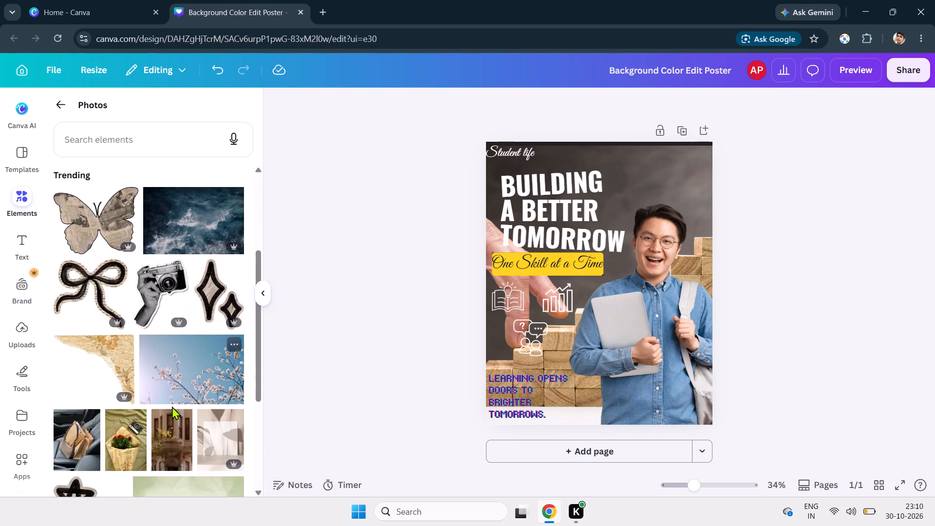
{"action": "scroll", "coordinate": [172, 406], "scroll_direction": "down", "scroll_amount": 2}
{"action": "scroll", "coordinate": [172, 406], "scroll_direction": "up", "scroll_amount": 5}
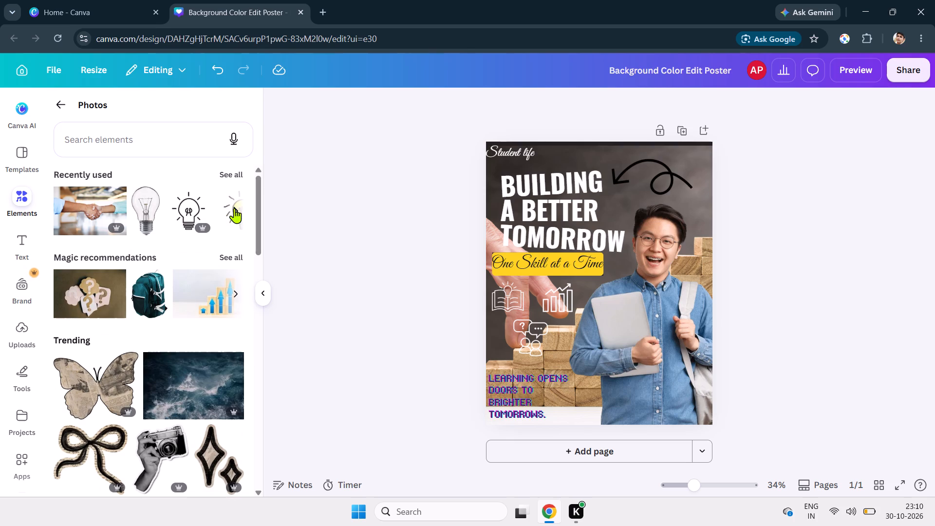
{"action": "left_click", "coordinate": [234, 208]}
{"action": "left_click", "coordinate": [234, 208]}
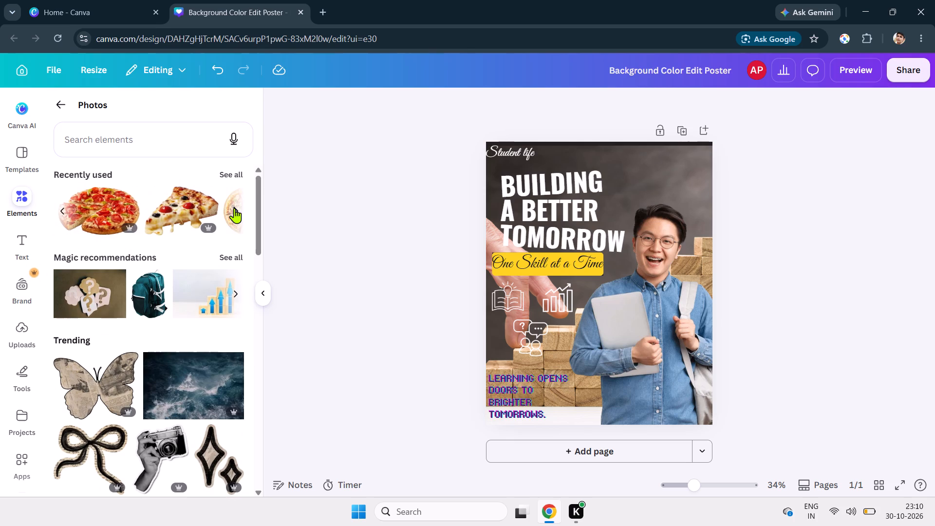
{"action": "left_click", "coordinate": [234, 208]}
{"action": "triple_click", "coordinate": [234, 208]}
{"action": "left_click", "coordinate": [234, 208]}
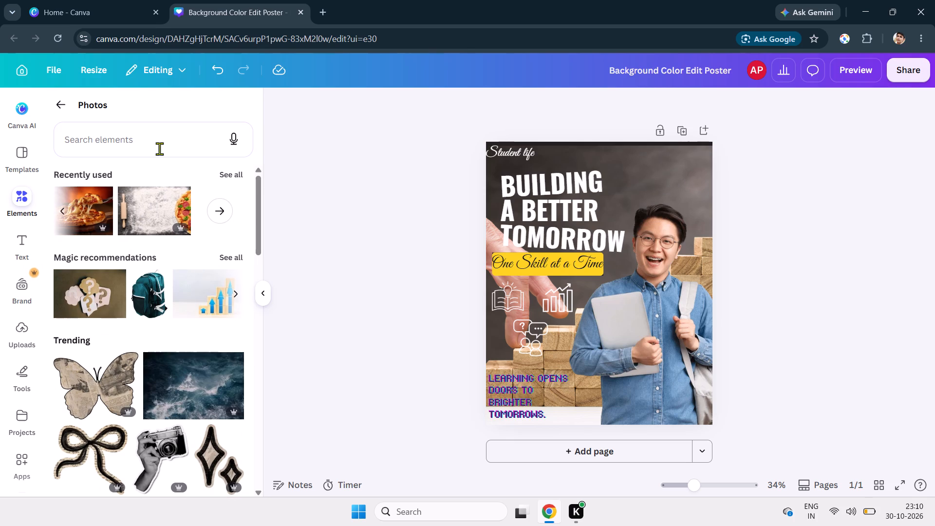
Look through the Shapes category of the elements library for a suitable element.
{"action": "left_click", "coordinate": [56, 104]}
{"action": "scroll", "coordinate": [175, 318], "scroll_direction": "down", "scroll_amount": 1}
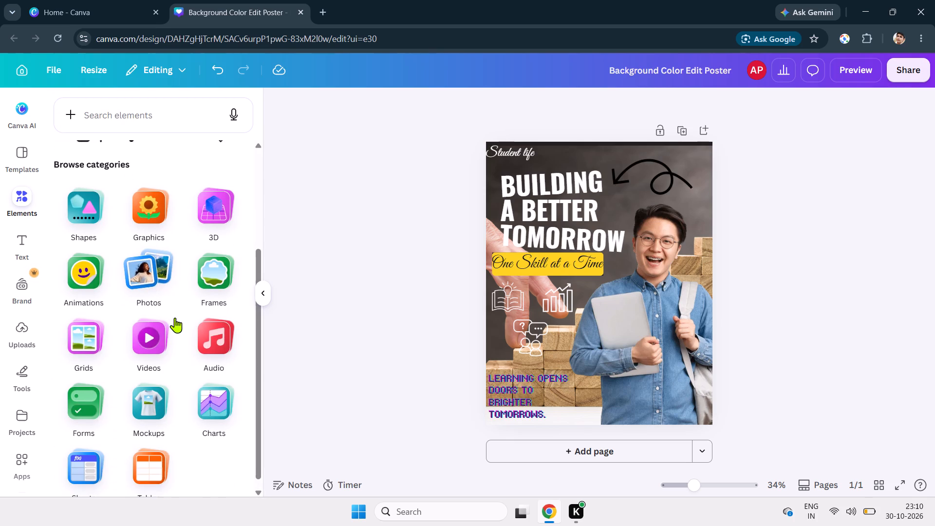
{"action": "scroll", "coordinate": [175, 318], "scroll_direction": "down", "scroll_amount": 1}
{"action": "double_click", "coordinate": [96, 215]}
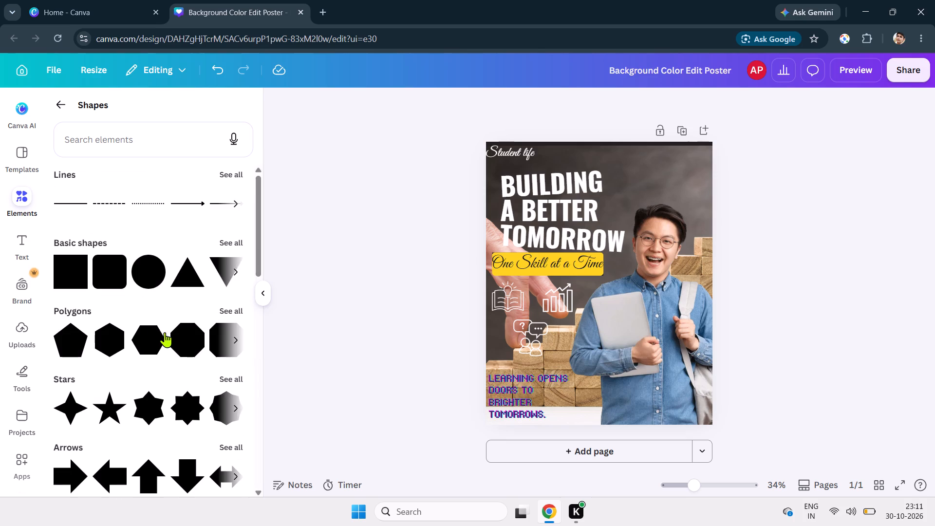
{"action": "scroll", "coordinate": [165, 332], "scroll_direction": "down", "scroll_amount": 8}
{"action": "scroll", "coordinate": [165, 332], "scroll_direction": "up", "scroll_amount": 5}
{"action": "left_click", "coordinate": [53, 100]}
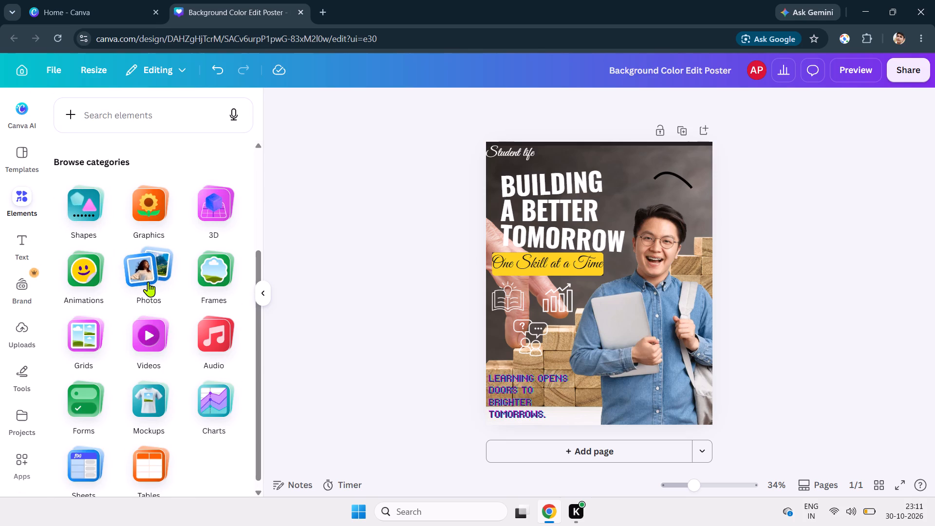
Add the red "Goal Met!" target graphic from the recently used graphics and shrink it to about 181 by 140.
{"action": "double_click", "coordinate": [139, 221]}
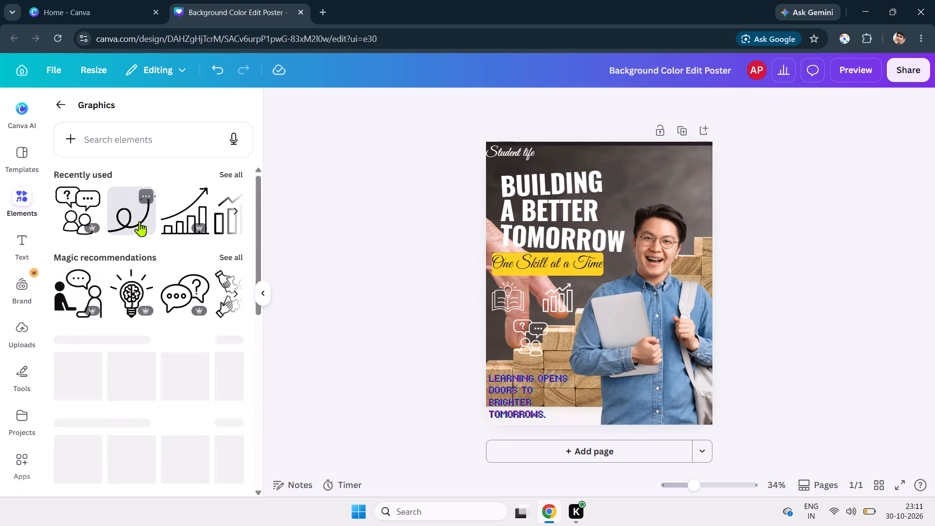
{"action": "left_click", "coordinate": [237, 211]}
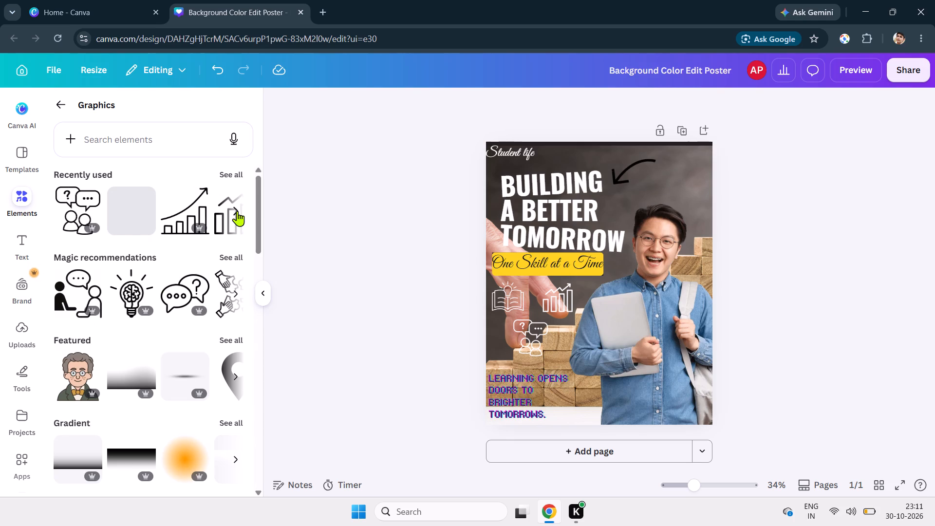
{"action": "left_click", "coordinate": [237, 211]}
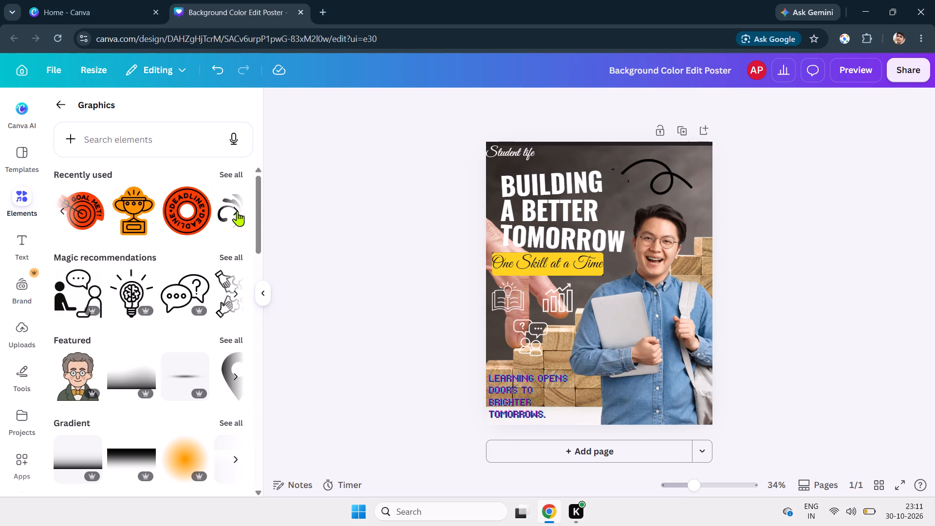
{"action": "left_click", "coordinate": [88, 206]}
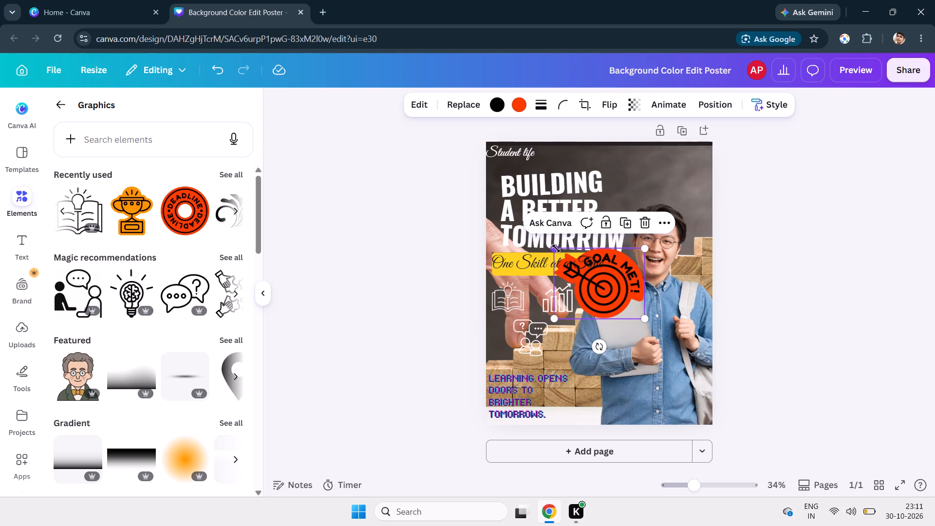
{"action": "left_click_drag", "start_coordinate": [556, 248], "coordinate": [609, 290]}
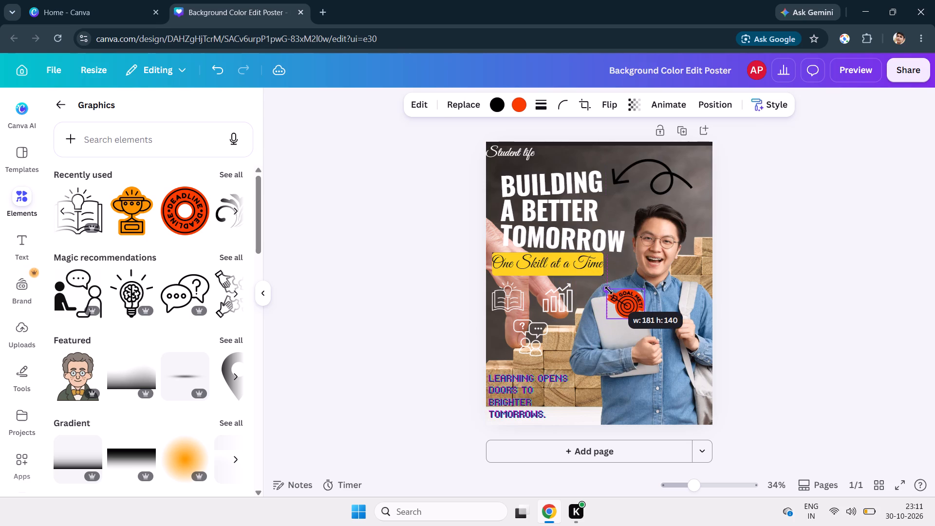
{"action": "left_click_drag", "start_coordinate": [609, 290], "coordinate": [606, 289]}
Move the white people-and-chat-bubbles icon directly below the book icon, above the "Learning opens doors" text.
{"action": "left_click_drag", "start_coordinate": [531, 338], "coordinate": [528, 338]}
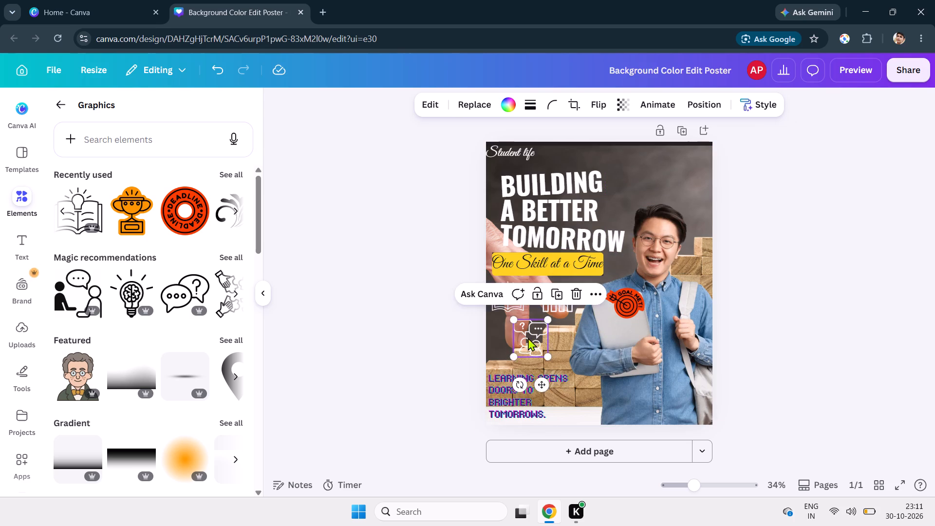
{"action": "left_click_drag", "start_coordinate": [528, 338], "coordinate": [513, 346]}
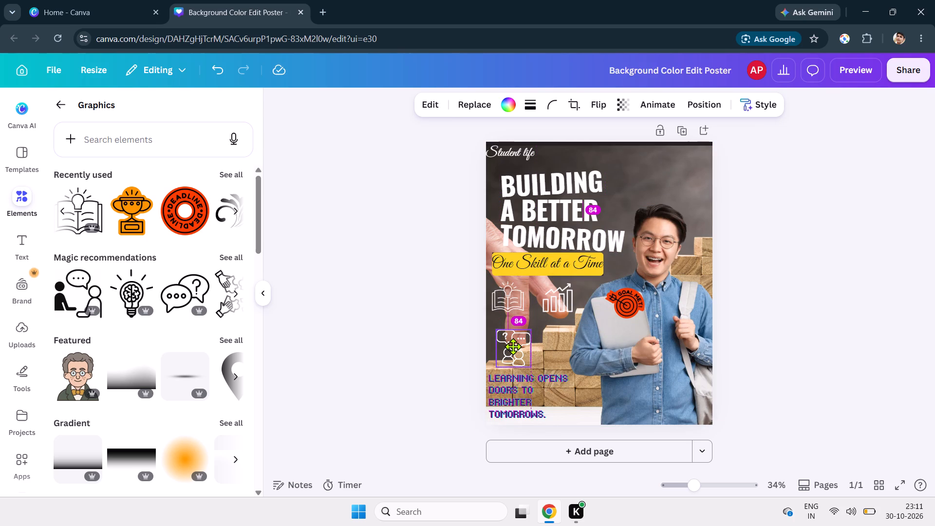
{"action": "left_click_drag", "start_coordinate": [513, 346], "coordinate": [509, 345]}
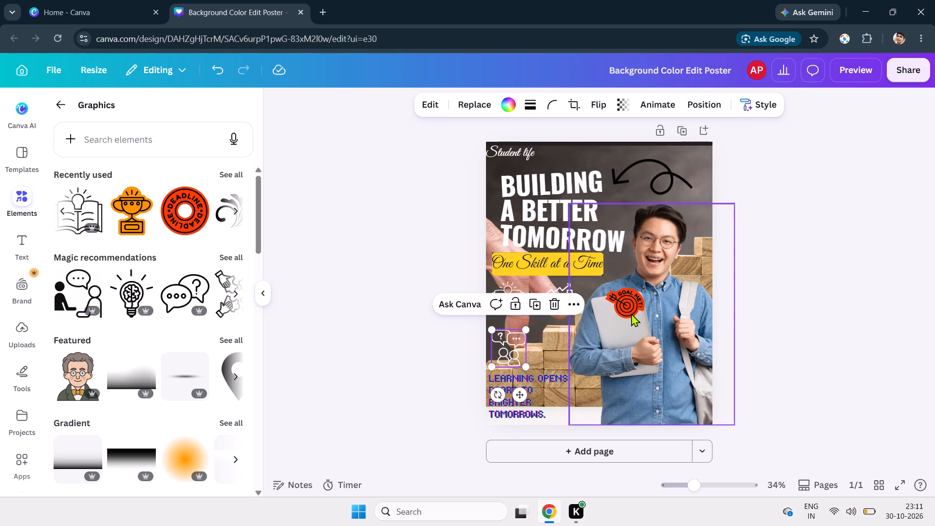
Place the "Goal Met!" graphic beside the people-and-chat-bubbles icon, below the growth chart, and enlarge it slightly.
{"action": "left_click", "coordinate": [630, 299]}
{"action": "left_click_drag", "start_coordinate": [630, 299], "coordinate": [569, 328]}
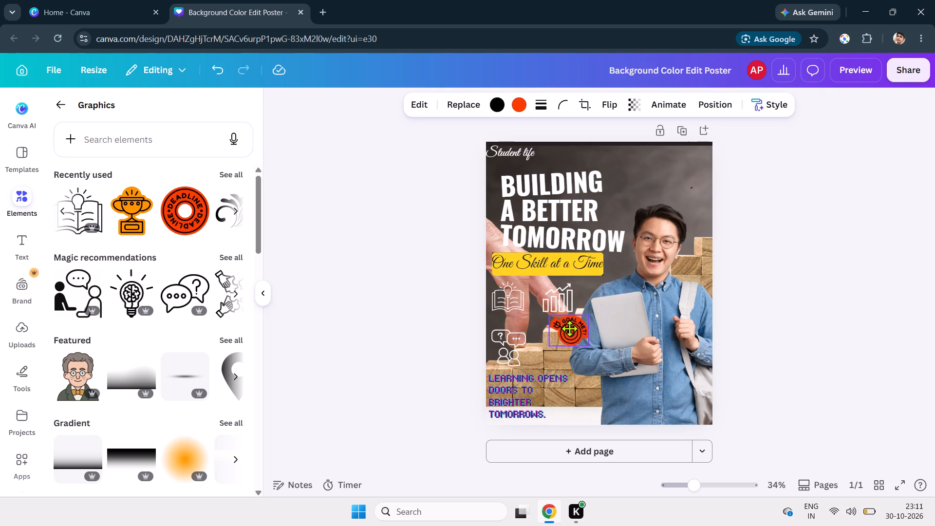
{"action": "left_click_drag", "start_coordinate": [569, 328], "coordinate": [558, 337]}
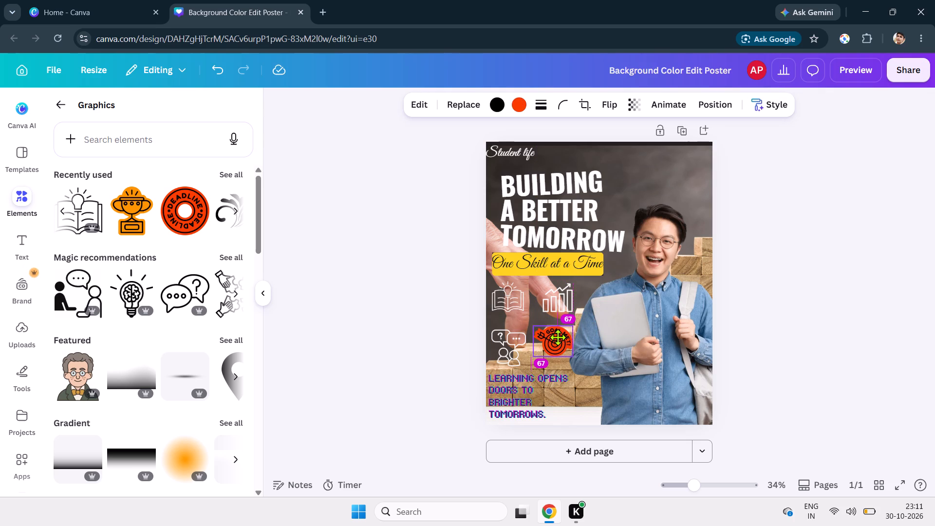
{"action": "left_click_drag", "start_coordinate": [558, 337], "coordinate": [556, 339]}
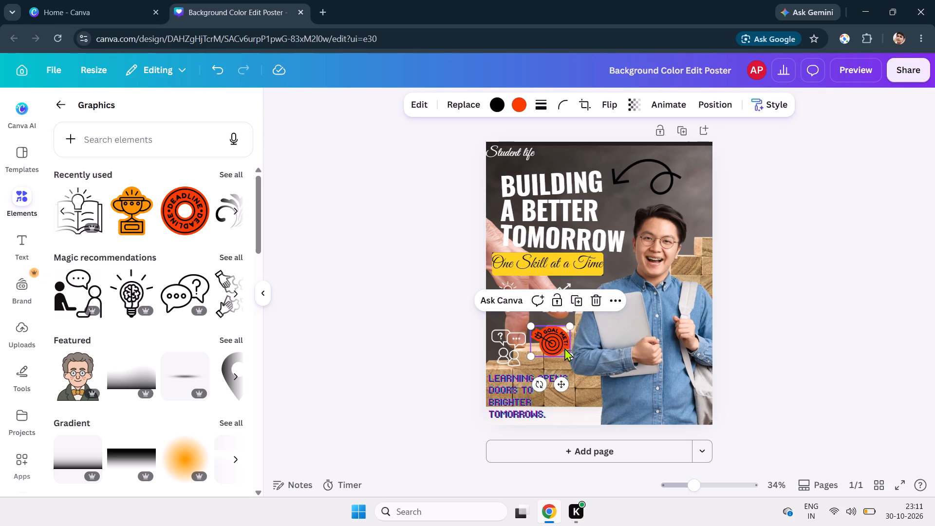
{"action": "left_click", "coordinate": [569, 354]}
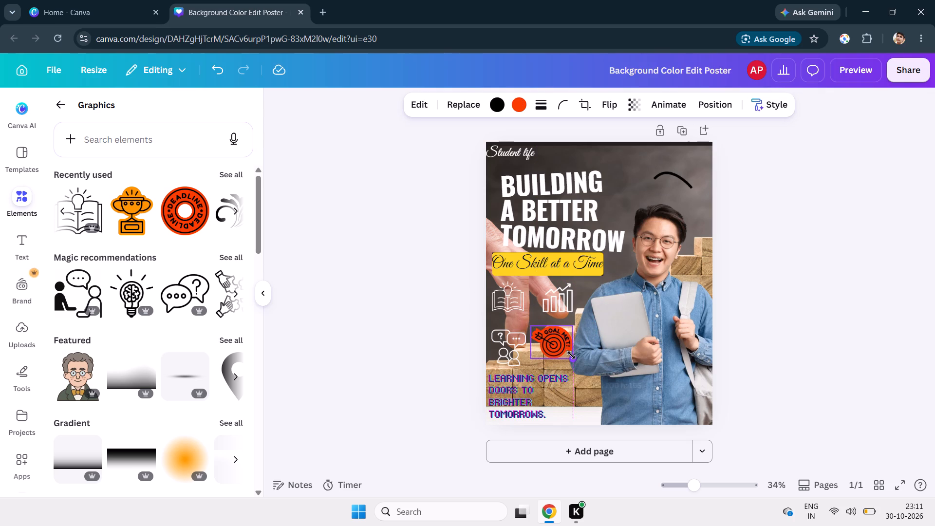
{"action": "left_click", "coordinate": [557, 346]}
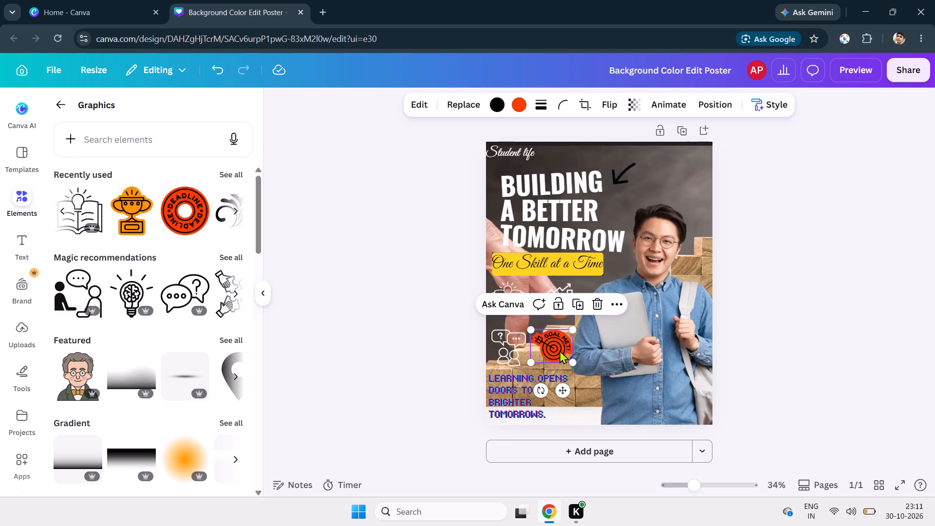
{"action": "left_click", "coordinate": [741, 252]}
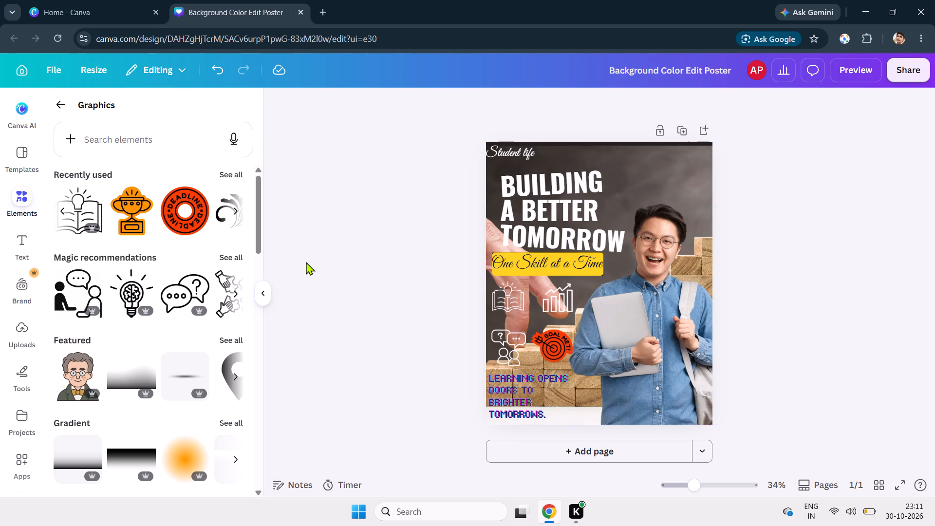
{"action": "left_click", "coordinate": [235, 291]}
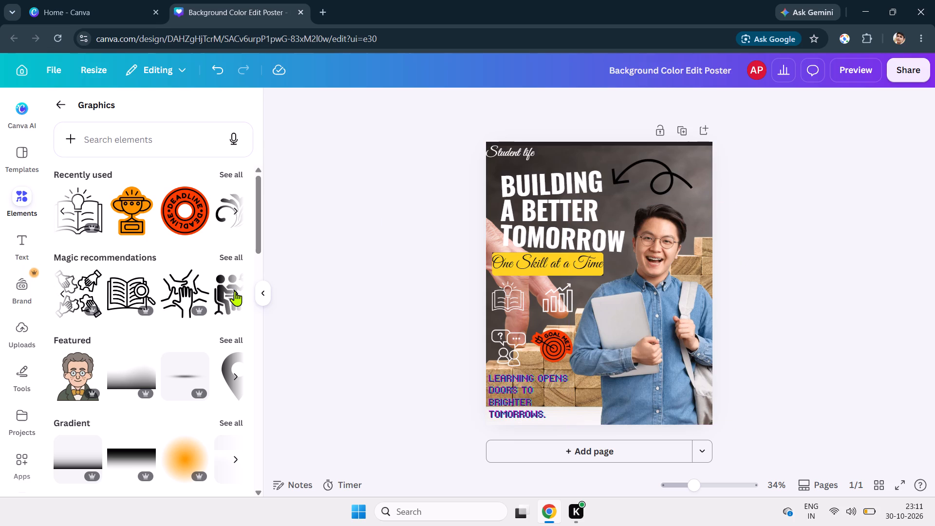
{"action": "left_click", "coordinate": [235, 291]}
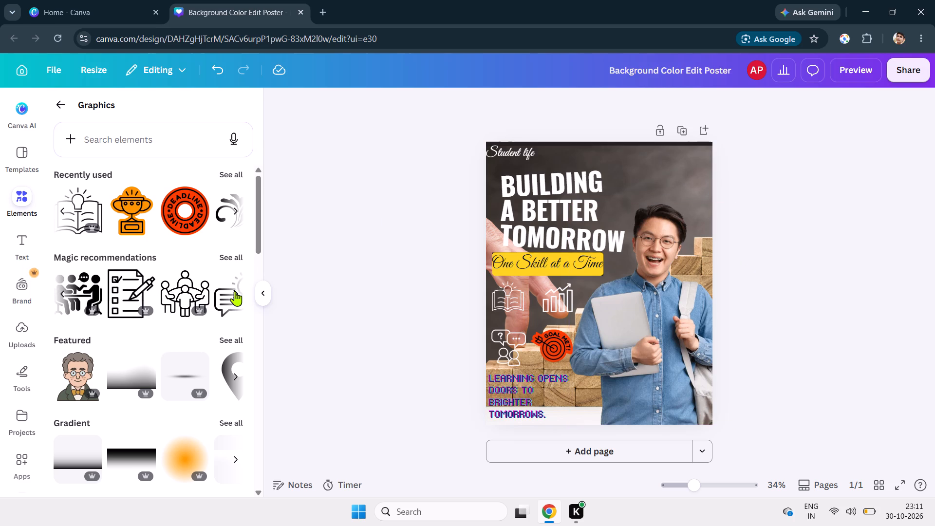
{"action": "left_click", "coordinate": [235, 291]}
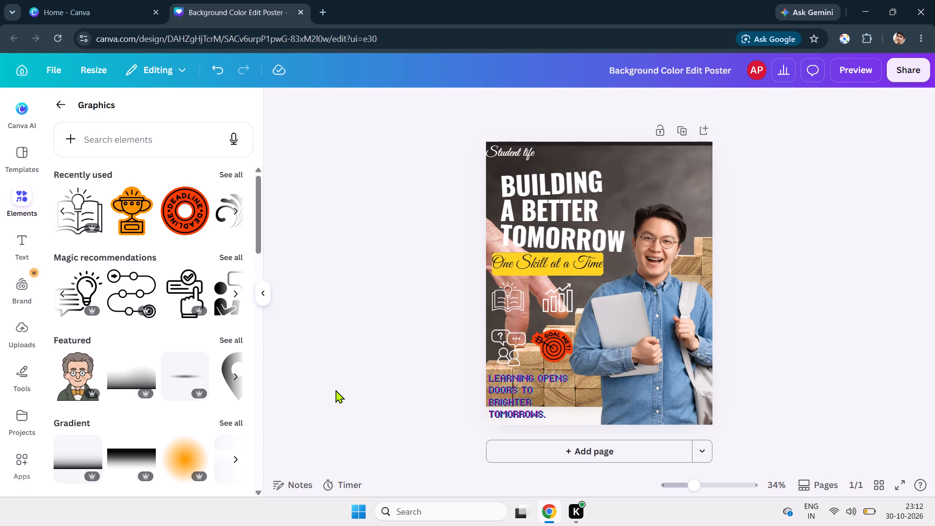
Apply a solid stroke of weight 4 to the animated curly arrow above the student.
{"action": "left_click", "coordinate": [638, 171]}
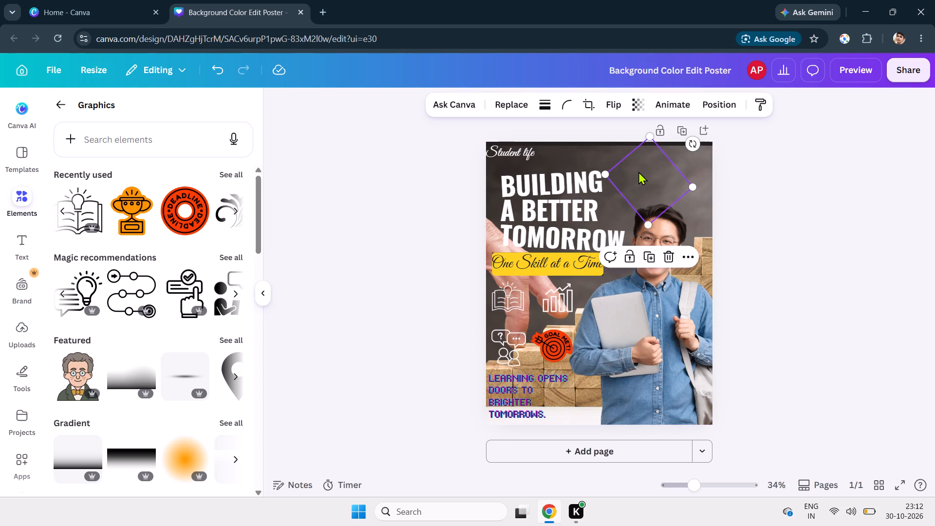
{"action": "left_click", "coordinate": [549, 109]}
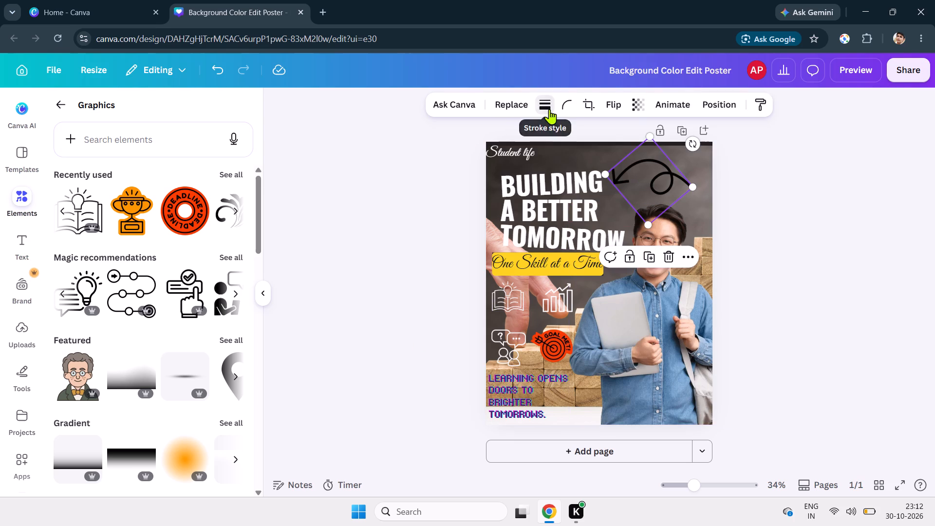
{"action": "left_click", "coordinate": [497, 146]}
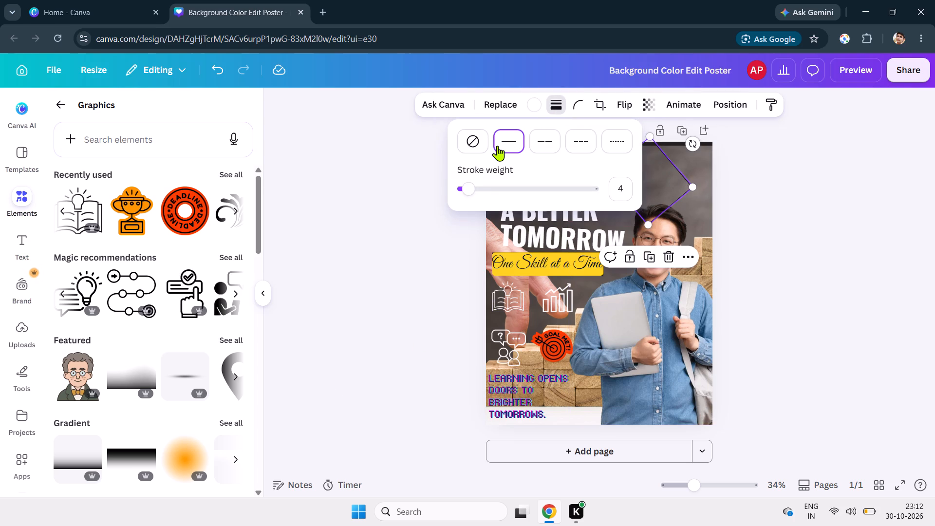
{"action": "left_click", "coordinate": [807, 158]}
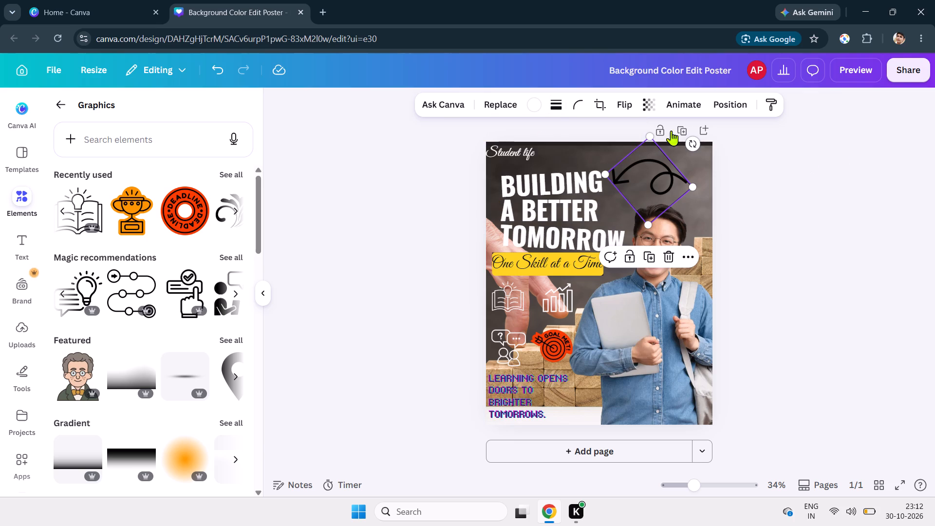
Try different corner roundings on the curly arrow's frame and set the rounding to 100.
{"action": "left_click", "coordinate": [573, 107]}
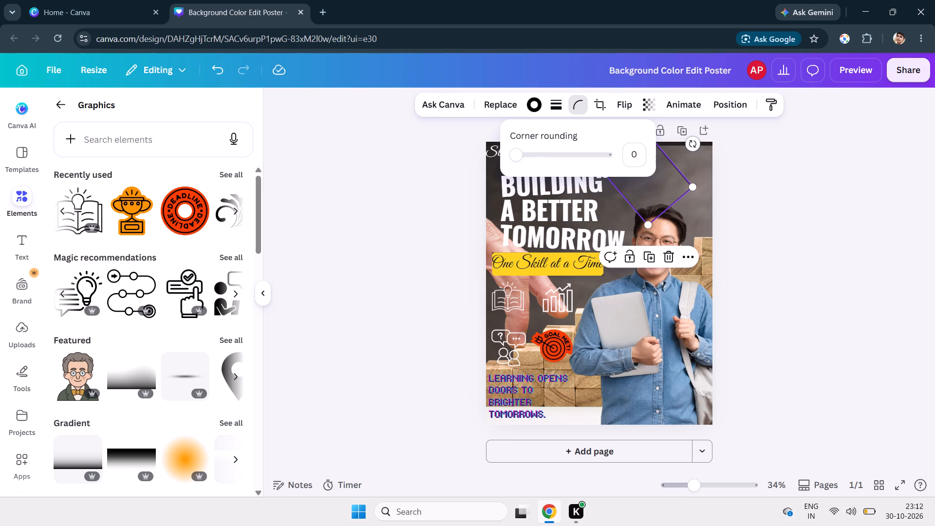
{"action": "left_click_drag", "start_coordinate": [517, 157], "coordinate": [583, 162]}
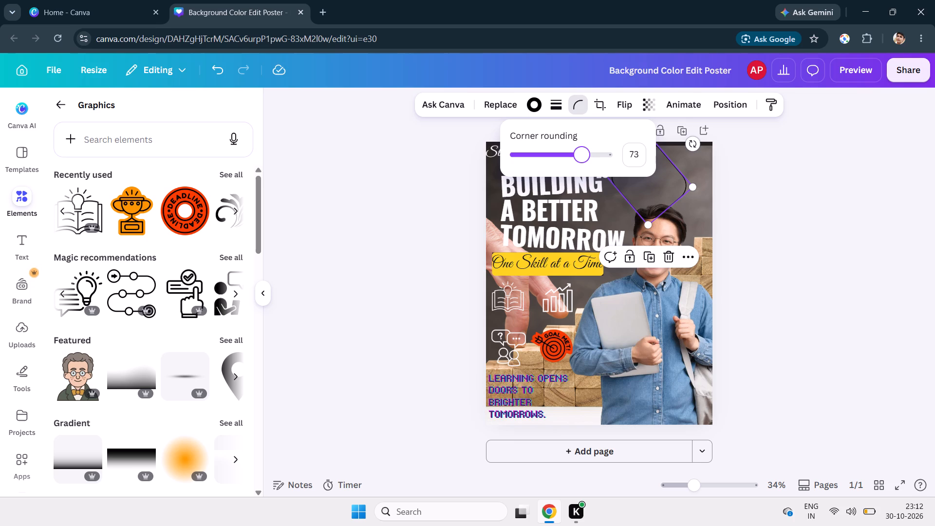
{"action": "left_click_drag", "start_coordinate": [583, 162], "coordinate": [506, 155]}
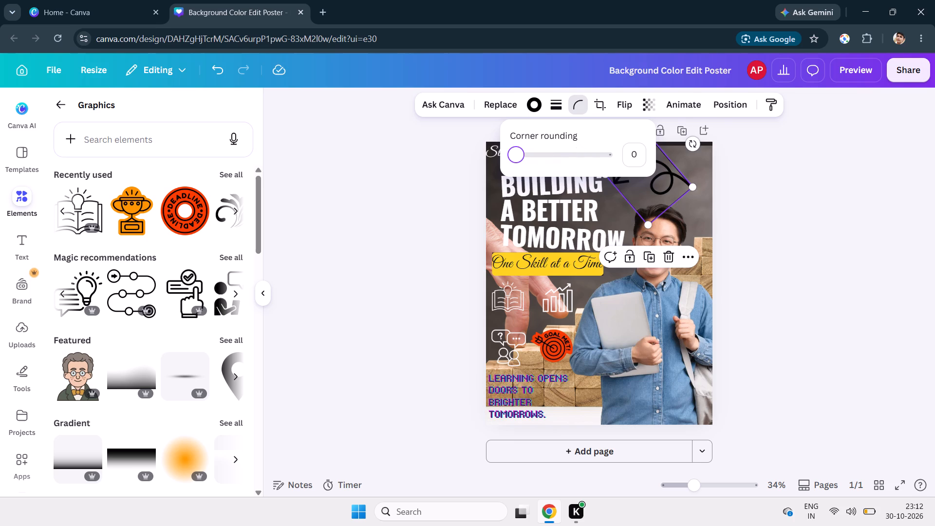
{"action": "left_click_drag", "start_coordinate": [513, 153], "coordinate": [632, 160]}
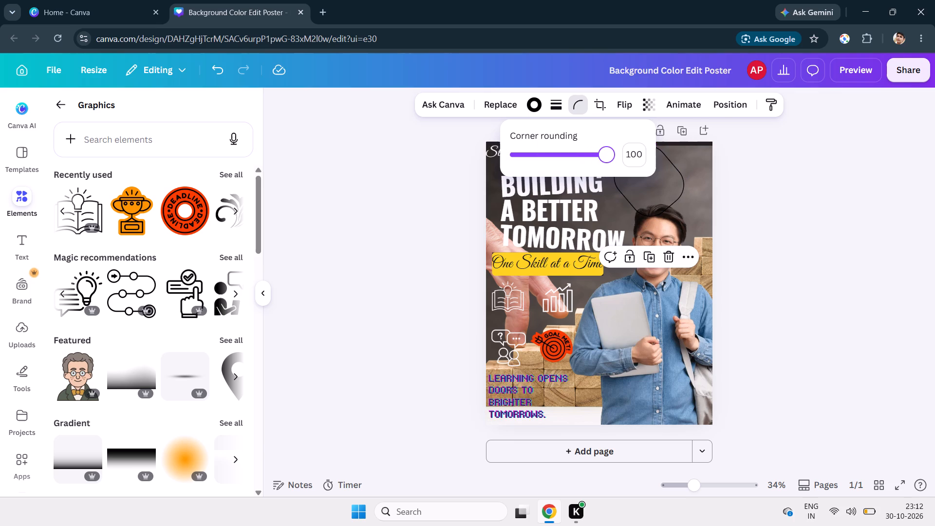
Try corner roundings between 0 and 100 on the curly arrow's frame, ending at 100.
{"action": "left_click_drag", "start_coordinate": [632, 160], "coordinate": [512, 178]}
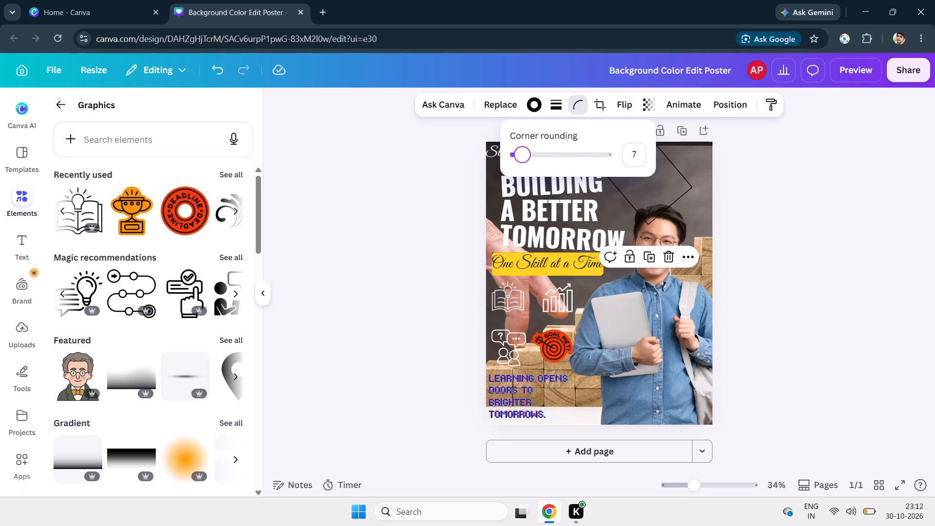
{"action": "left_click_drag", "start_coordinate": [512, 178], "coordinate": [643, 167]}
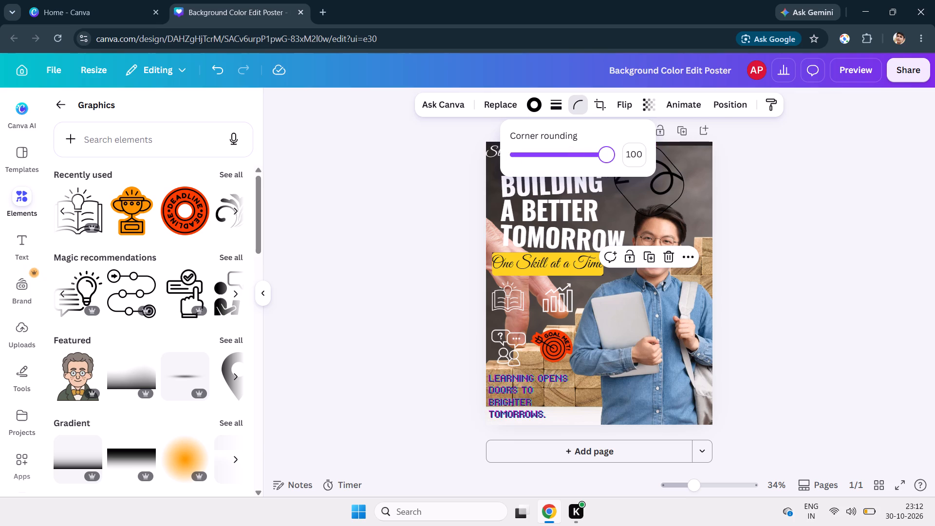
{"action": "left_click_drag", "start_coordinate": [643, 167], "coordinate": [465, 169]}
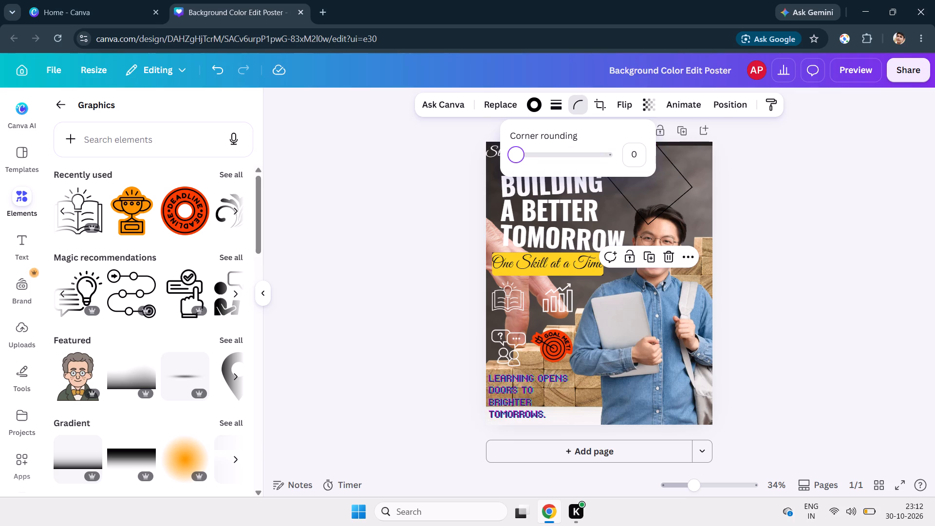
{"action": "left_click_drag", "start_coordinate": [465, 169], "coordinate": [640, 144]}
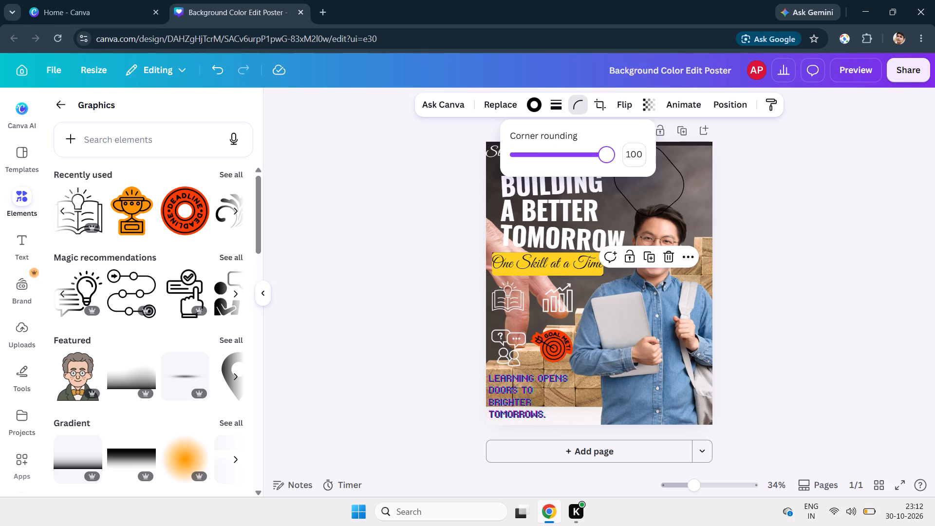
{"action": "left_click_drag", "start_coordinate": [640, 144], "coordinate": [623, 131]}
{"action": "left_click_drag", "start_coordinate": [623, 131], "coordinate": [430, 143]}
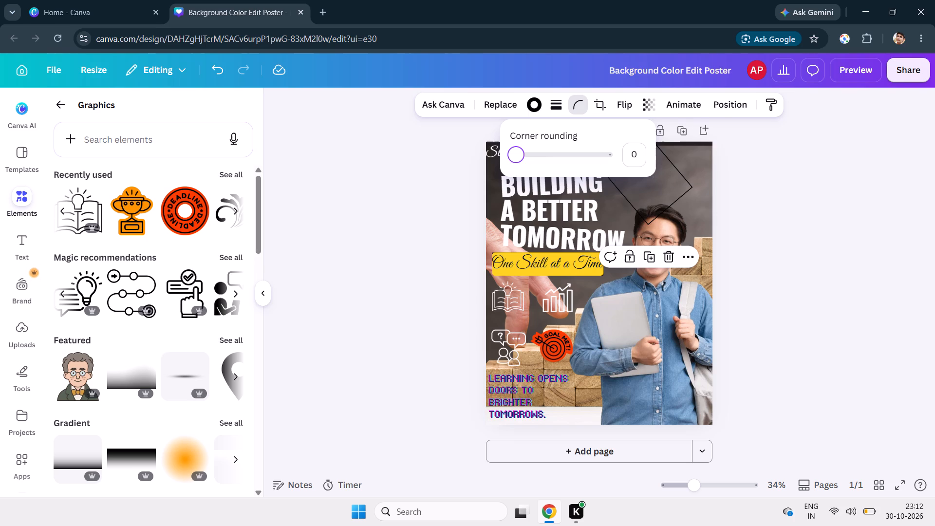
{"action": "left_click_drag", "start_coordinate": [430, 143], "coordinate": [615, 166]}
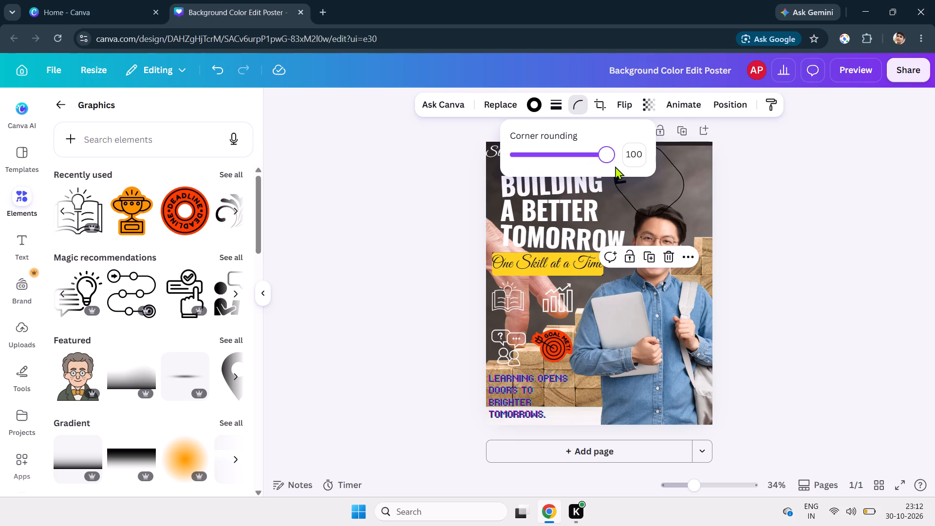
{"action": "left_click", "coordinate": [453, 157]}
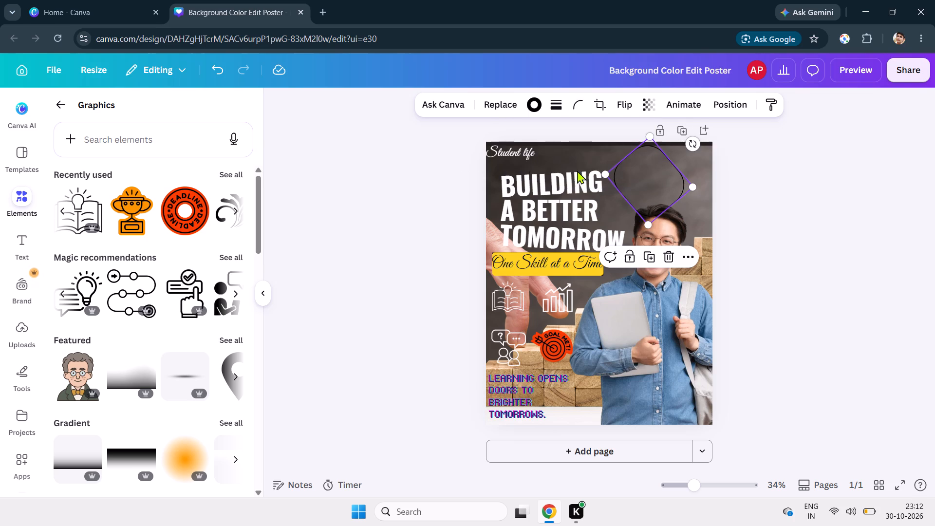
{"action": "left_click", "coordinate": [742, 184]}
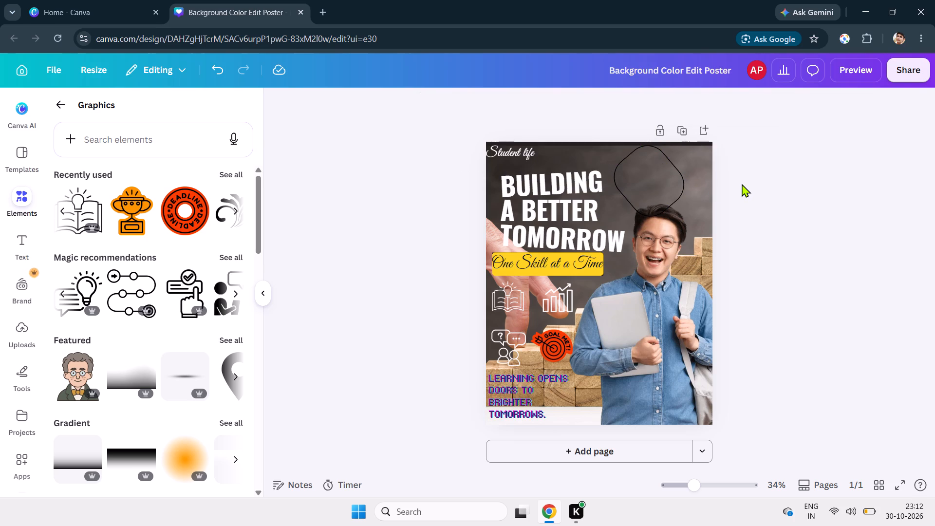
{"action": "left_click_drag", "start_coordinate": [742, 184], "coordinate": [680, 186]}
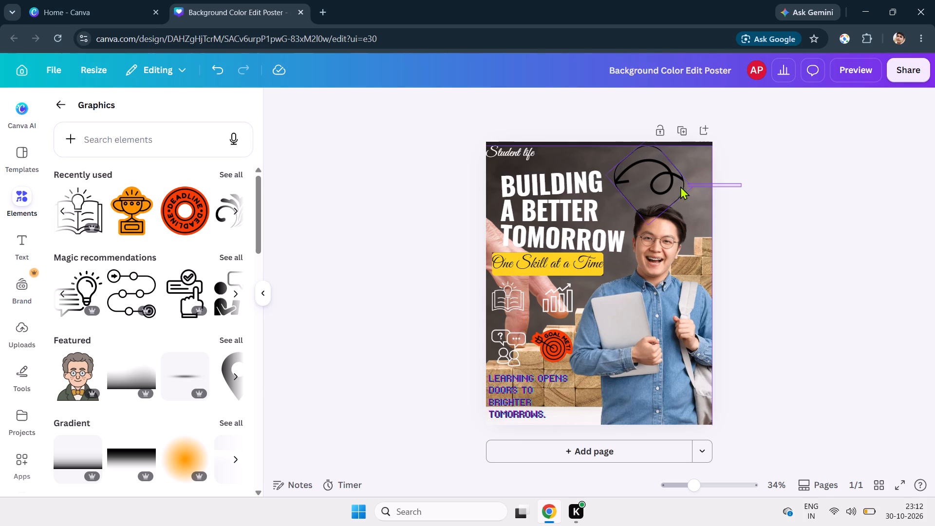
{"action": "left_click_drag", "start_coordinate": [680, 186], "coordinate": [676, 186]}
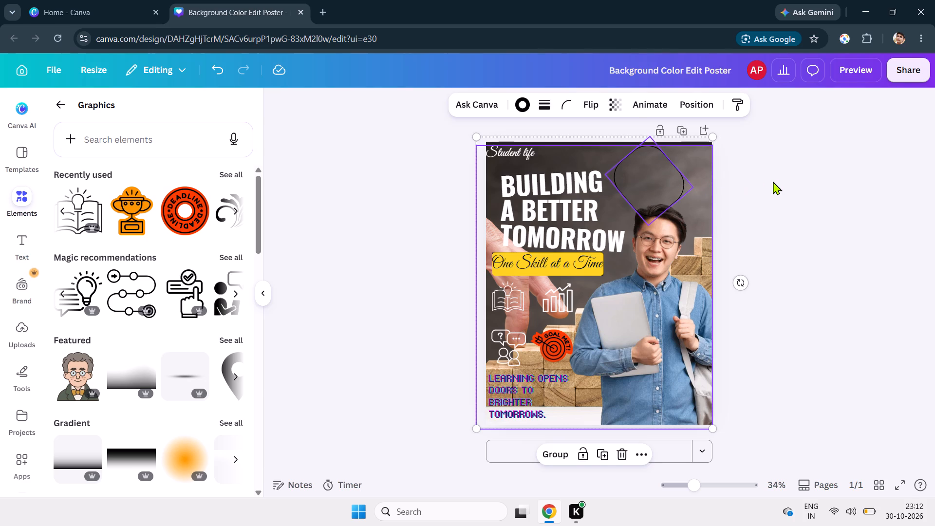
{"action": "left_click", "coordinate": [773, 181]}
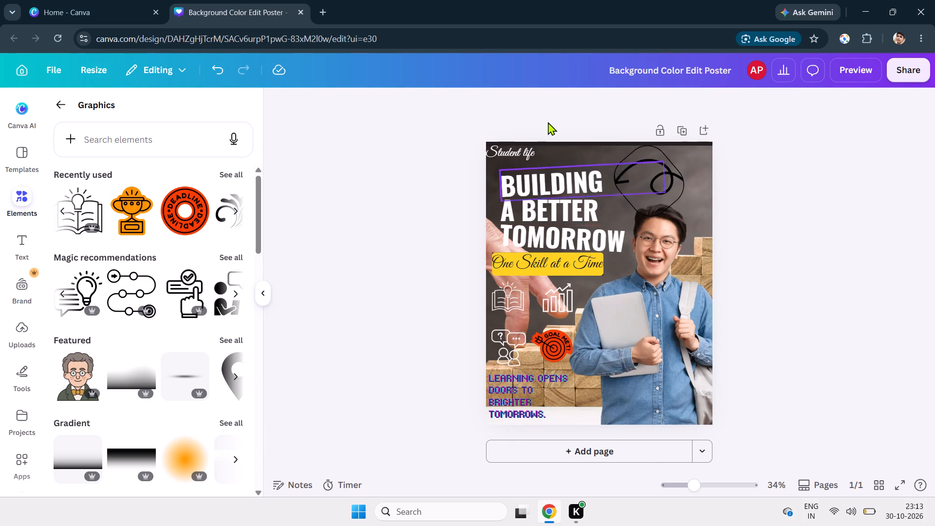
Apply the Radioactive effect to the growth-photo background.
{"action": "left_click", "coordinate": [564, 150]}
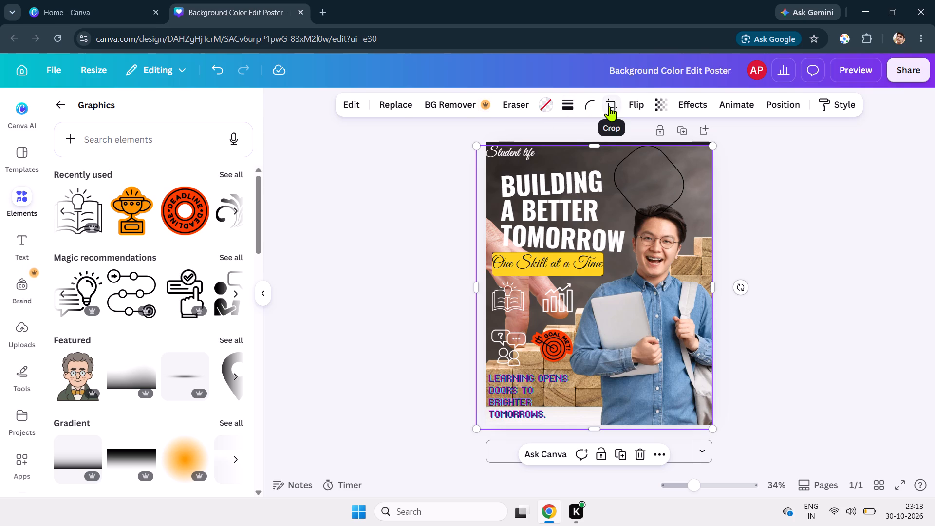
{"action": "left_click", "coordinate": [690, 107]}
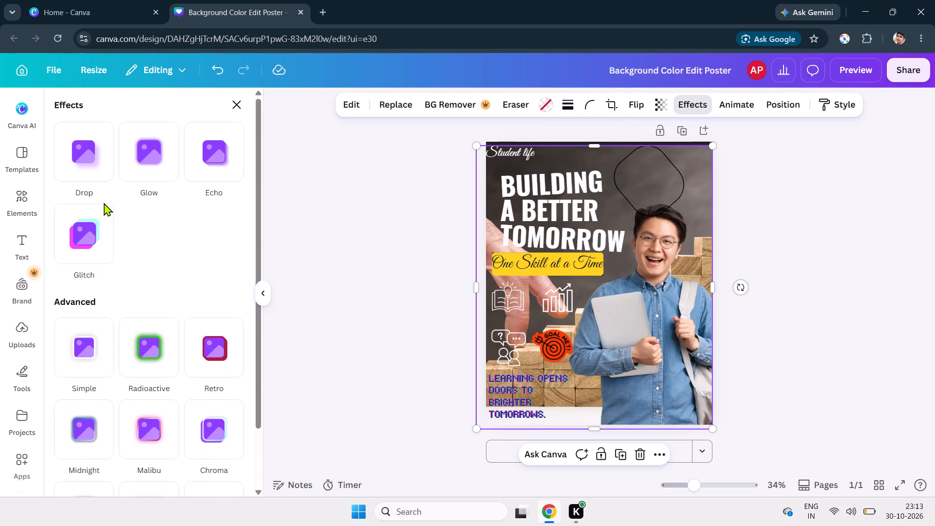
{"action": "double_click", "coordinate": [83, 232]}
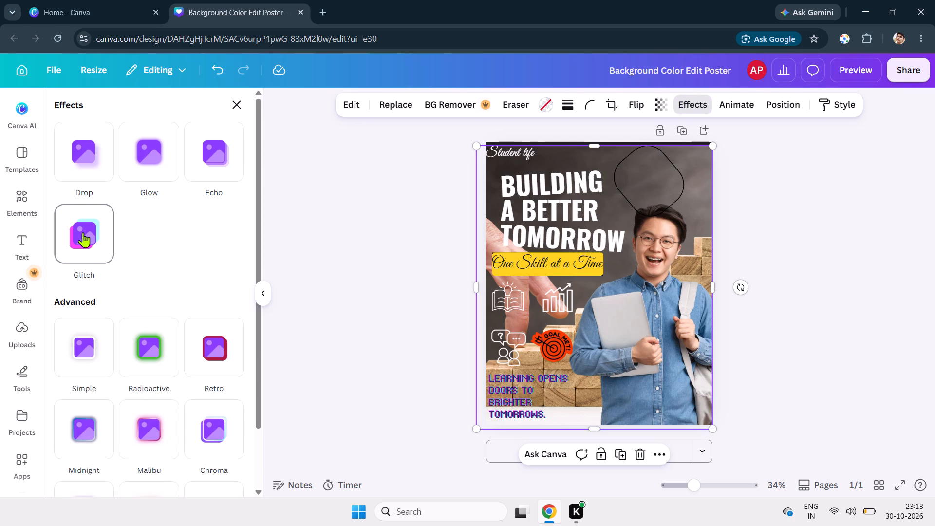
{"action": "scroll", "coordinate": [129, 351], "scroll_direction": "down", "scroll_amount": 1}
{"action": "double_click", "coordinate": [150, 287]}
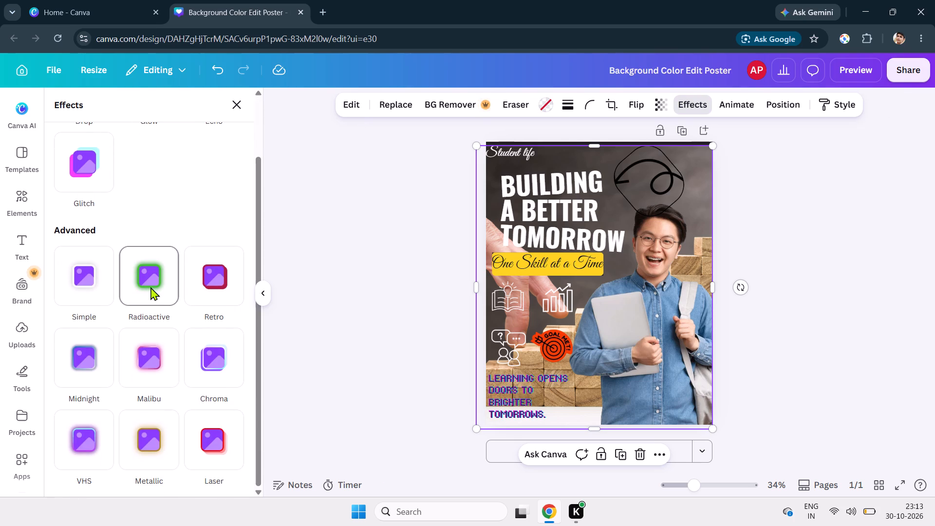
{"action": "scroll", "coordinate": [150, 368], "scroll_direction": "down", "scroll_amount": 2}
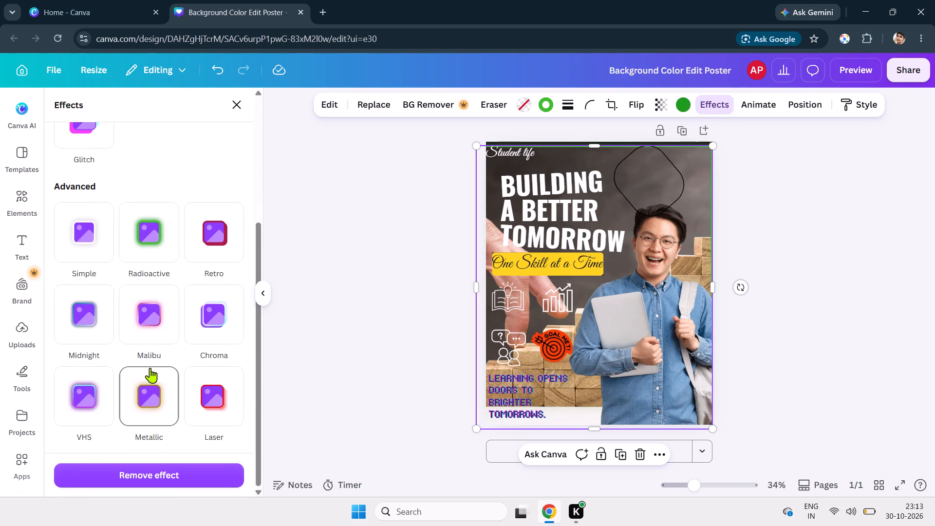
{"action": "left_click", "coordinate": [232, 100]}
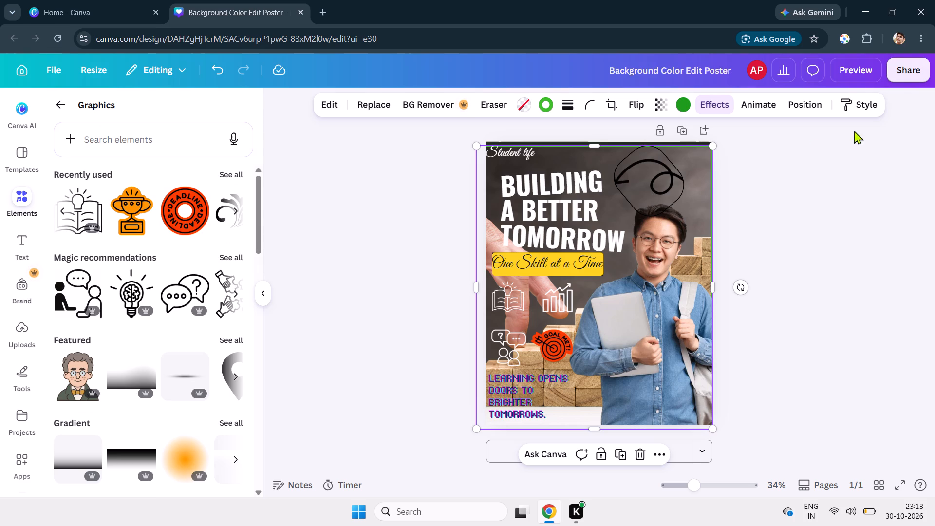
Look through the solid and gradient colour options for the background photo's frame.
{"action": "left_click", "coordinate": [519, 111]}
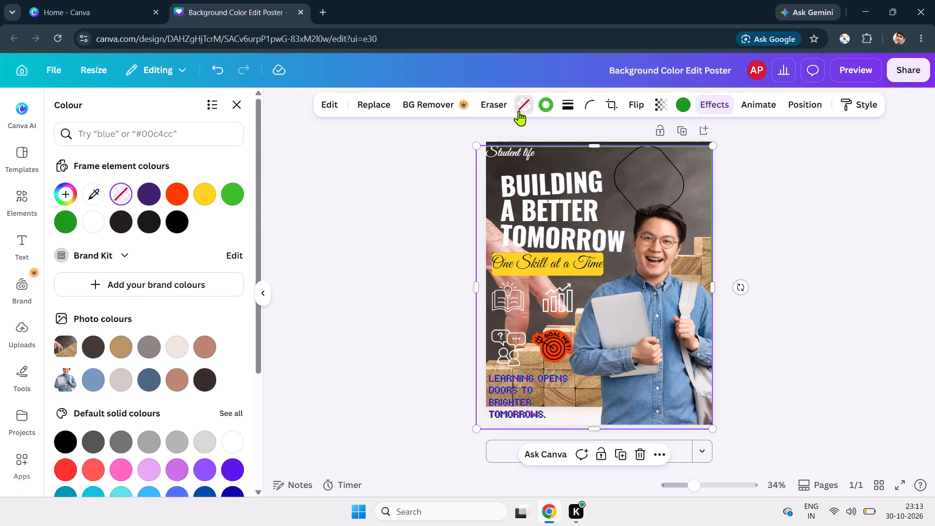
{"action": "scroll", "coordinate": [182, 287], "scroll_direction": "down", "scroll_amount": 4}
{"action": "scroll", "coordinate": [182, 287], "scroll_direction": "up", "scroll_amount": 1}
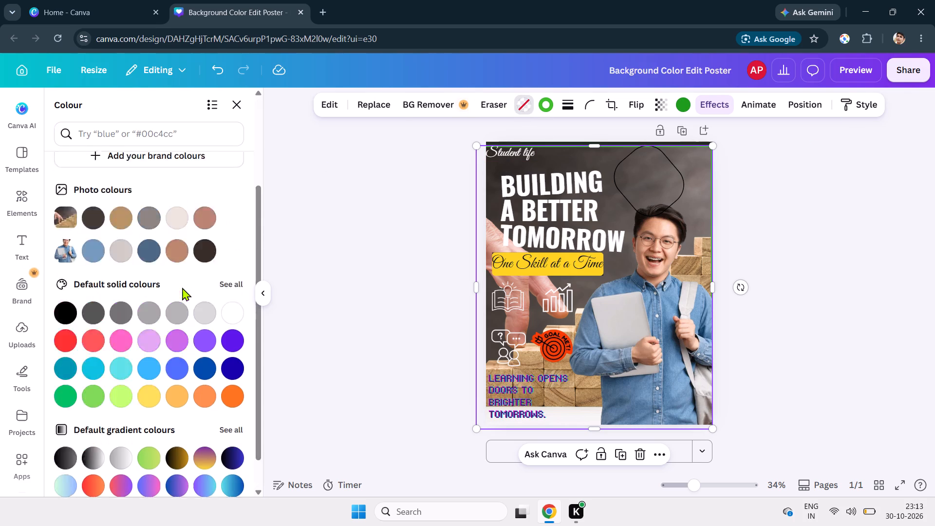
{"action": "scroll", "coordinate": [182, 287], "scroll_direction": "up", "scroll_amount": 2}
{"action": "left_click", "coordinate": [234, 117]}
{"action": "left_click", "coordinate": [235, 106]}
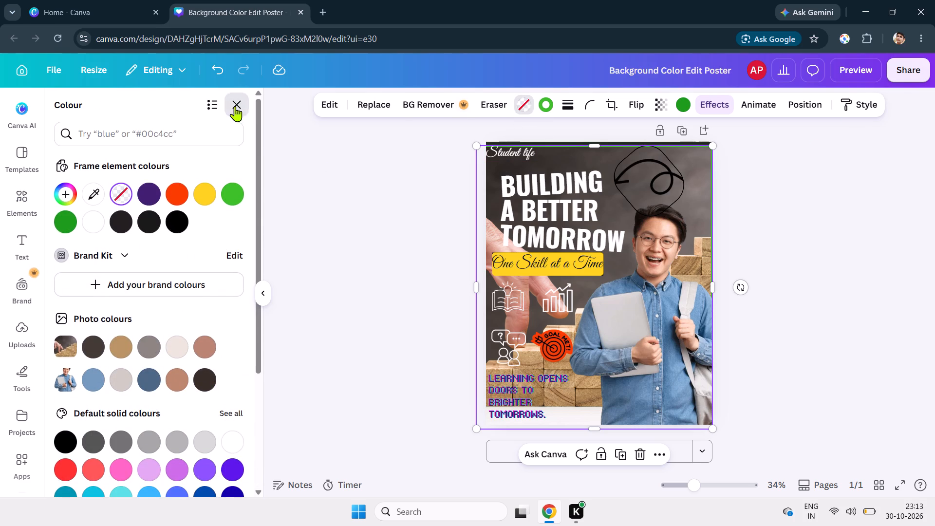
{"action": "left_click", "coordinate": [440, 134]}
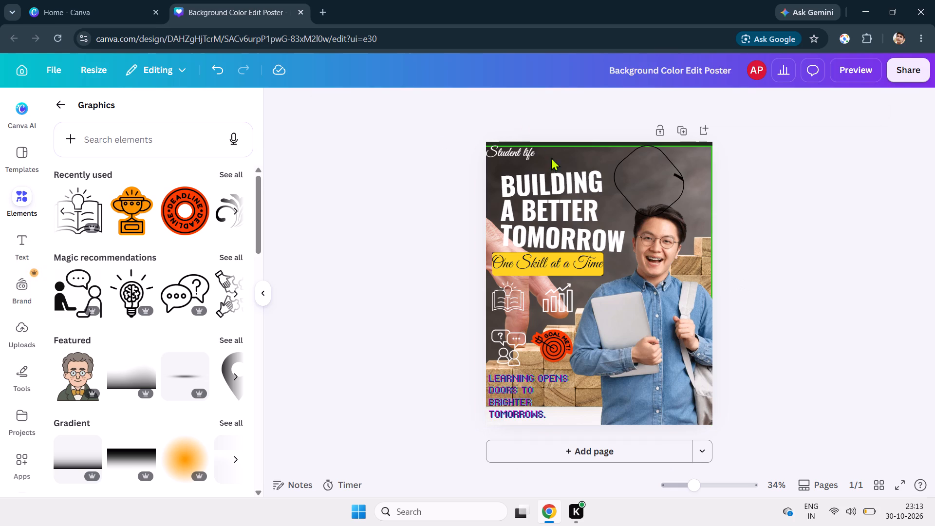
Apply a short-dashed stroke of weight 4 around the student photo.
{"action": "left_click", "coordinate": [564, 205]}
{"action": "left_click", "coordinate": [624, 270]}
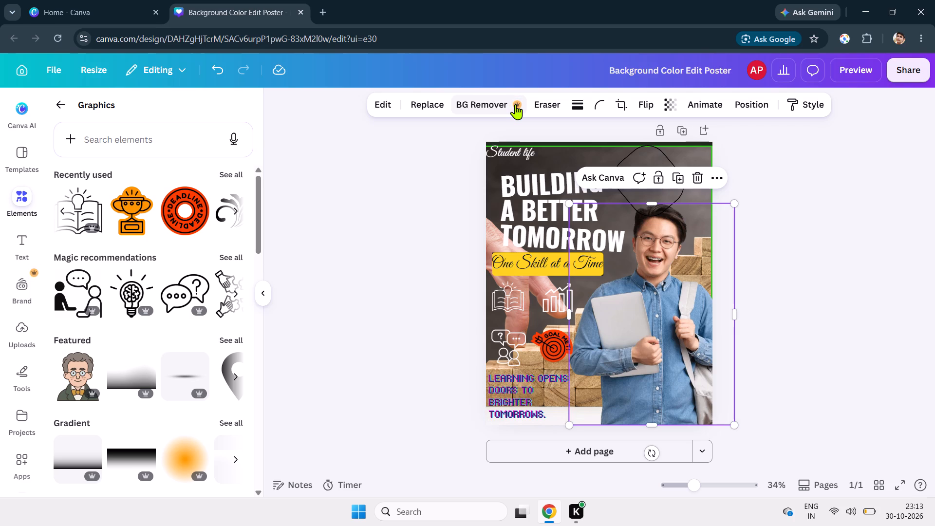
{"action": "left_click", "coordinate": [578, 106]}
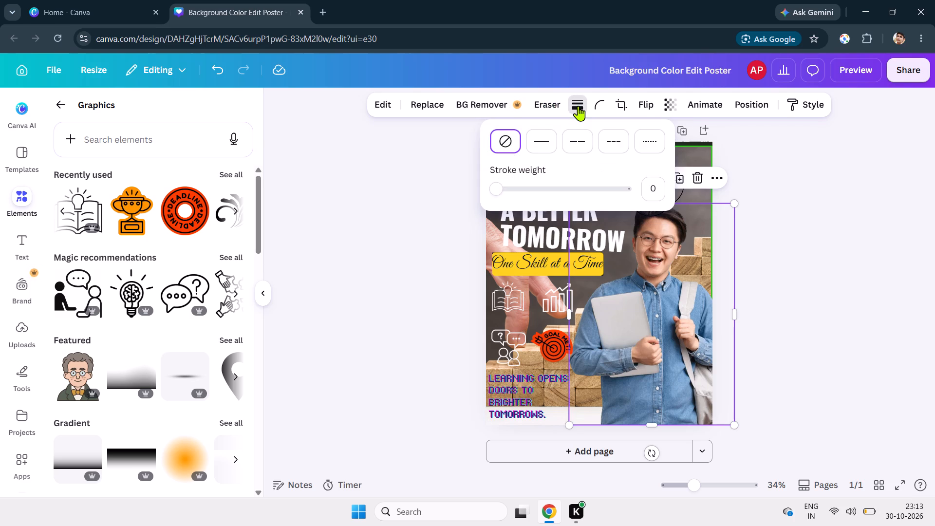
{"action": "left_click", "coordinate": [612, 142]}
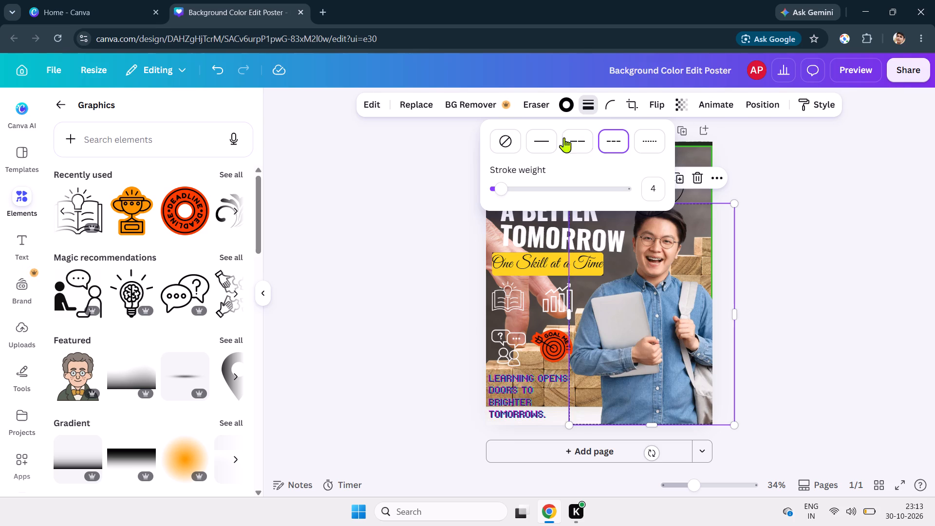
{"action": "left_click", "coordinate": [452, 166]}
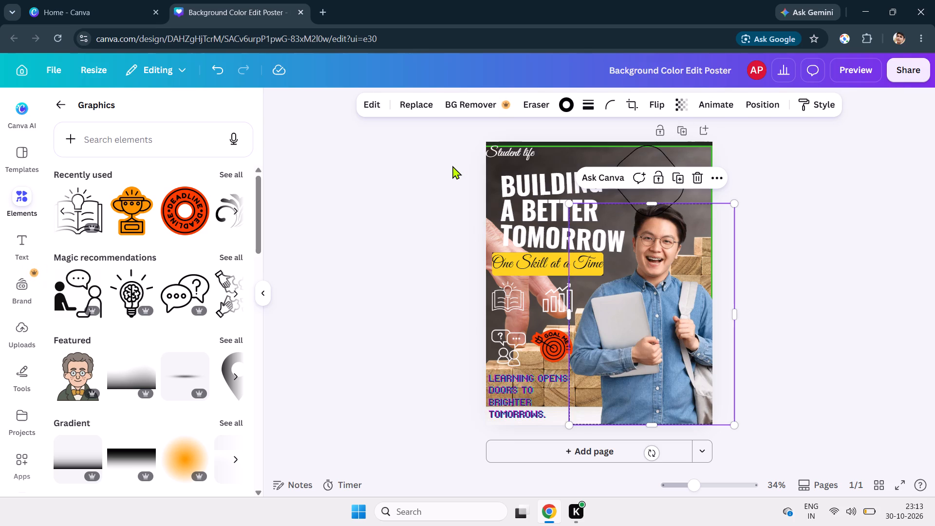
{"action": "left_click", "coordinate": [452, 166]}
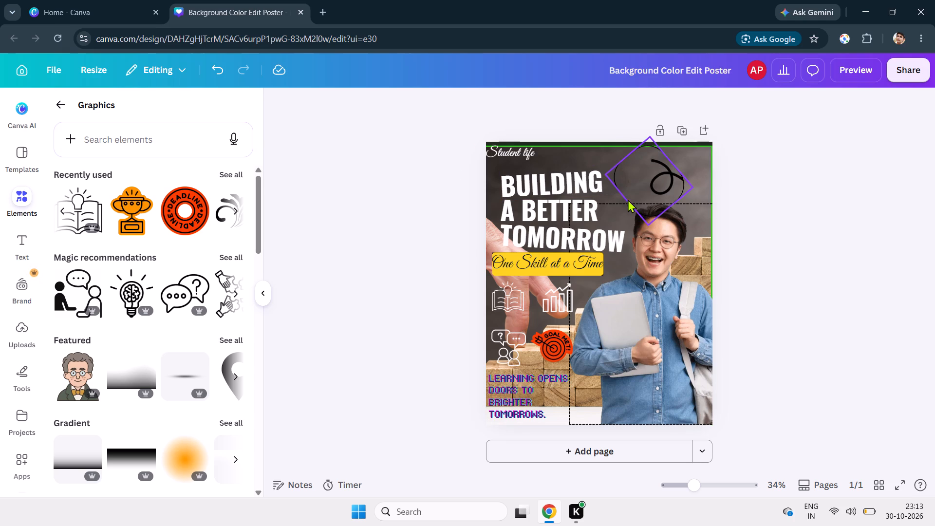
Reduce the corner rounding of the curly arrow's frame above the student to below 48.
{"action": "double_click", "coordinate": [619, 178]}
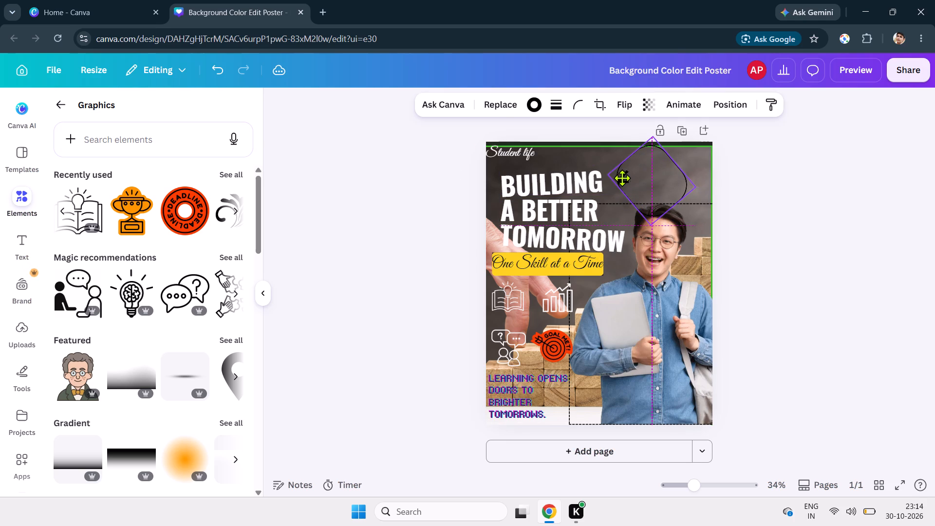
{"action": "left_click", "coordinate": [573, 107]}
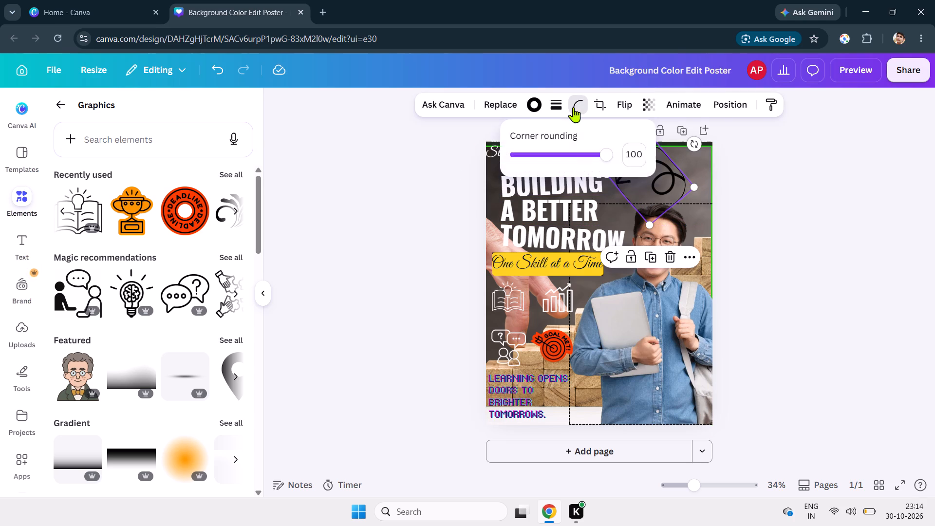
{"action": "left_click_drag", "start_coordinate": [599, 152], "coordinate": [556, 154]}
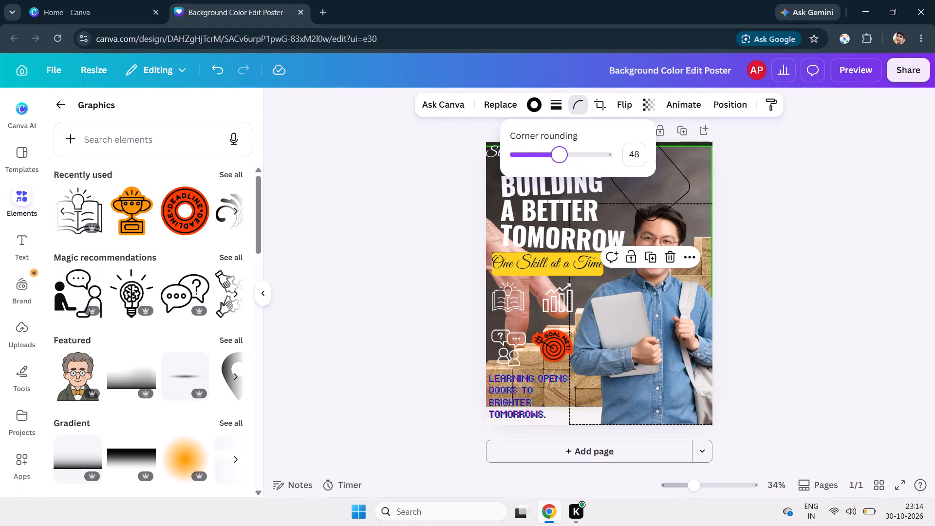
{"action": "left_click_drag", "start_coordinate": [556, 154], "coordinate": [544, 155]}
{"action": "left_click", "coordinate": [379, 179]}
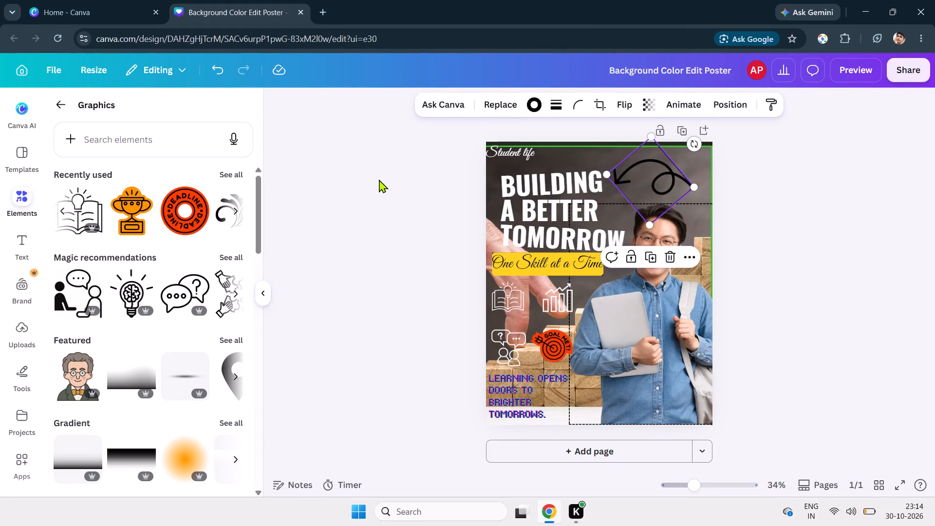
{"action": "left_click", "coordinate": [379, 179]}
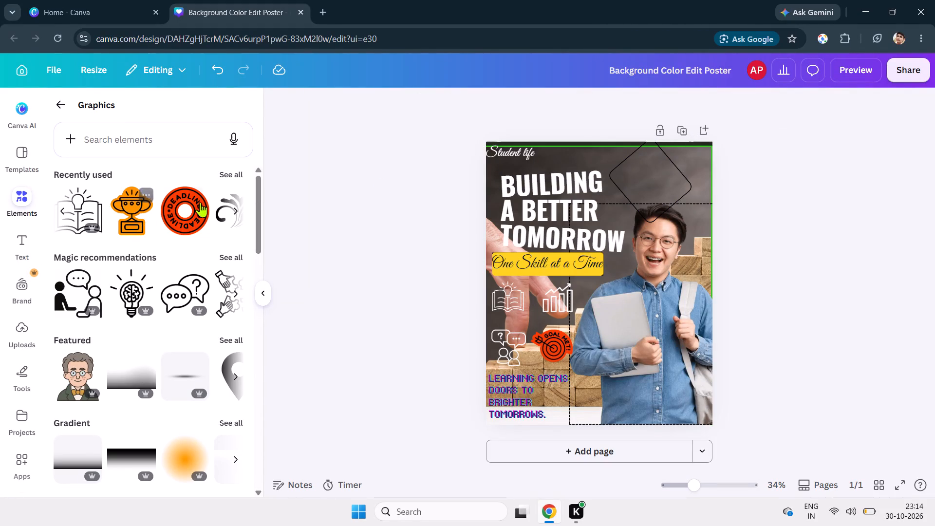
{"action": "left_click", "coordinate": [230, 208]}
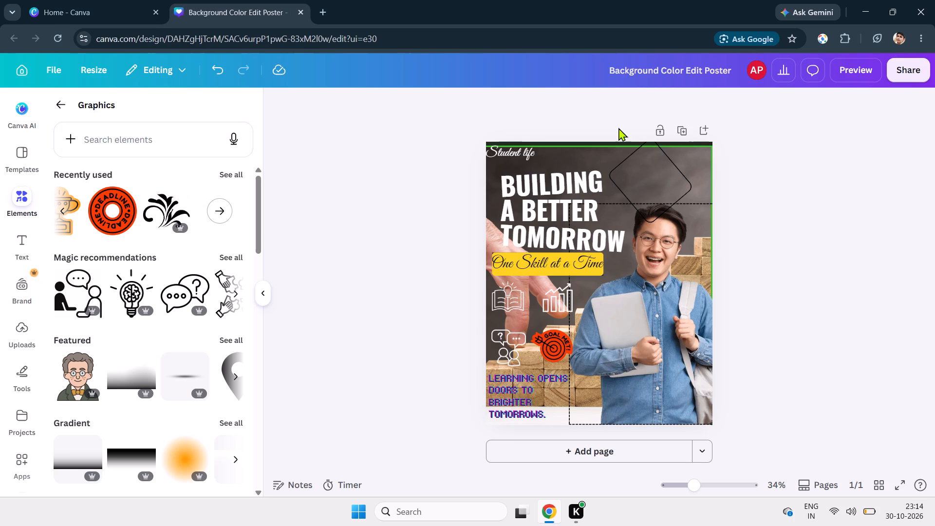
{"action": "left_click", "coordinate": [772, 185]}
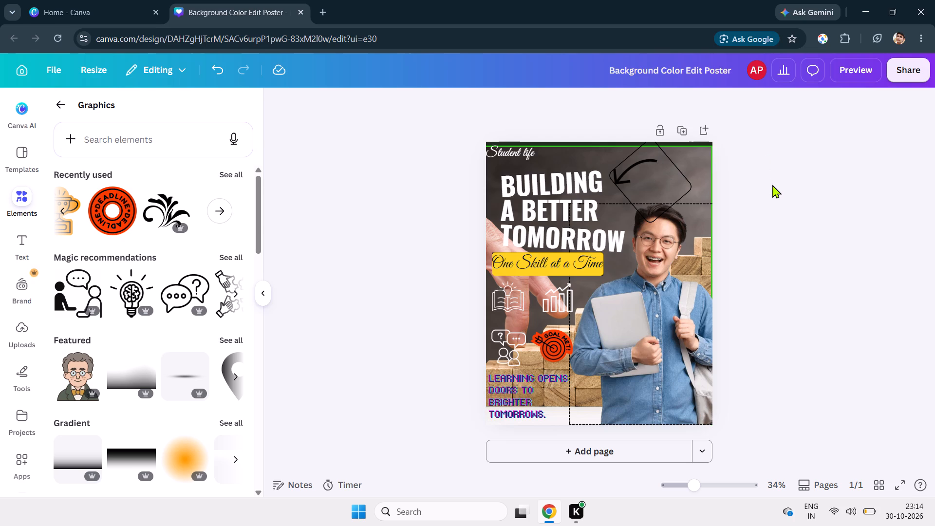
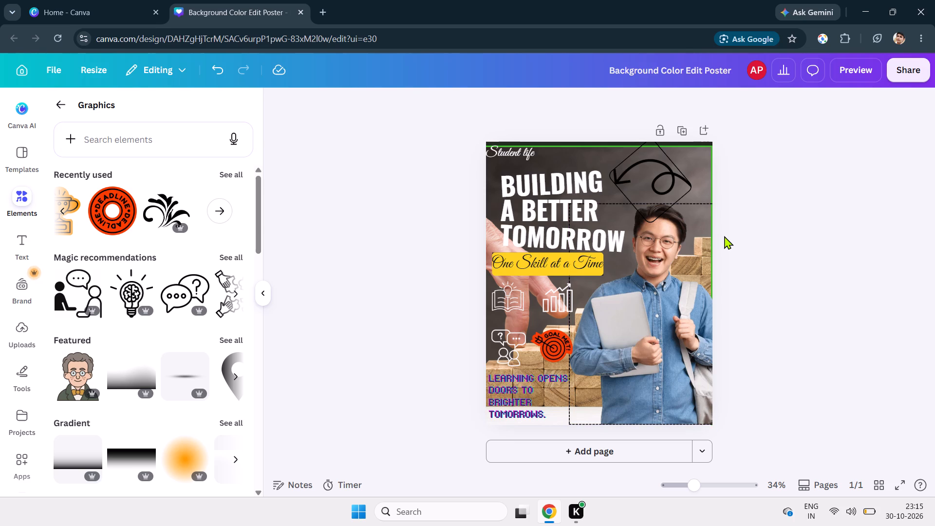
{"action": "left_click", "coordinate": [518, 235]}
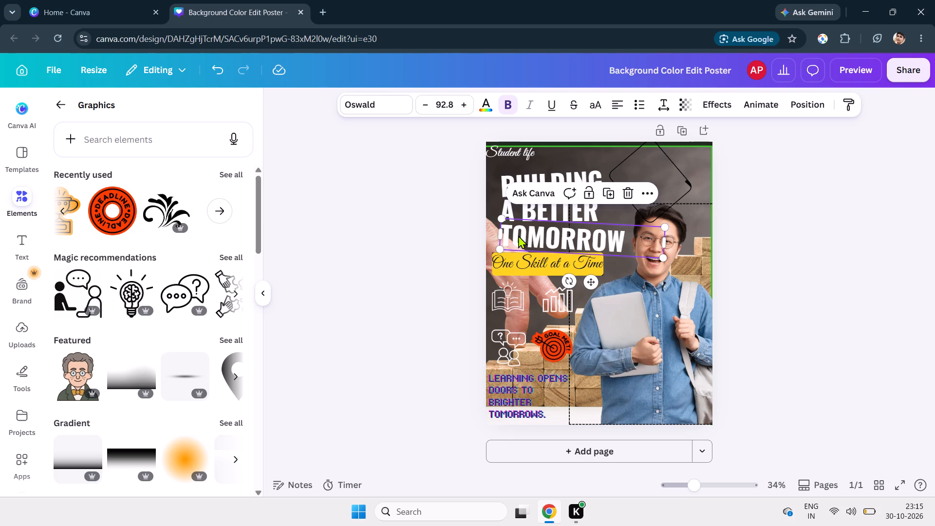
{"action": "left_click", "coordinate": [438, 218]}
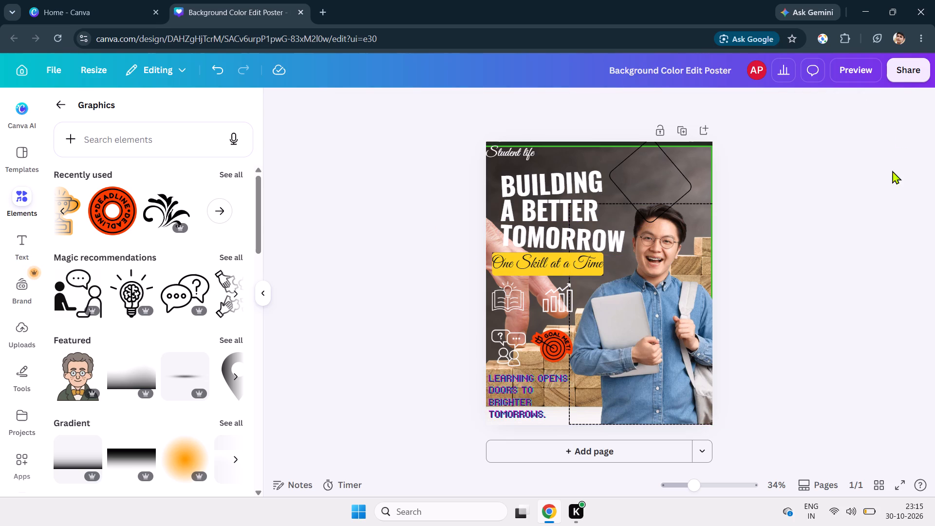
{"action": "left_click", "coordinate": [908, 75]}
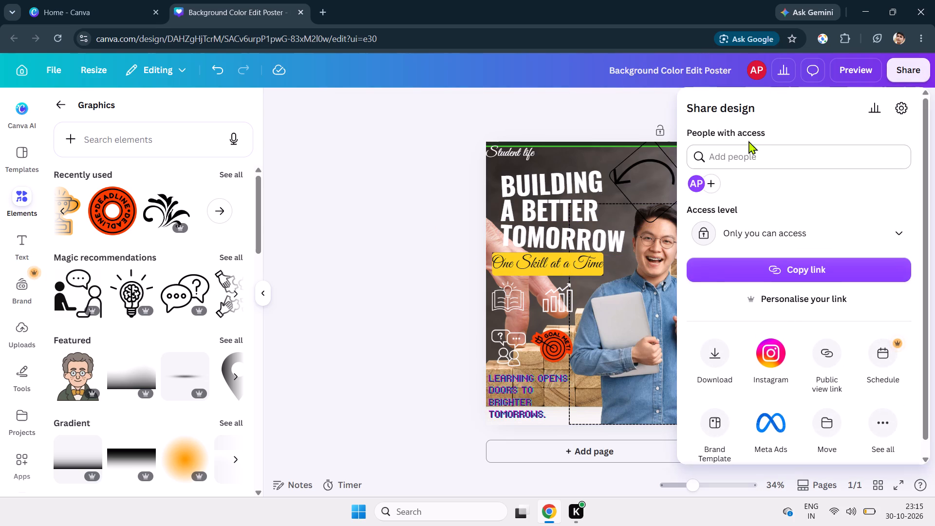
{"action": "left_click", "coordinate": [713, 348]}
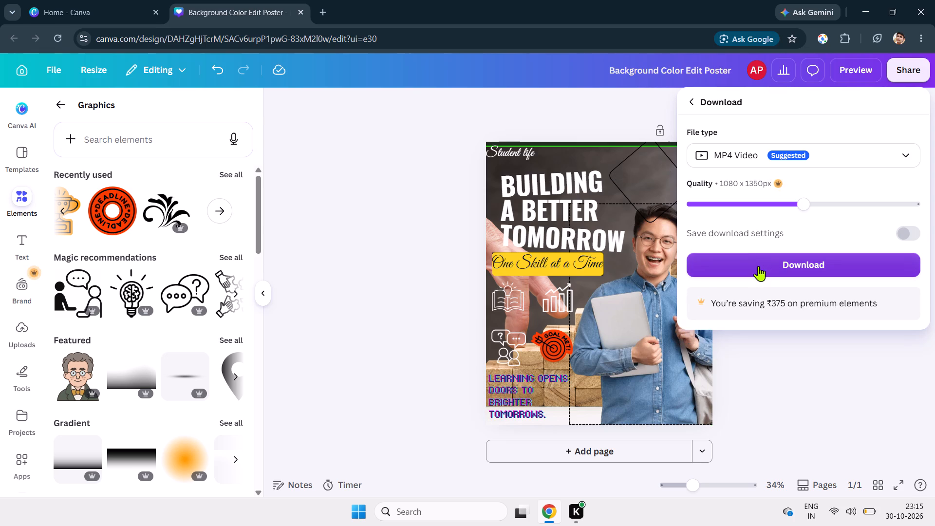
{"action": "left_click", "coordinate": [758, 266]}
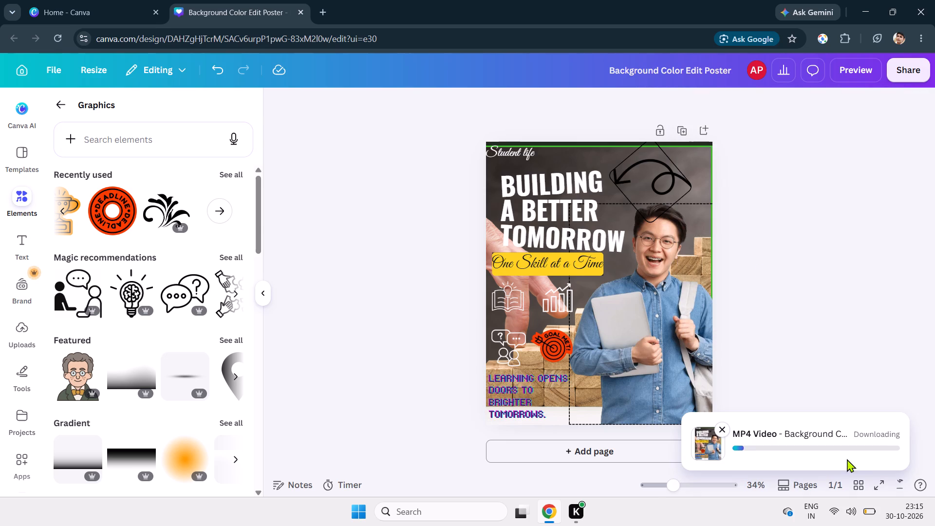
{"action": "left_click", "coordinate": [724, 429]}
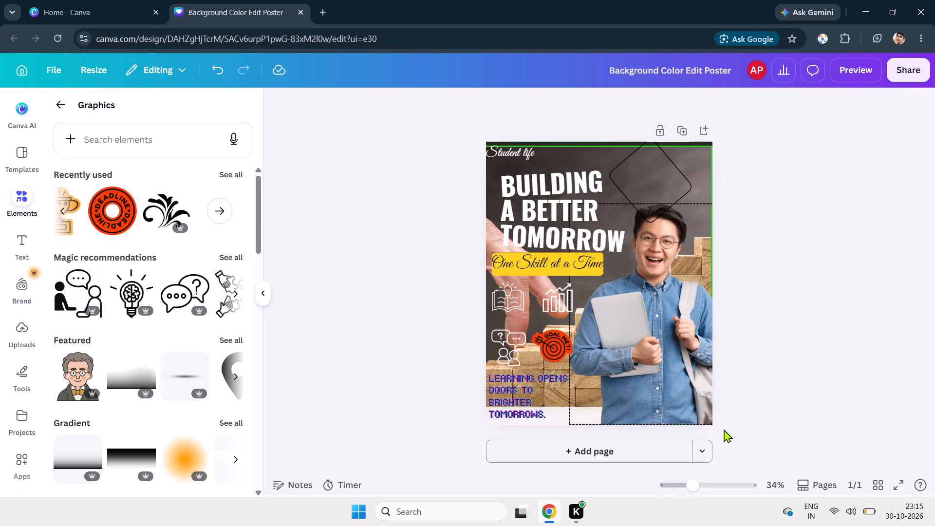
Download the poster design as a JPG at 1,080 × 1,350 px with Medium quality, and dismiss the download notification.
{"action": "left_click", "coordinate": [898, 63]}
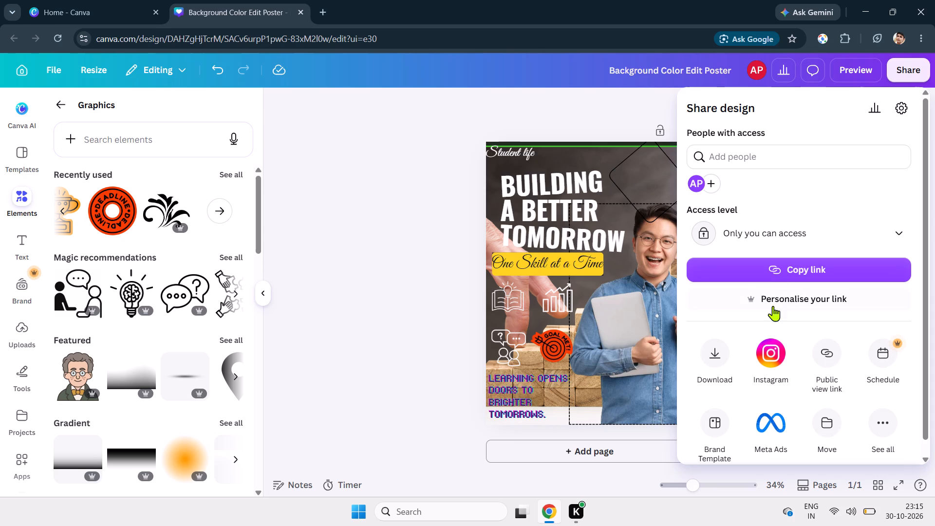
{"action": "left_click", "coordinate": [725, 358]}
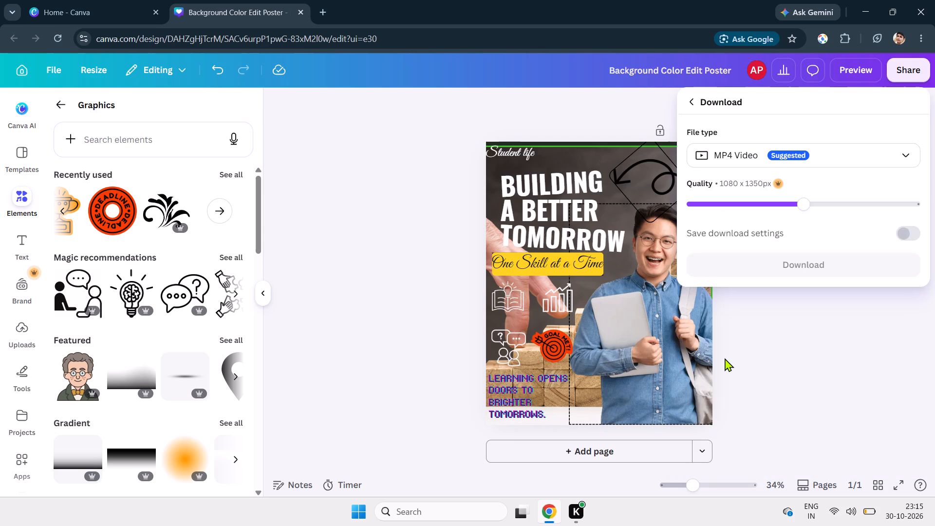
{"action": "left_click", "coordinate": [853, 145]}
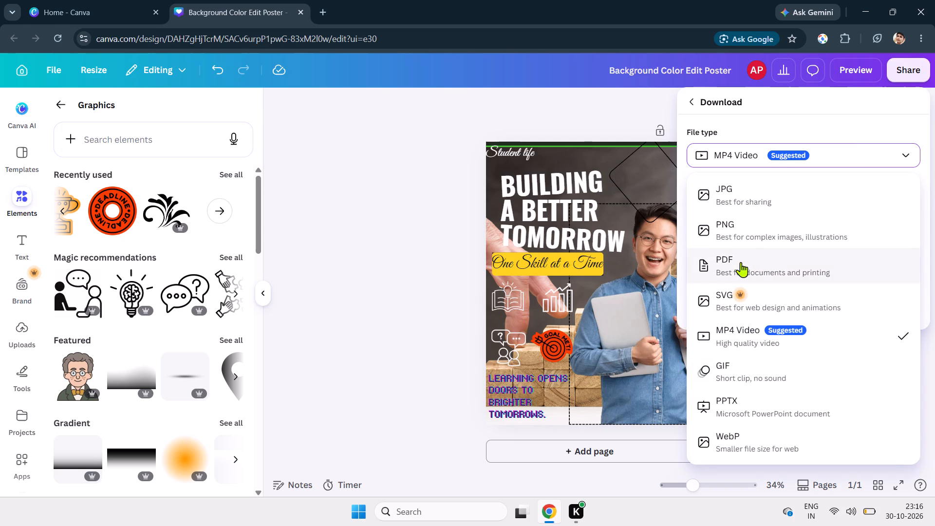
{"action": "left_click", "coordinate": [752, 206]}
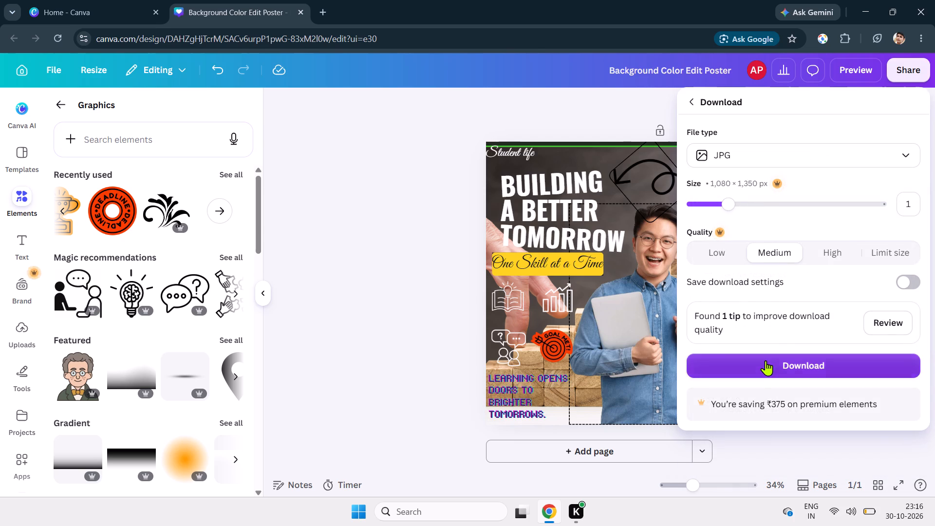
{"action": "left_click", "coordinate": [766, 360]}
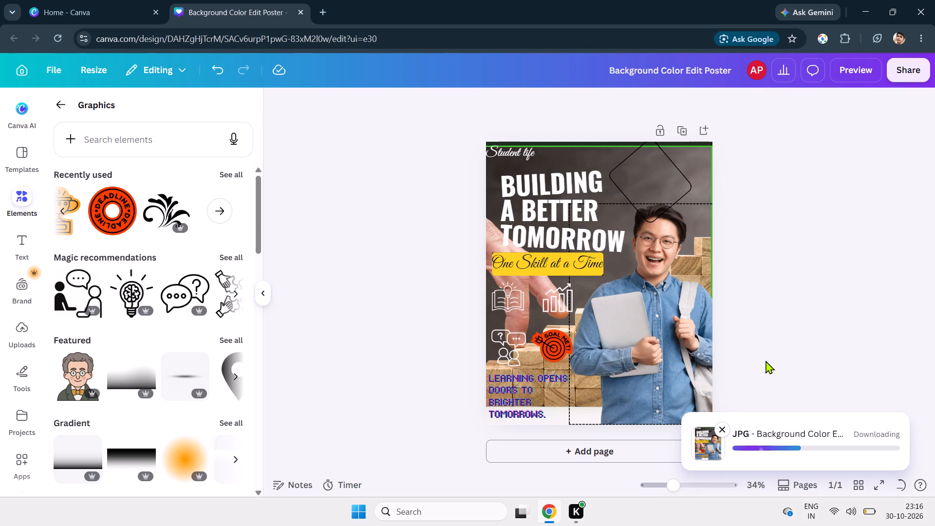
{"action": "left_click", "coordinate": [722, 427]}
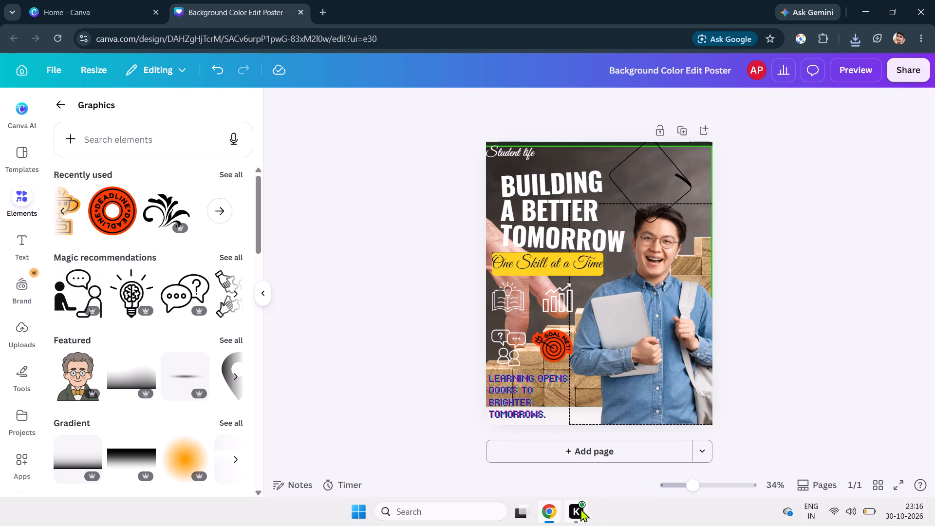